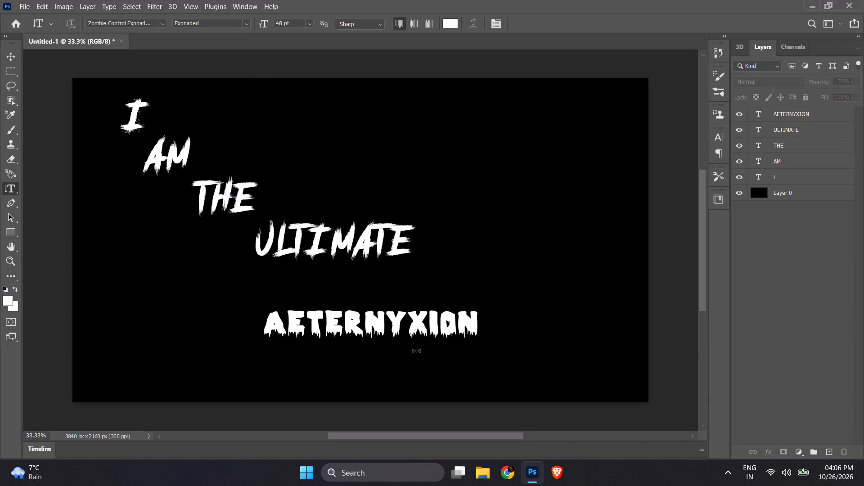
Erase the AETERNYXION text and delete its emptied text layer.
left_click(471, 321)
key("BackSpace")
key("BackSpace")
key("BackSpace")
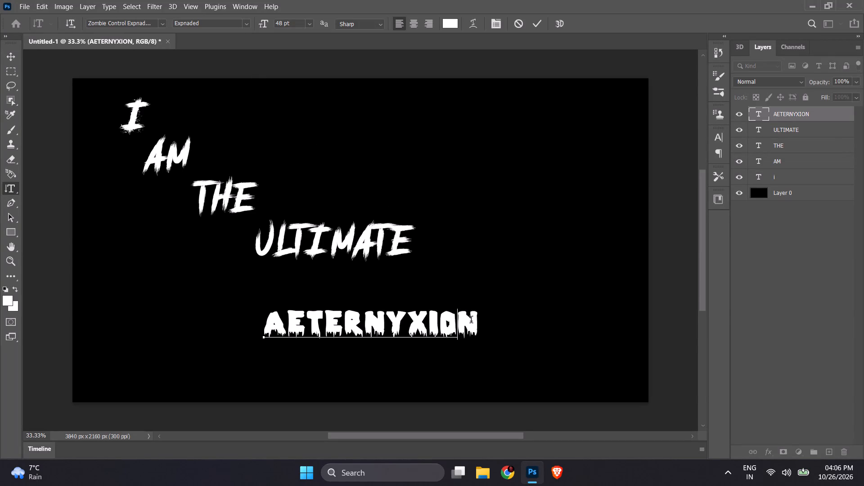
key("BackSpace")
key("BackSpace")
key("BackSpace")
key("BackSpace")
key("BackSpace")
key("BackSpace")
key("BackSpace")
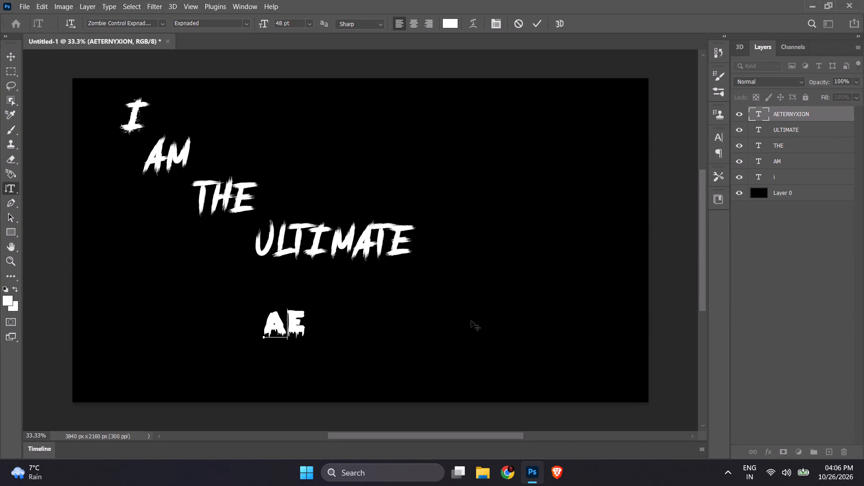
key("BackSpace")
left_click(735, 249)
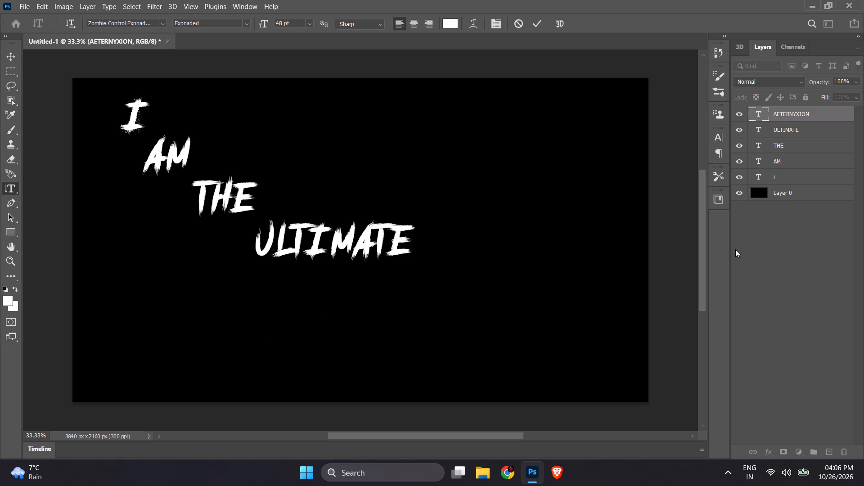
left_click(786, 117)
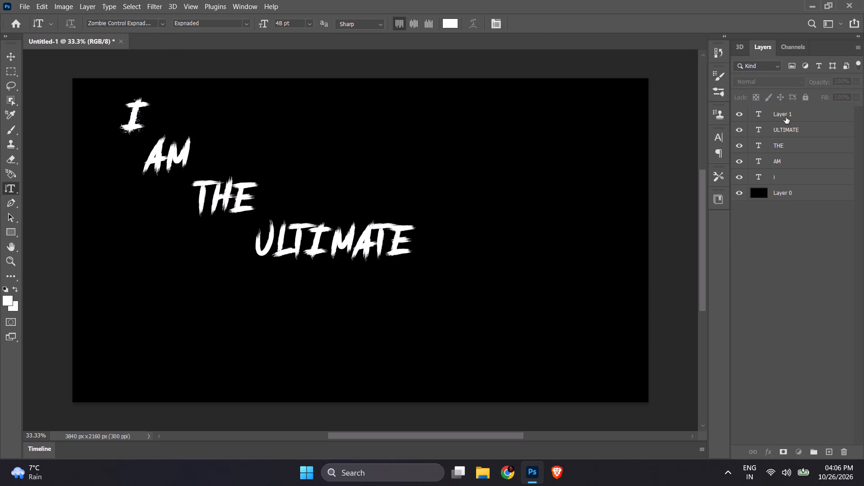
key("Delete")
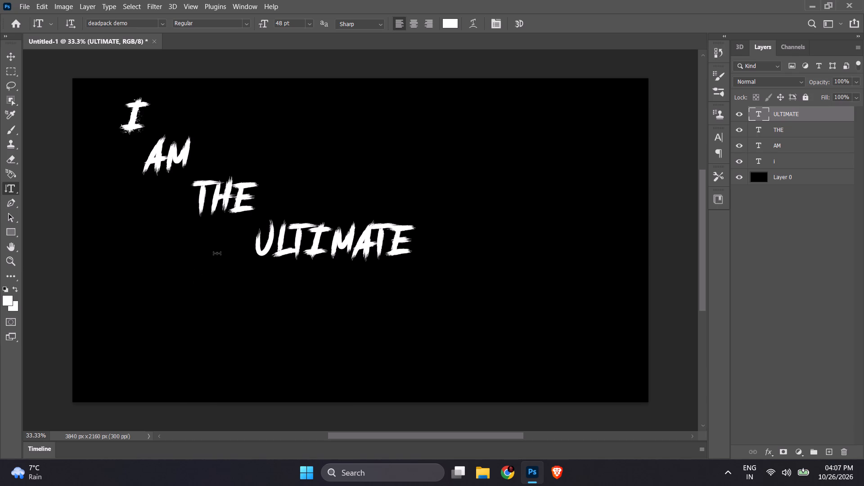
Move the ULTIMATE text to the lower-left area of the canvas, well below THE.
left_click(17, 54)
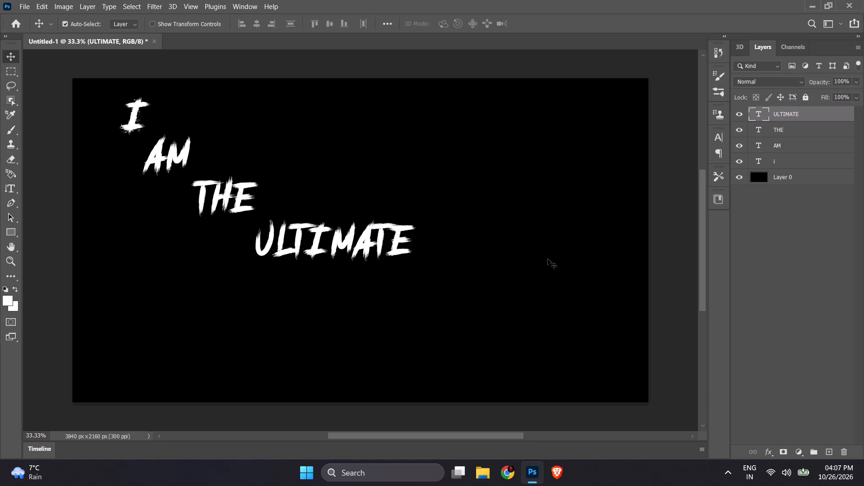
left_click_drag(339, 241, 224, 295)
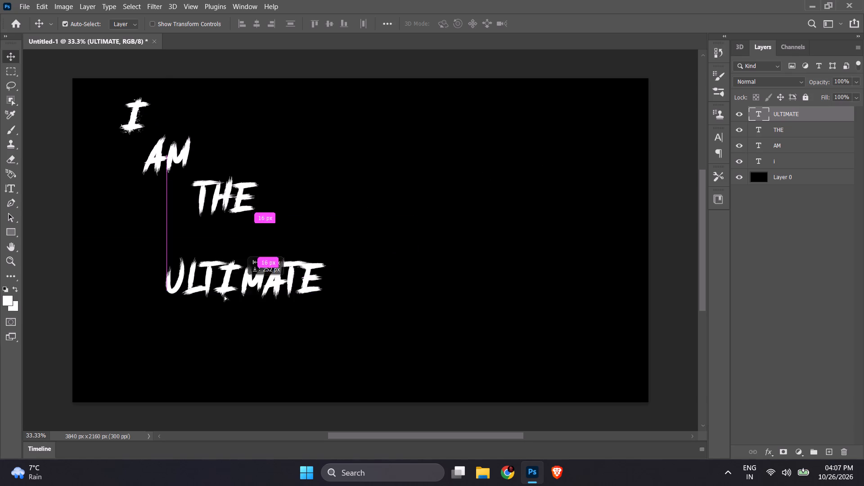
left_click_drag(224, 295, 216, 373)
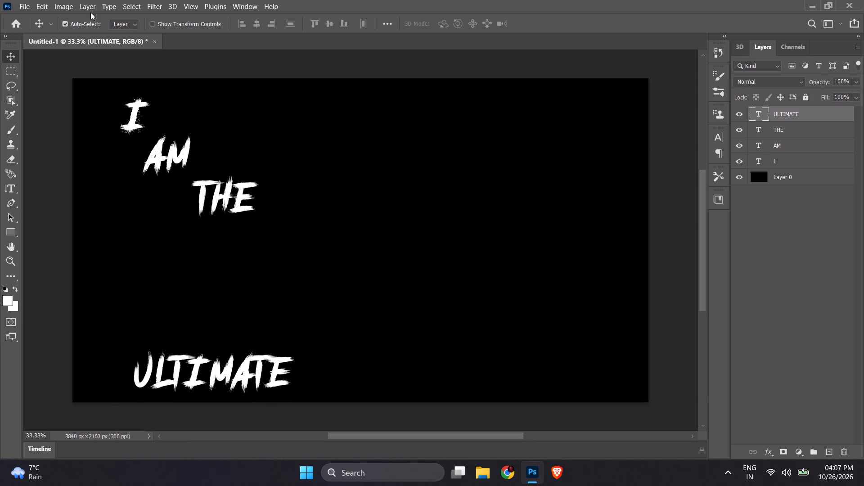
Show transform controls and scale the ULTIMATE text proportionally to about 123%.
left_click(160, 23)
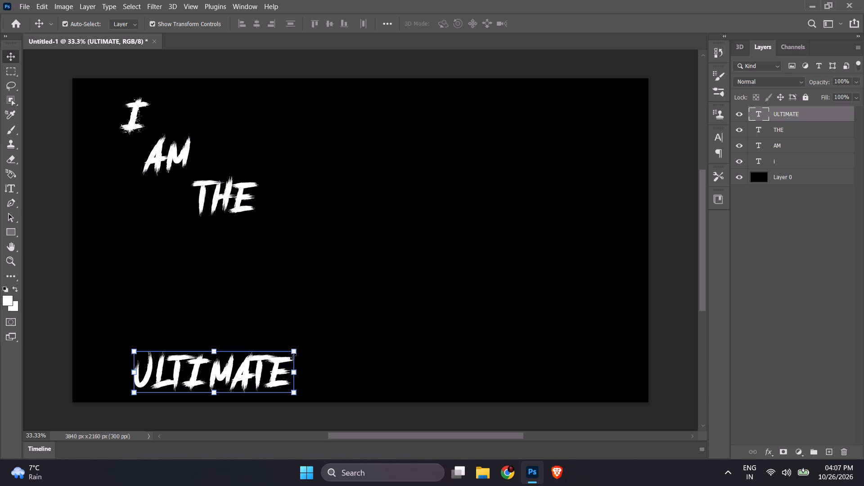
left_click_drag(293, 353, 313, 346)
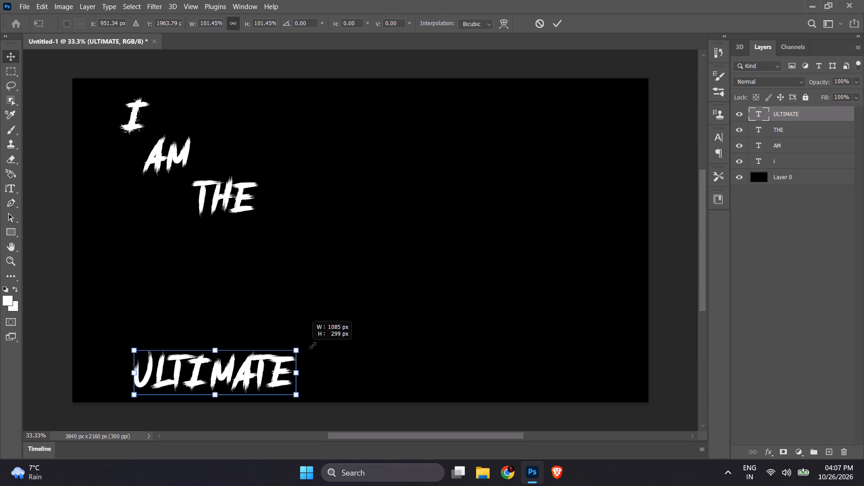
left_click_drag(313, 346, 330, 344)
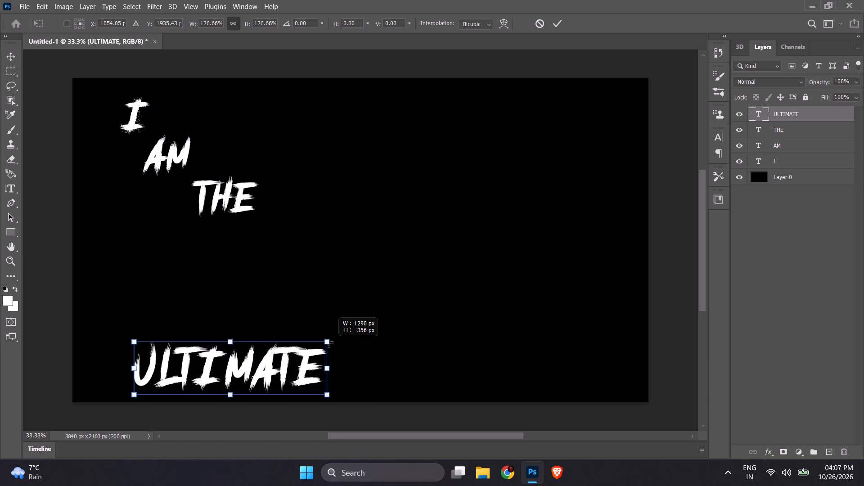
left_click_drag(330, 344, 330, 345)
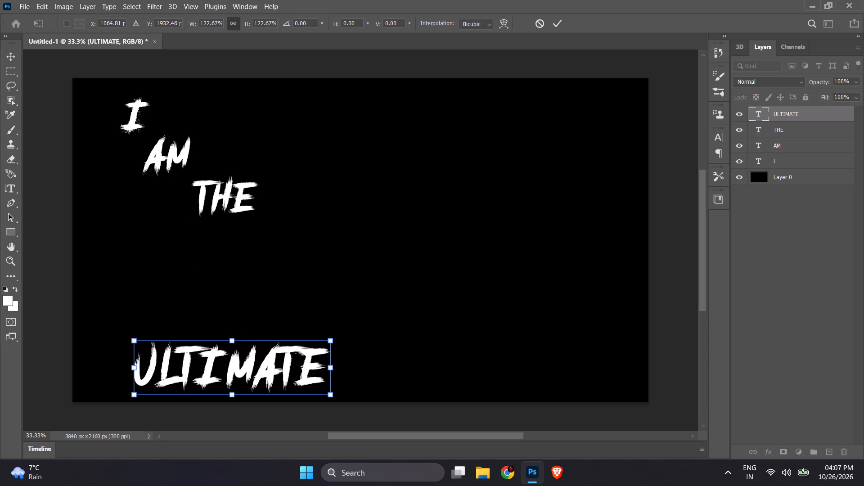
left_click(561, 23)
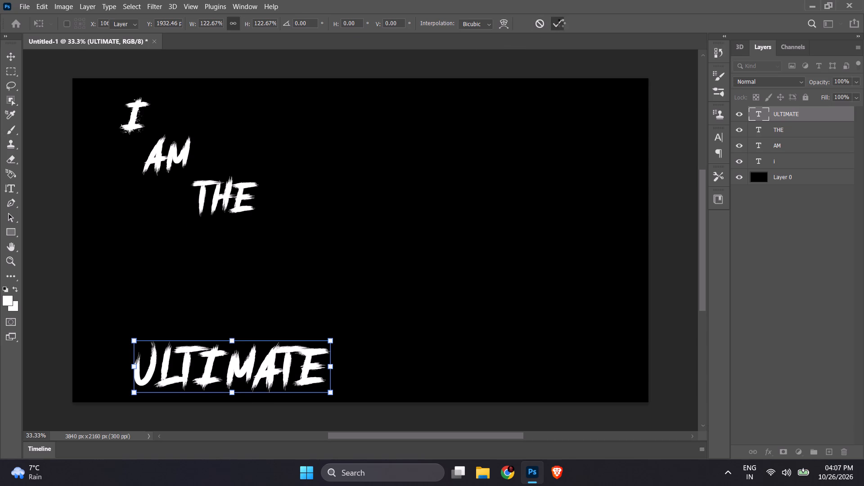
Set the whole ULTIMATE text to 72 pt with the Horizontal Type tool.
right_click(4, 182)
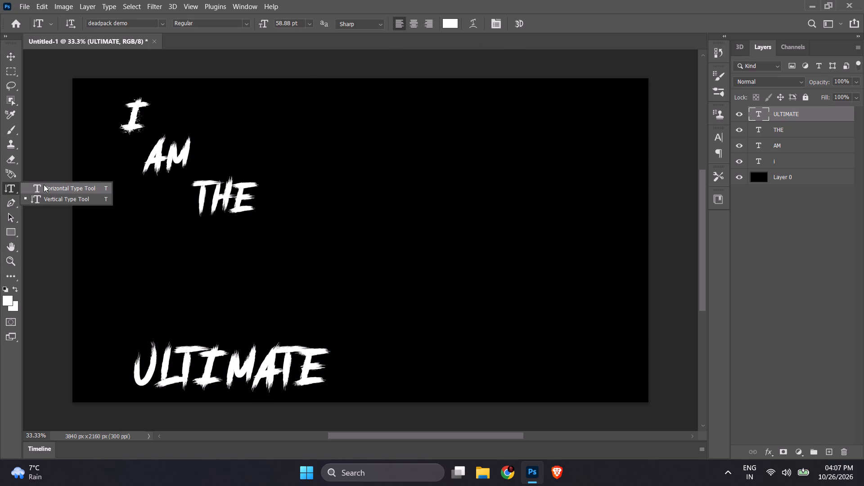
left_click(45, 189)
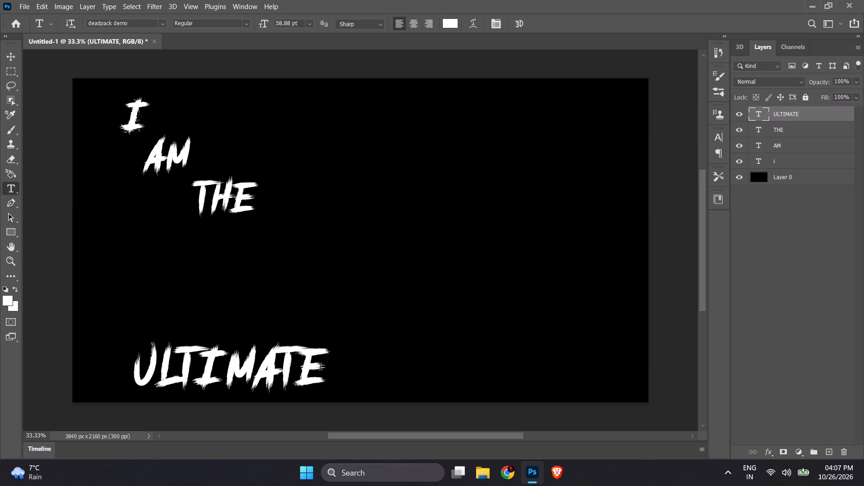
left_click(336, 384)
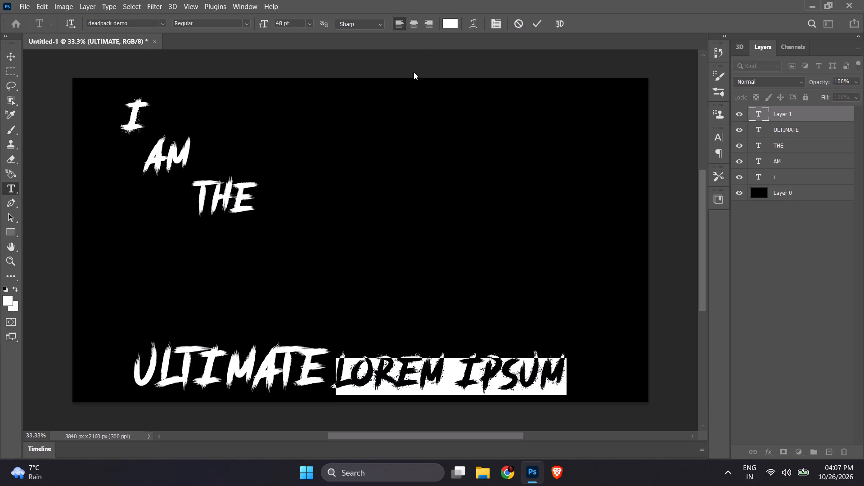
left_click(518, 22)
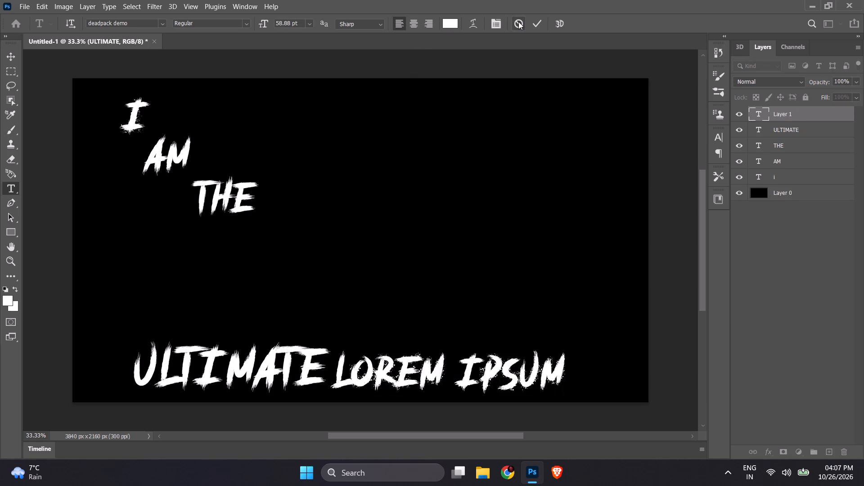
left_click(324, 367)
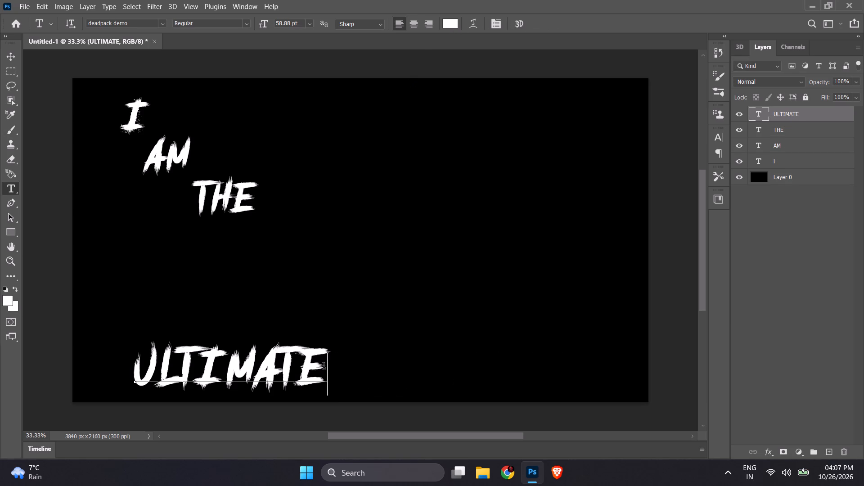
left_click_drag(324, 367, 136, 364)
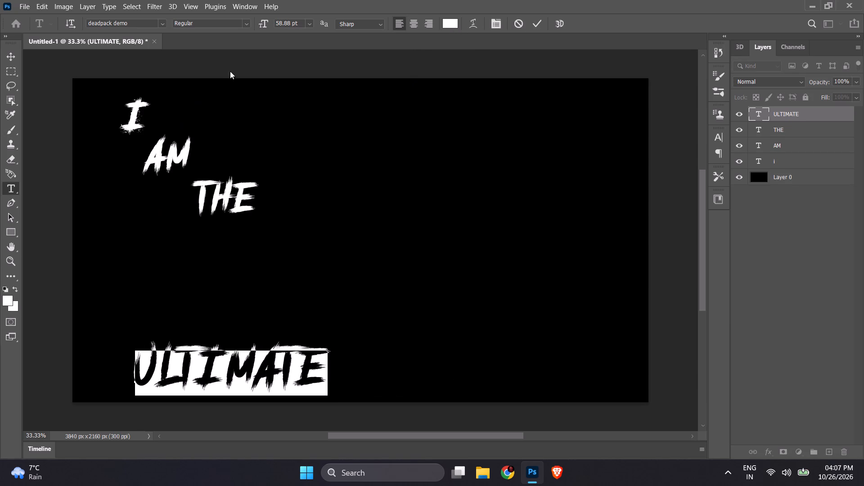
left_click(309, 24)
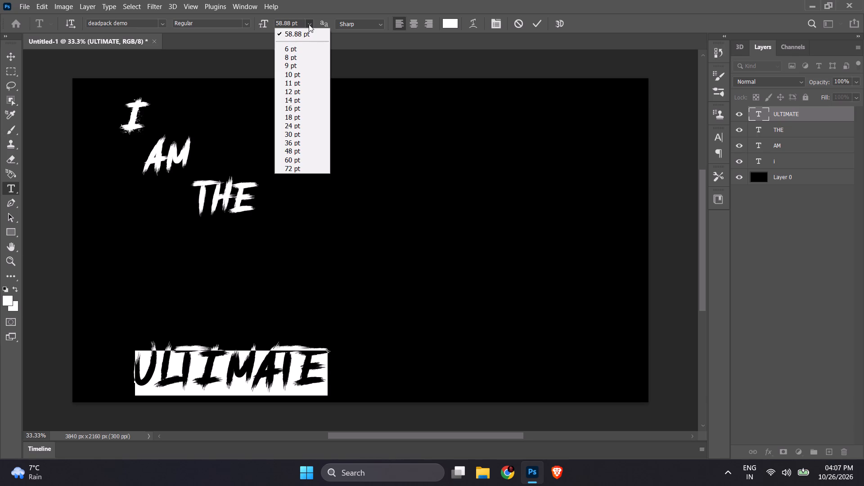
left_click(280, 159)
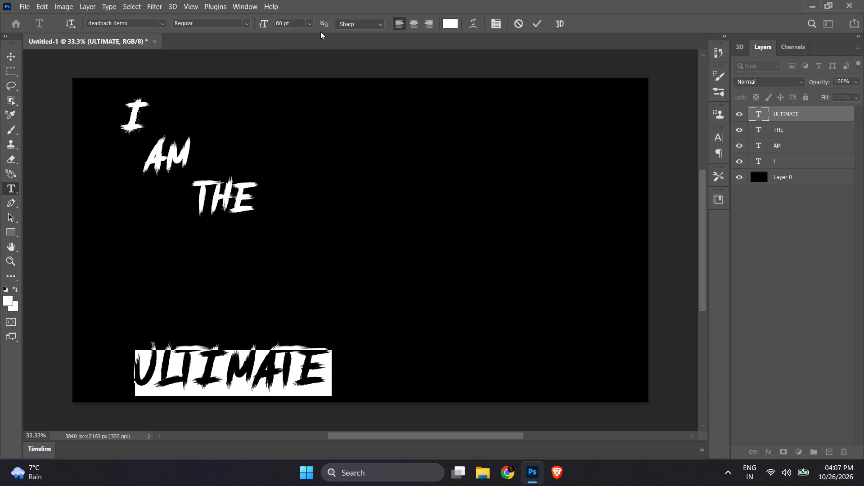
left_click(308, 25)
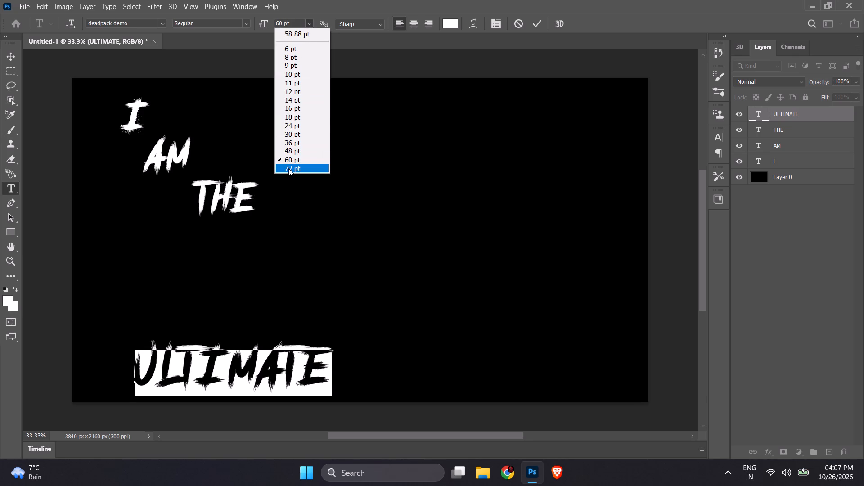
left_click(288, 168)
left_click(535, 24)
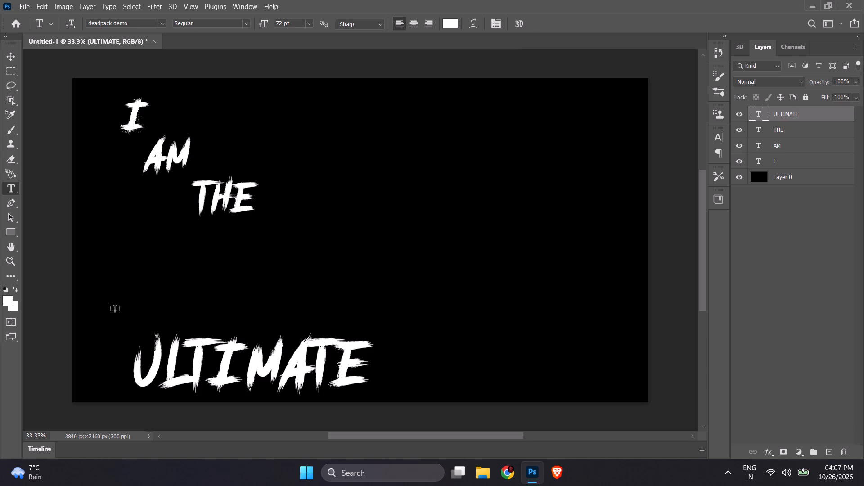
Shift the enlarged ULTIMATE text slightly left along the bottom of the canvas, so it starts just left of the I.
left_click(9, 57)
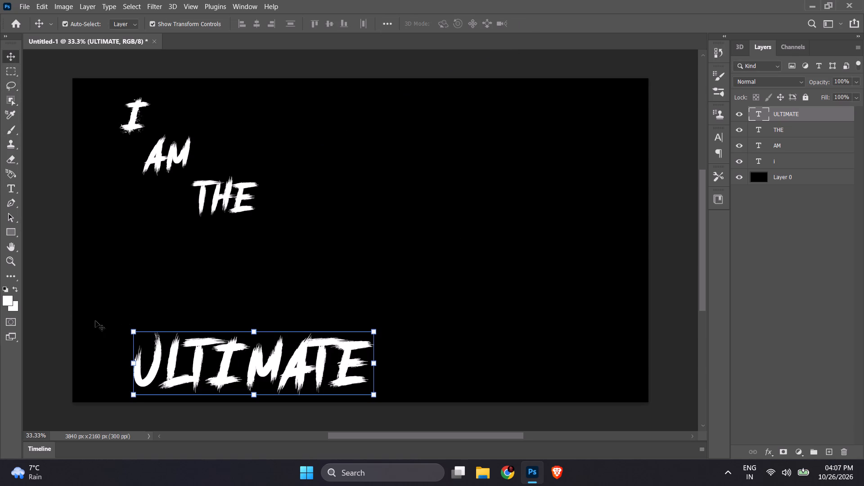
left_click_drag(197, 363, 206, 362)
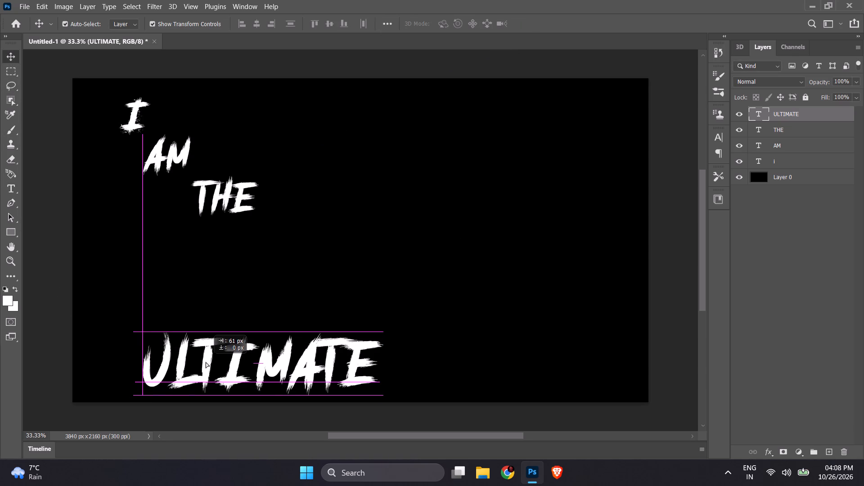
left_click_drag(206, 362, 179, 364)
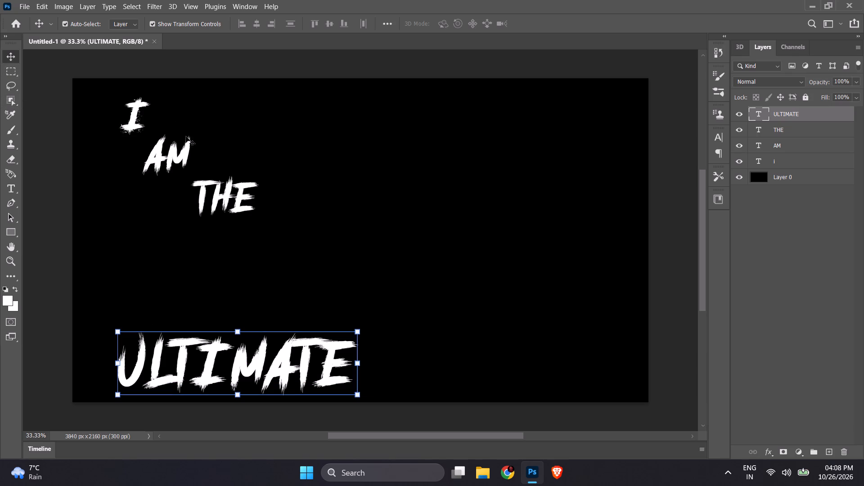
Move the THE text down so it sits above the right half of ULTIMATE.
left_click(811, 130)
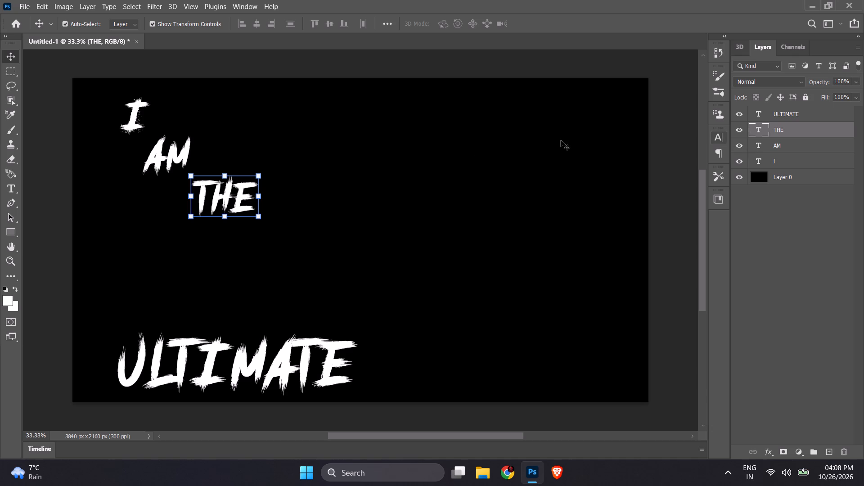
left_click_drag(215, 193, 140, 282)
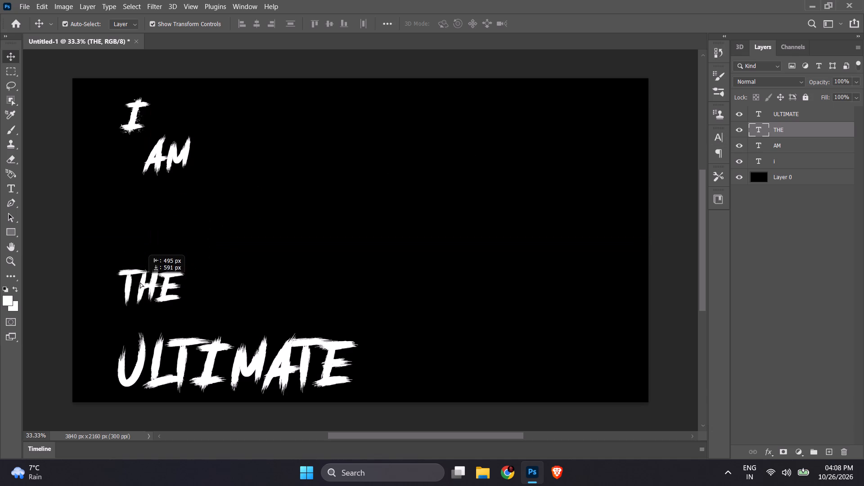
left_click_drag(140, 282, 169, 290)
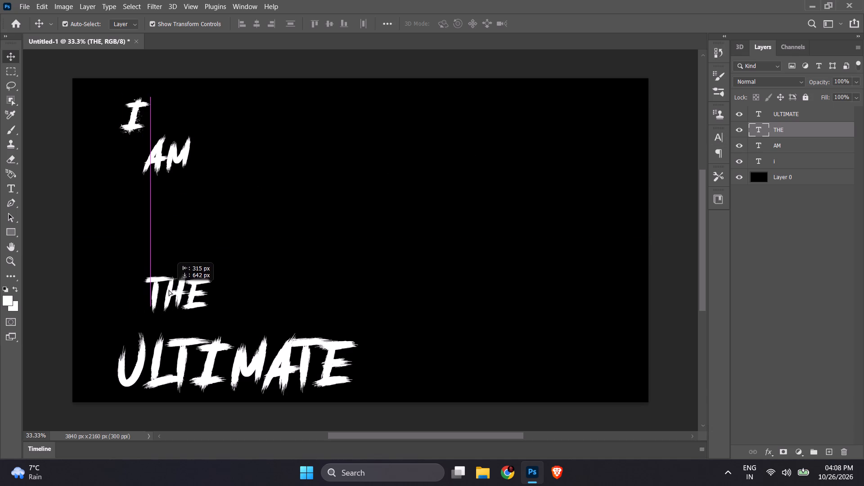
left_click_drag(169, 290, 261, 276)
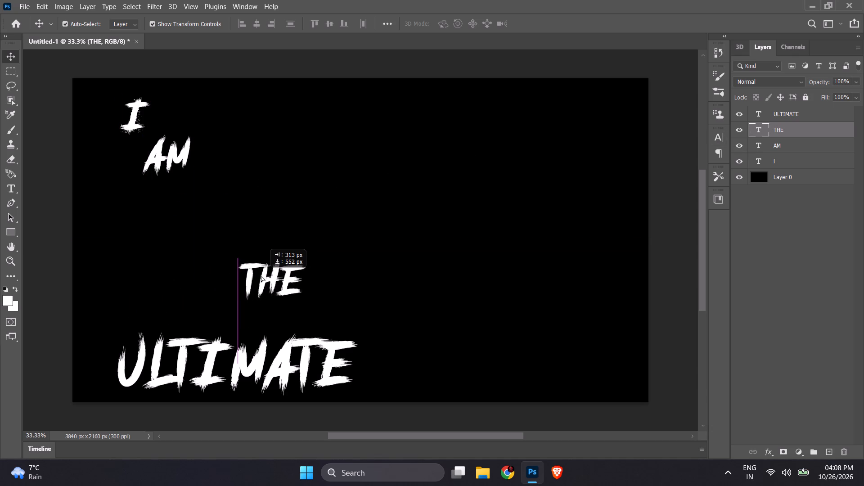
left_click_drag(261, 276, 258, 264)
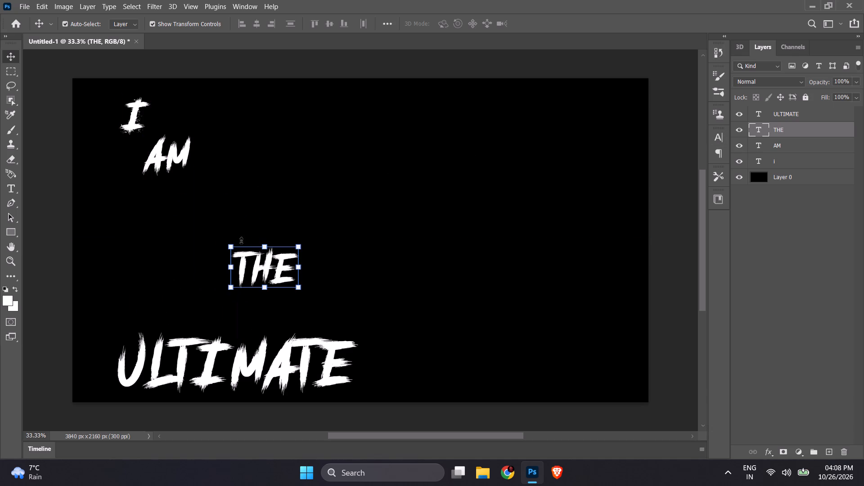
Move the AM text down and right so it sits just above and left of THE.
left_click(793, 112)
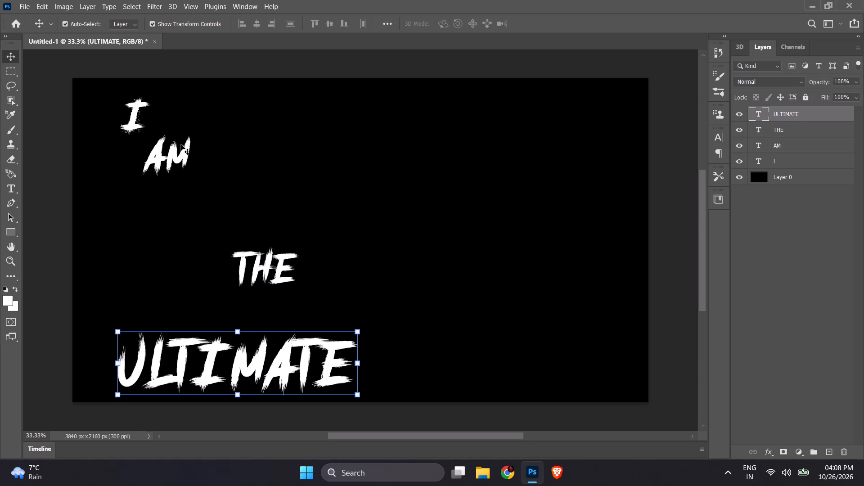
left_click_drag(181, 145, 239, 196)
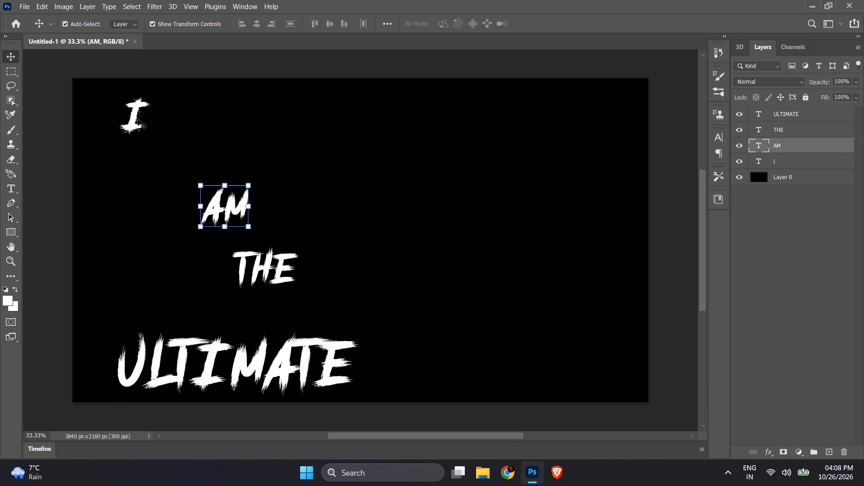
Scale the letter I proportionally to about 253% and place it in the canvas's upper-left corner.
left_click(784, 164)
left_click(132, 126)
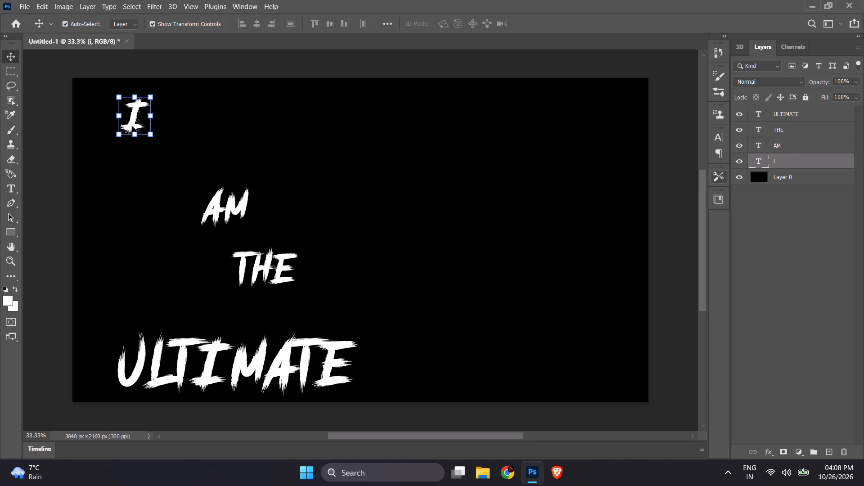
left_click_drag(149, 134, 193, 172)
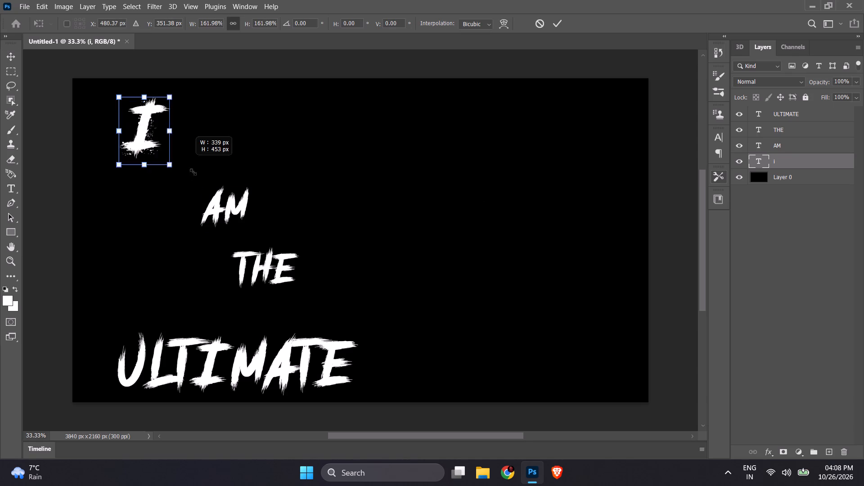
left_click_drag(193, 172, 205, 193)
left_click_drag(162, 160, 137, 152)
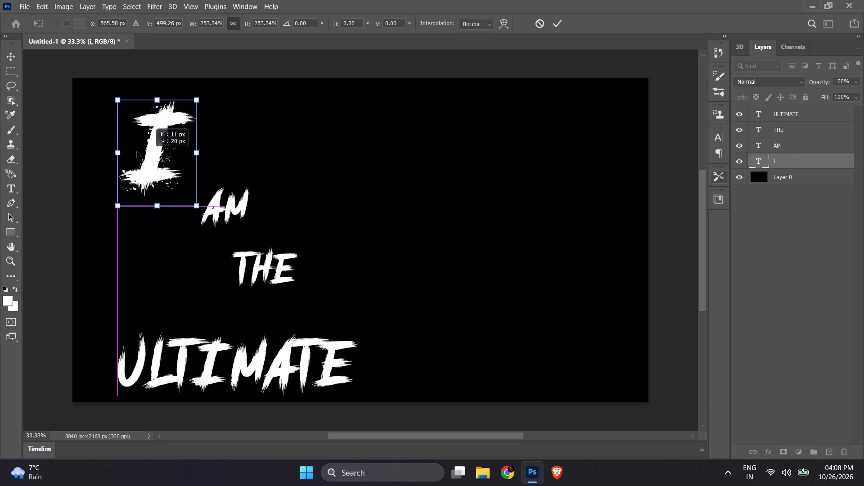
left_click_drag(137, 152, 121, 144)
left_click(560, 27)
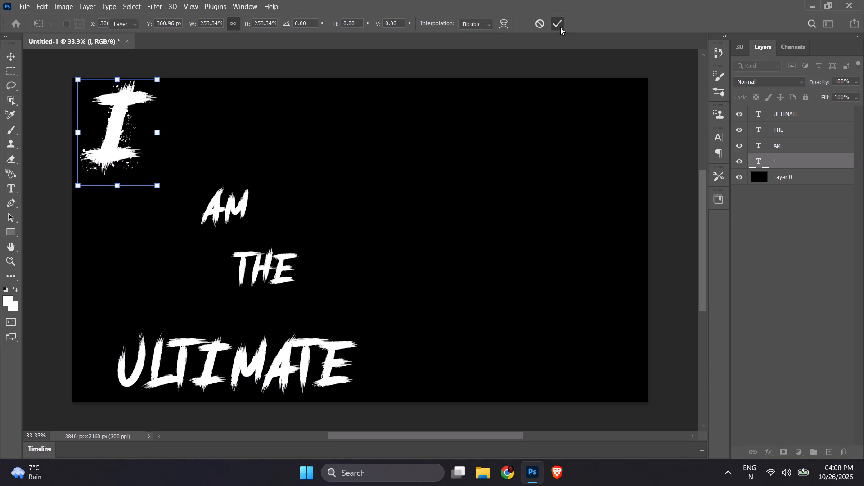
left_click(313, 204)
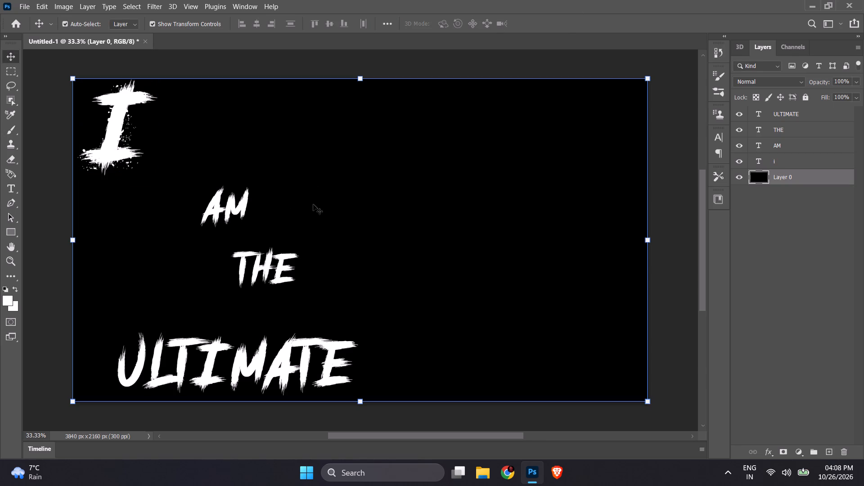
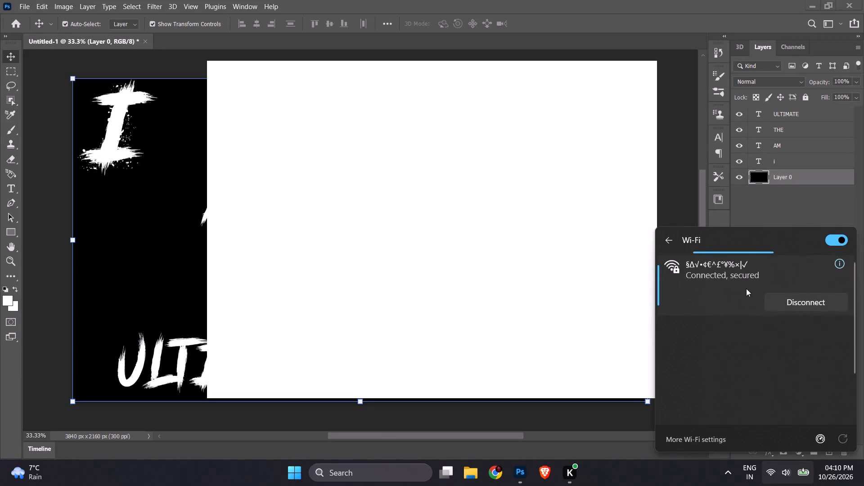
Switch the Wi-Fi connection to the PCU_Student network, close the network settings and return to the Photoshop document.
left_click(760, 329)
left_click(795, 350)
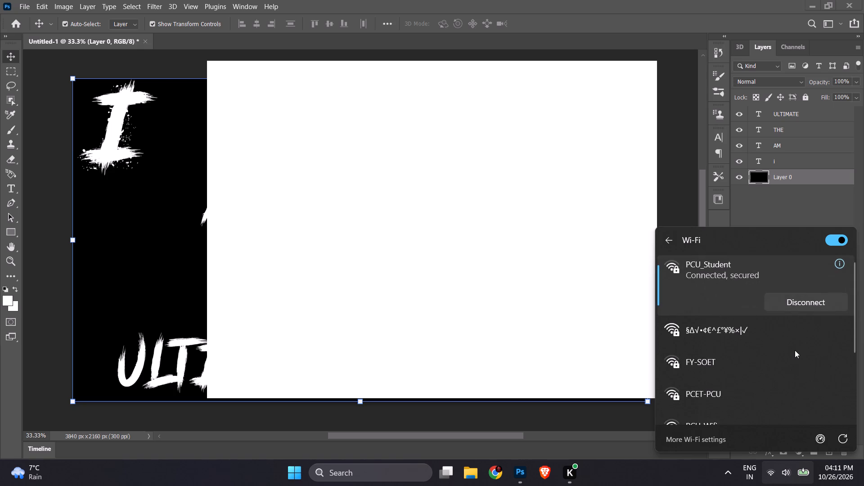
left_click(672, 236)
left_click(711, 257)
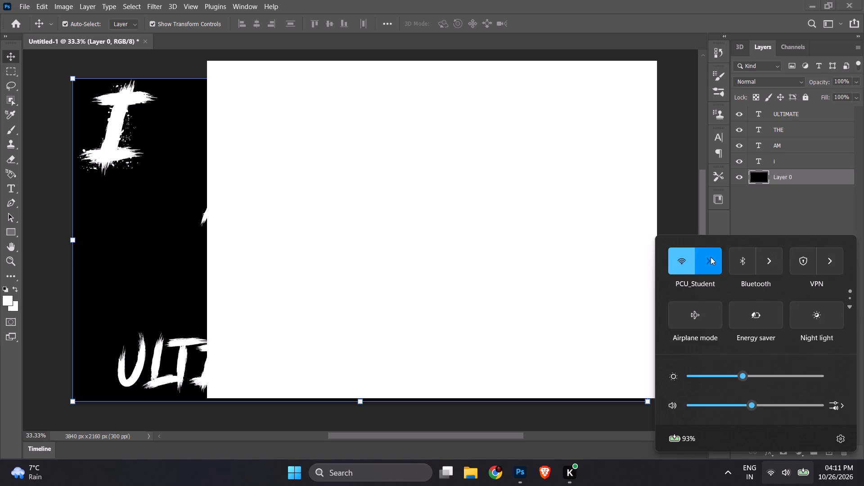
left_click(675, 468)
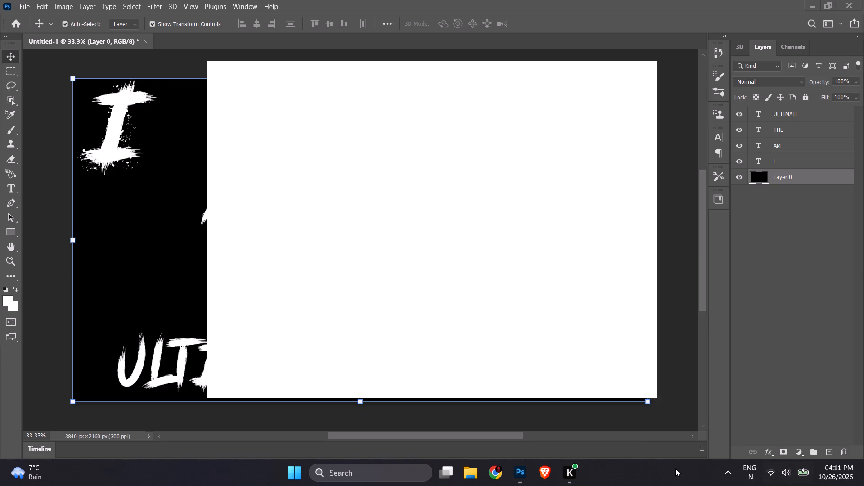
left_click(756, 358)
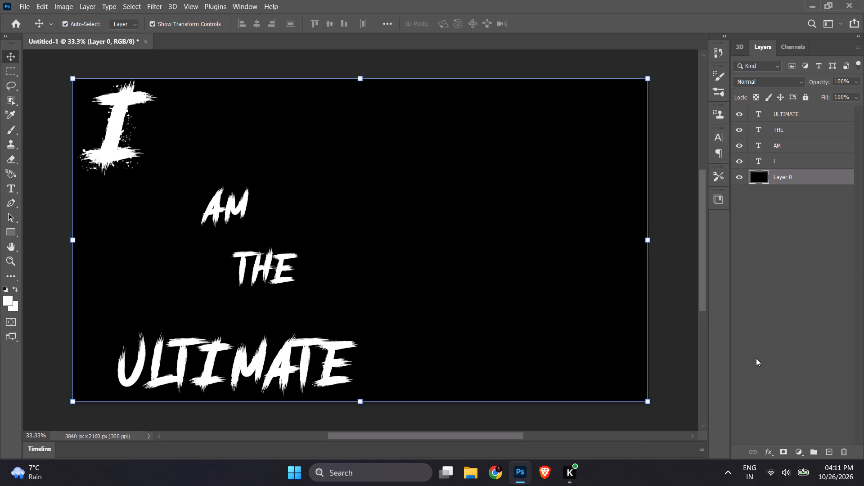
Select the AM text layer and hide it on the canvas.
left_click(760, 147)
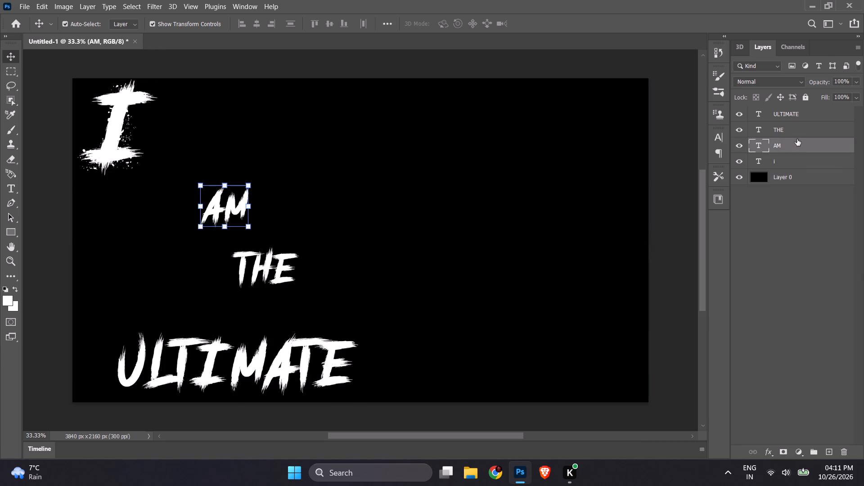
left_click(738, 143)
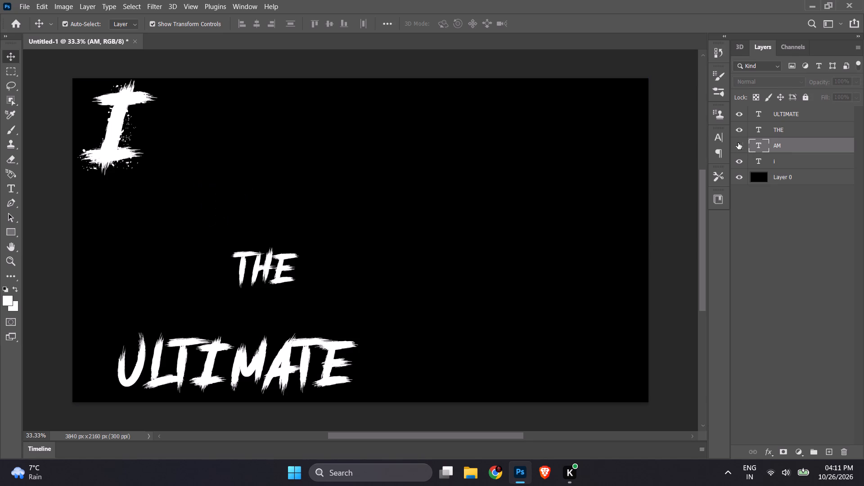
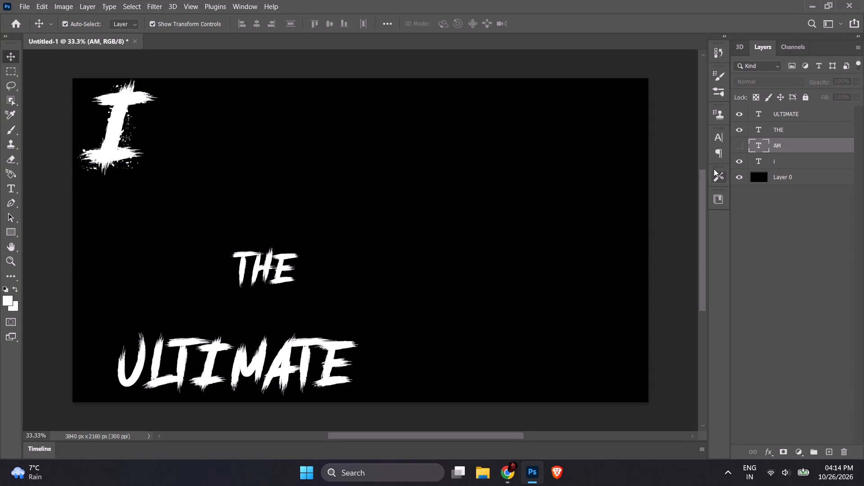
Show the AM layer again, scale it up to about 164%, and place it beside the I, vertically centred on it.
left_click(738, 148)
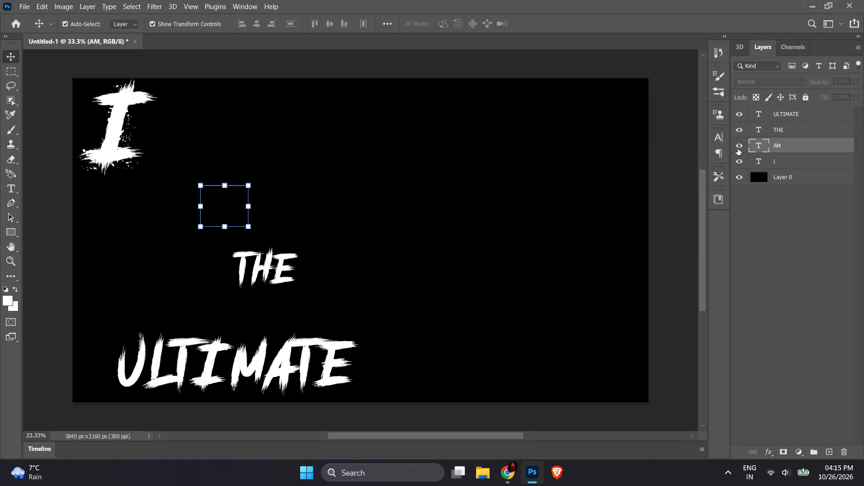
left_click_drag(247, 230, 268, 252)
left_click_drag(244, 234, 123, 231)
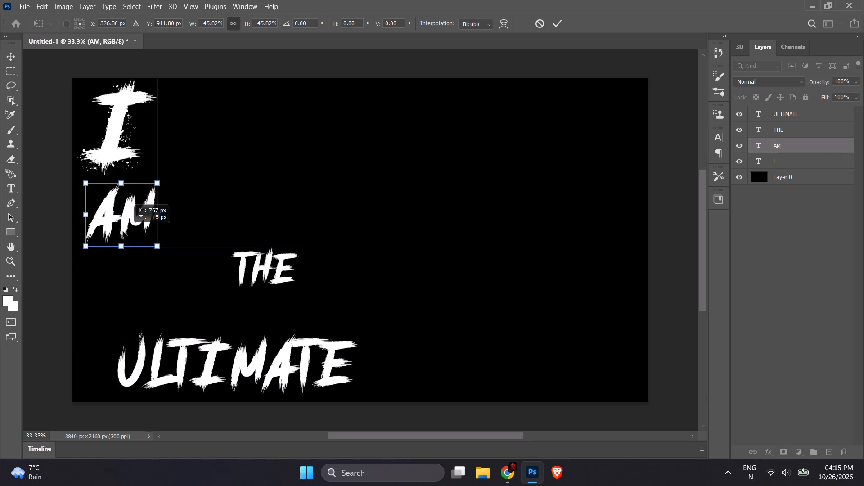
left_click_drag(123, 231, 119, 231)
left_click_drag(131, 212, 148, 210)
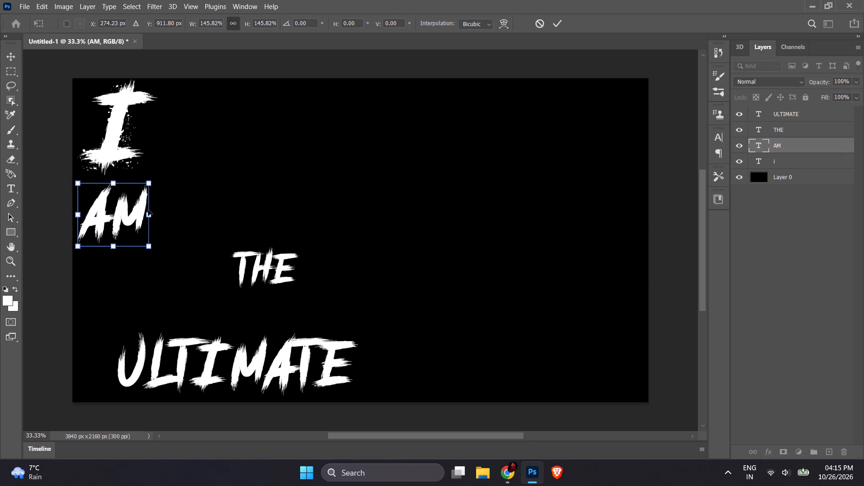
left_click_drag(148, 210, 211, 144)
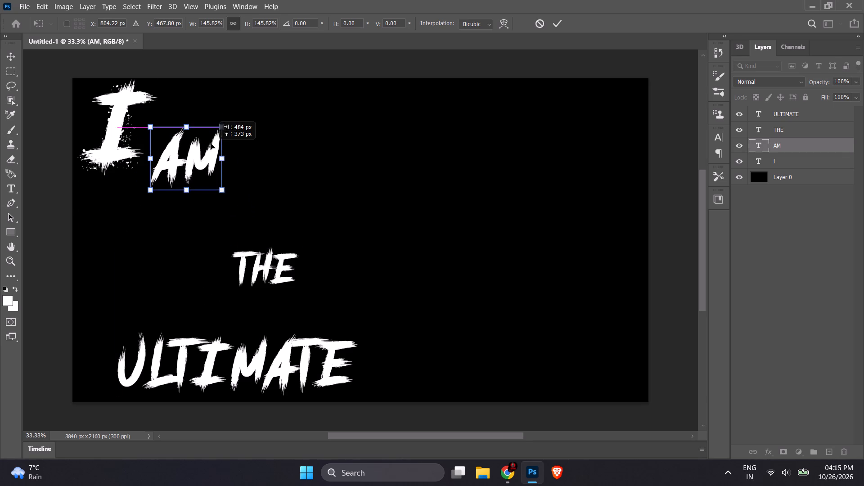
left_click_drag(211, 144, 220, 126)
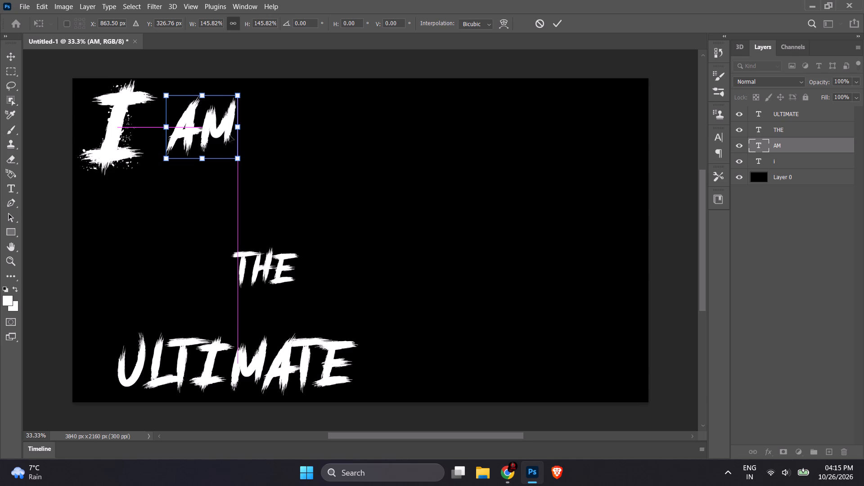
left_click_drag(237, 160, 242, 167)
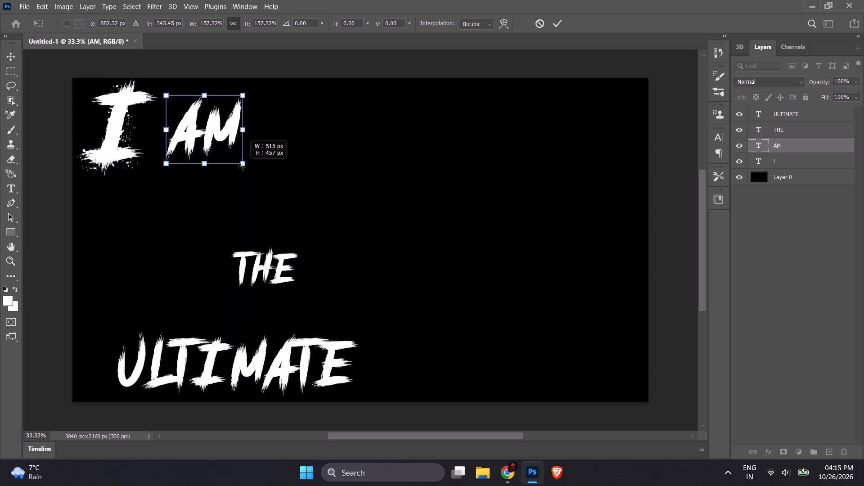
left_click_drag(242, 167, 243, 172)
left_click_drag(229, 145, 229, 140)
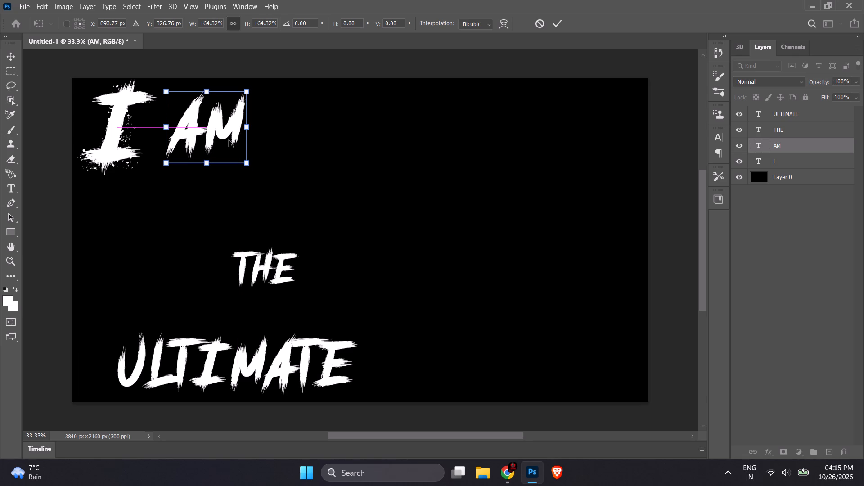
left_click(554, 25)
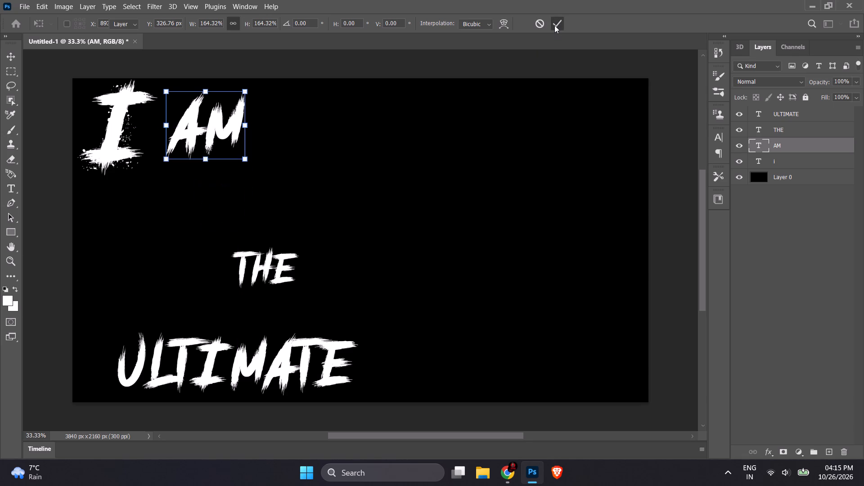
left_click(389, 177)
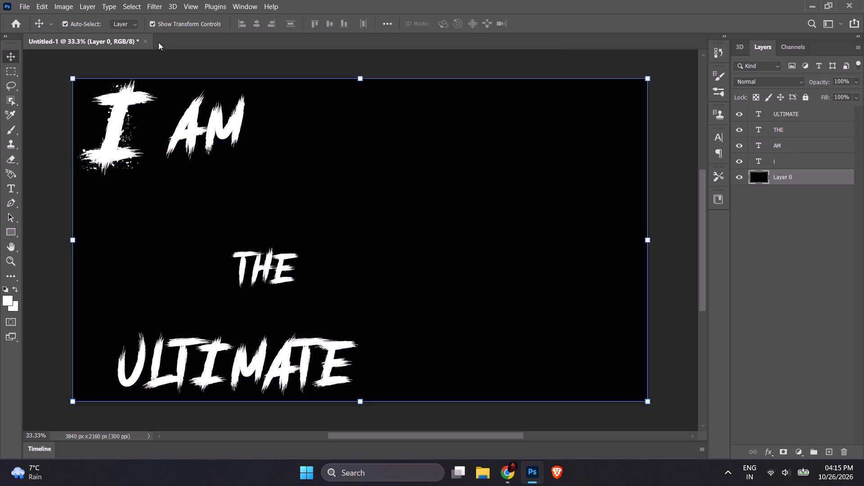
Enlarge AM further to about 115% and line it up vertically with the I.
left_click(198, 118)
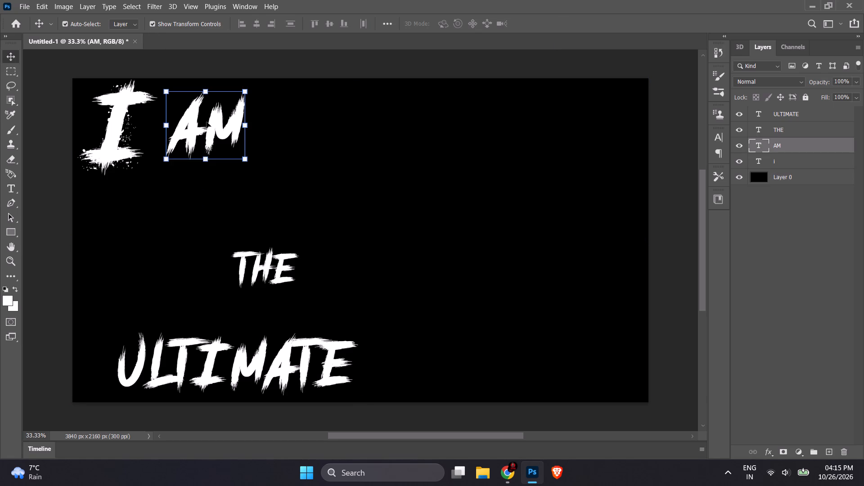
left_click_drag(245, 162, 251, 172)
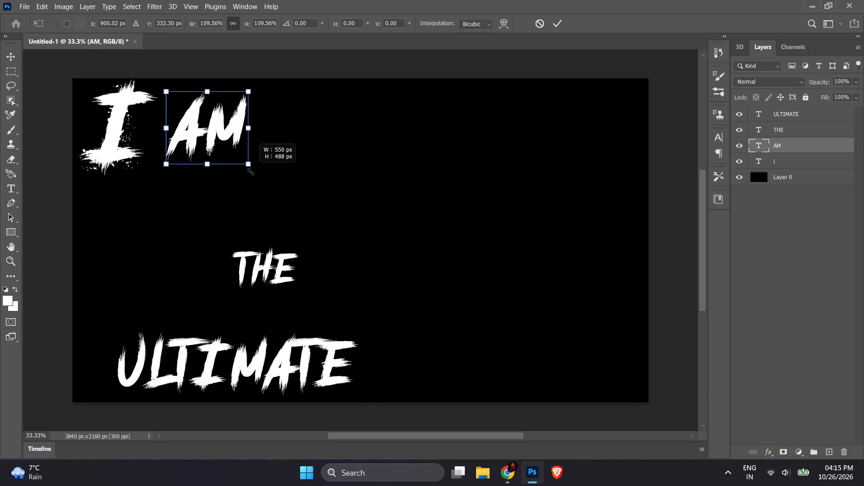
left_click_drag(251, 172, 253, 178)
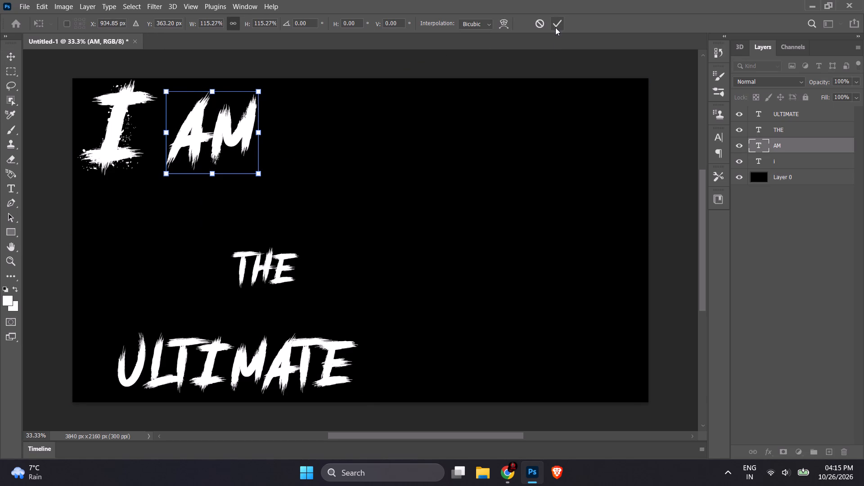
left_click(555, 27)
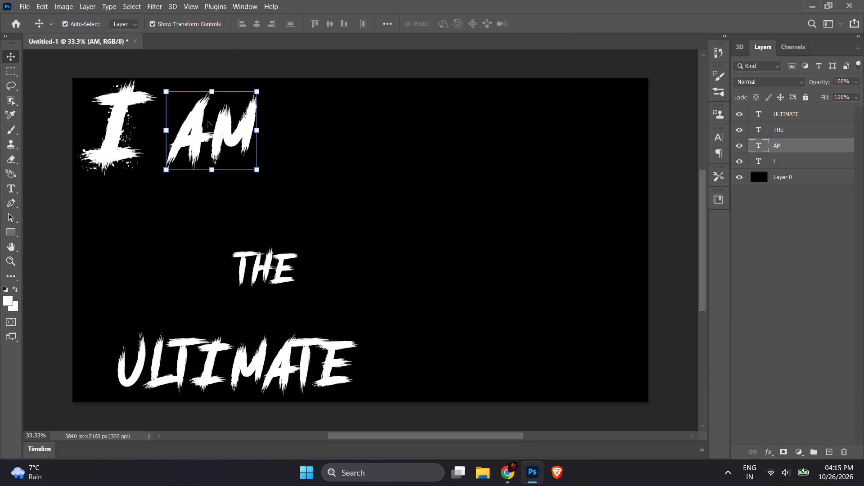
left_click(207, 121)
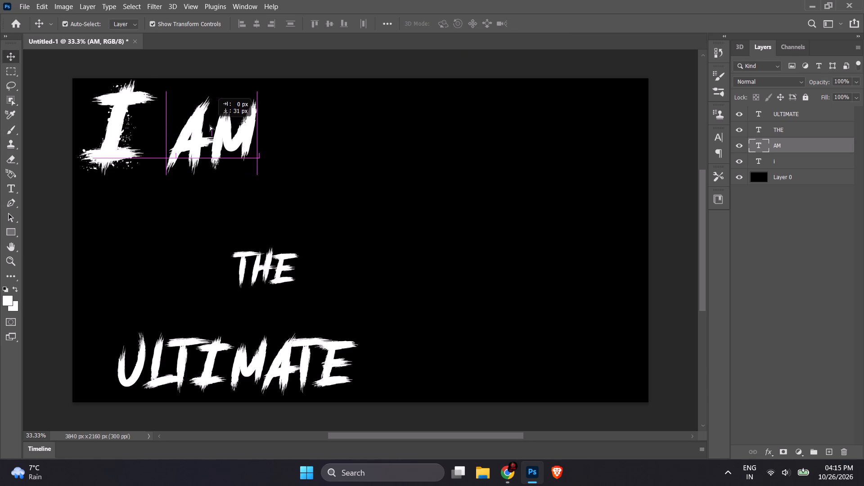
left_click(318, 179)
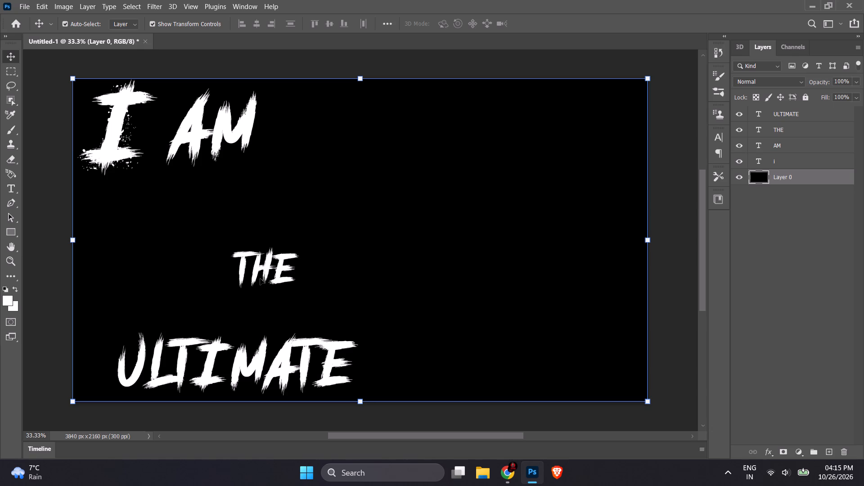
Move AM down into the space below the I, offset slightly to its right.
left_click(208, 120)
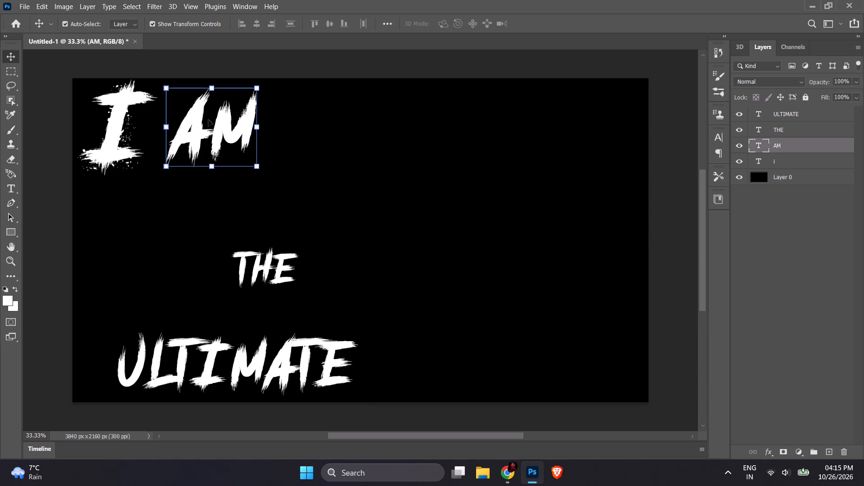
left_click_drag(208, 120, 155, 217)
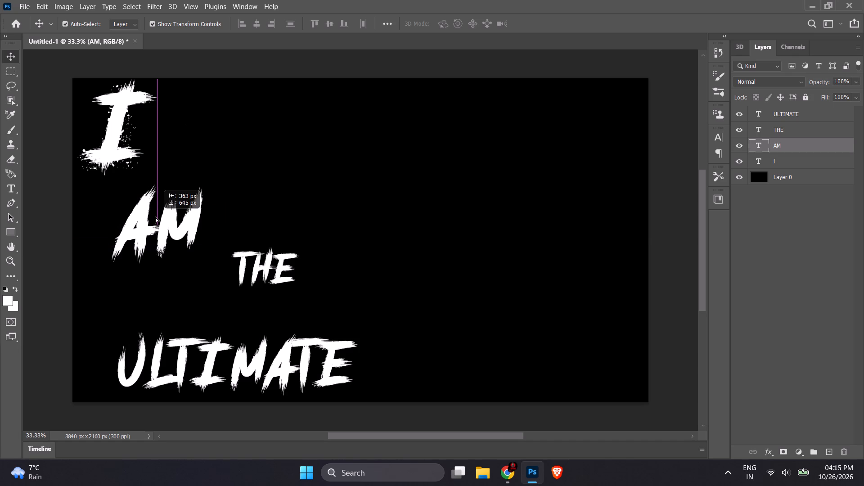
left_click_drag(155, 217, 159, 225)
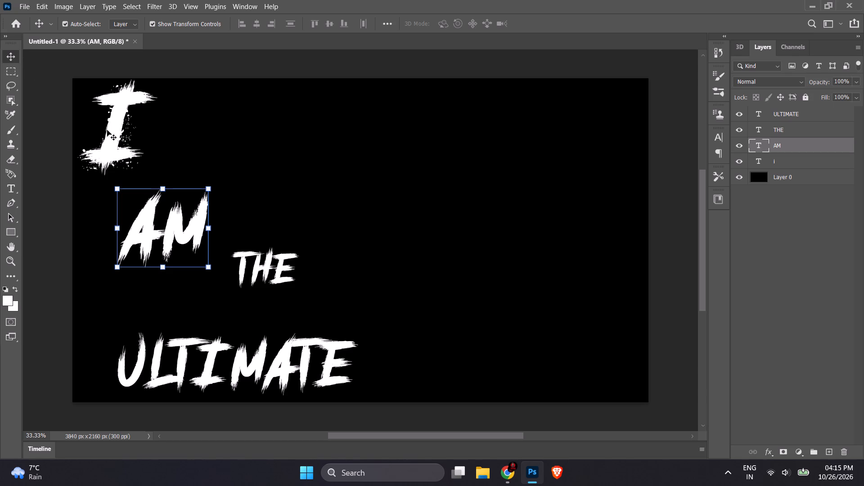
Scale the word THE up to about 179% and place it just above the right half of ULTIMATE.
left_click(795, 132)
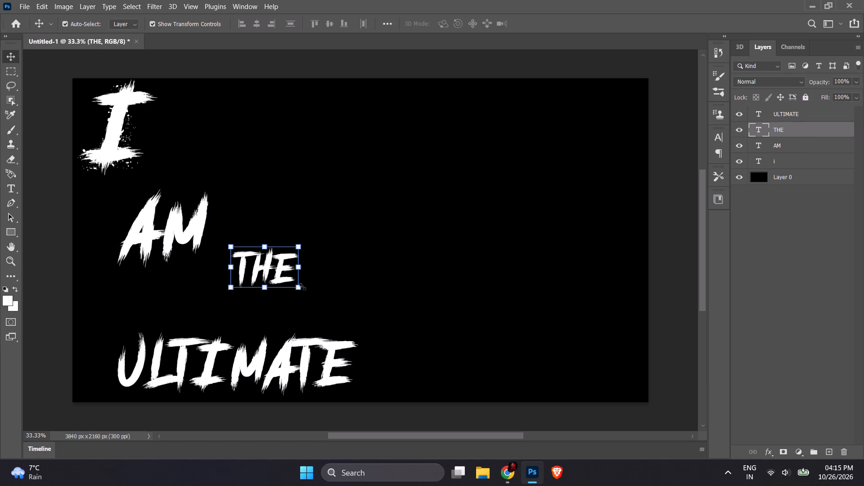
left_click_drag(297, 286, 347, 326)
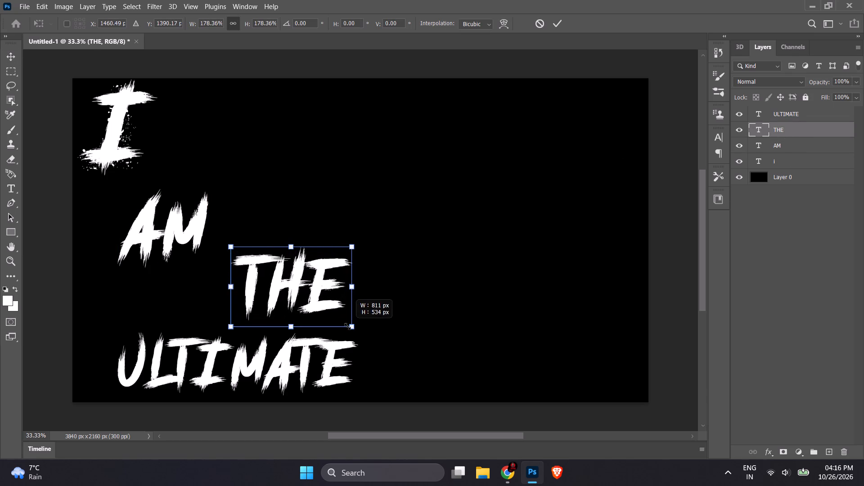
left_click_drag(298, 293, 309, 293)
left_click(556, 22)
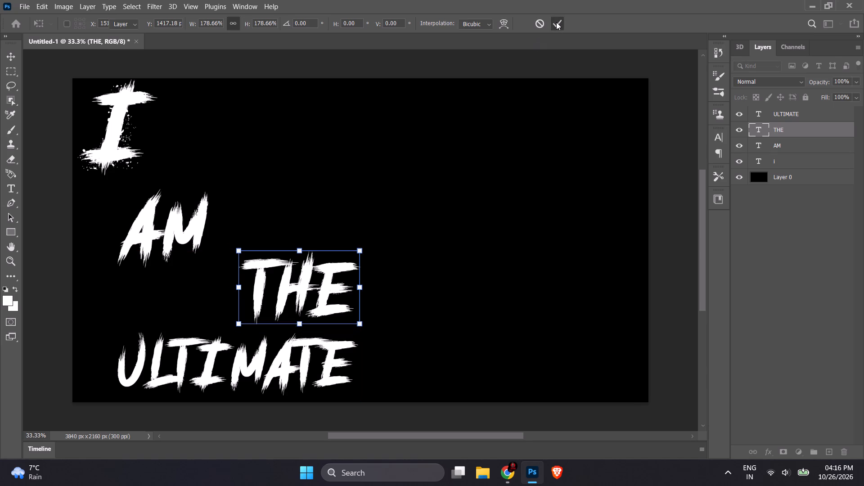
left_click(400, 202)
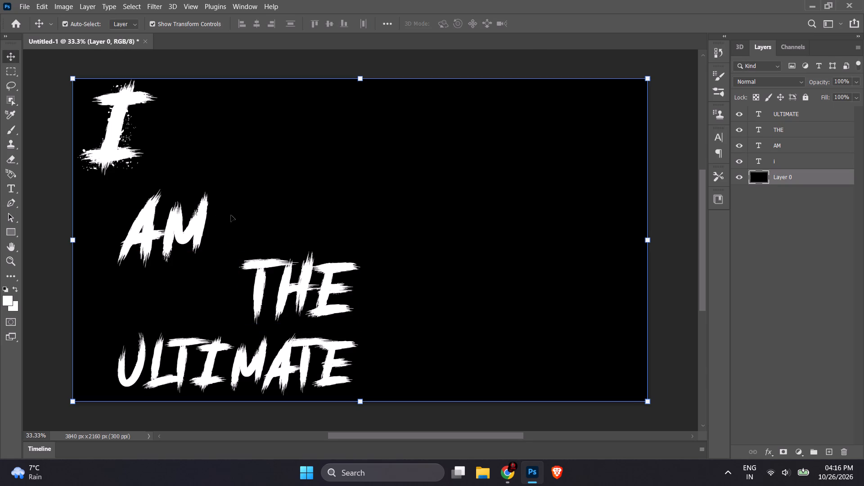
Move the I slightly down and to the right, closer above AM, keeping its scale at 100%.
left_click(126, 141)
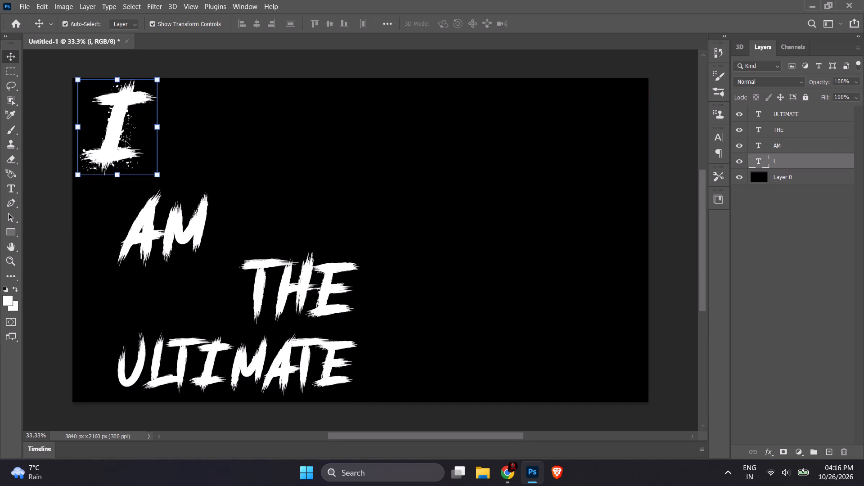
left_click_drag(153, 173, 161, 180)
left_click_drag(138, 158, 140, 170)
left_click(557, 23)
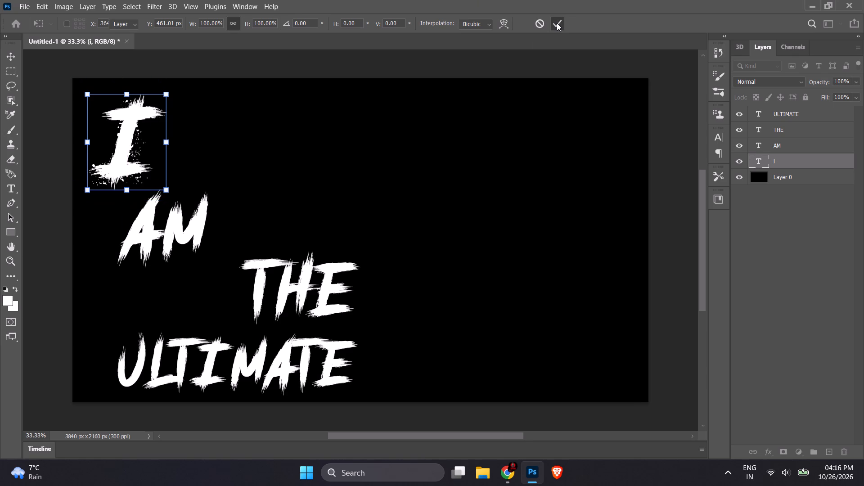
Scale AM up to about 132% and position it below the I, to the left of THE.
left_click(157, 238)
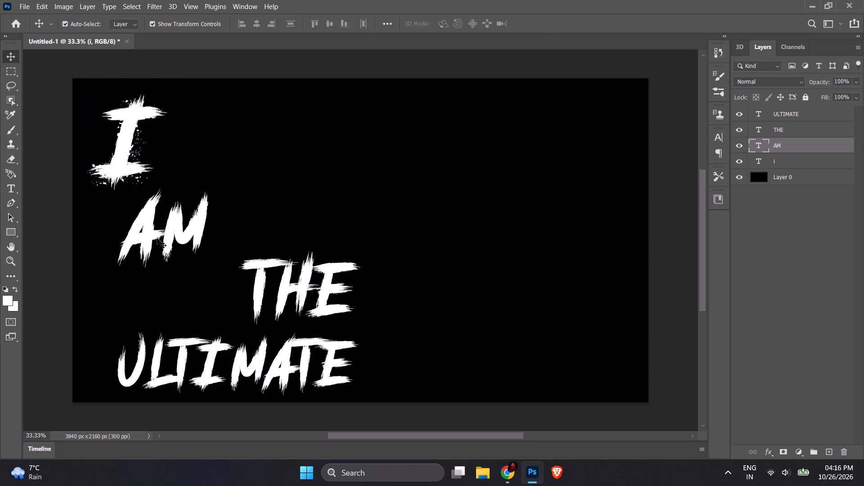
left_click_drag(157, 238, 167, 239)
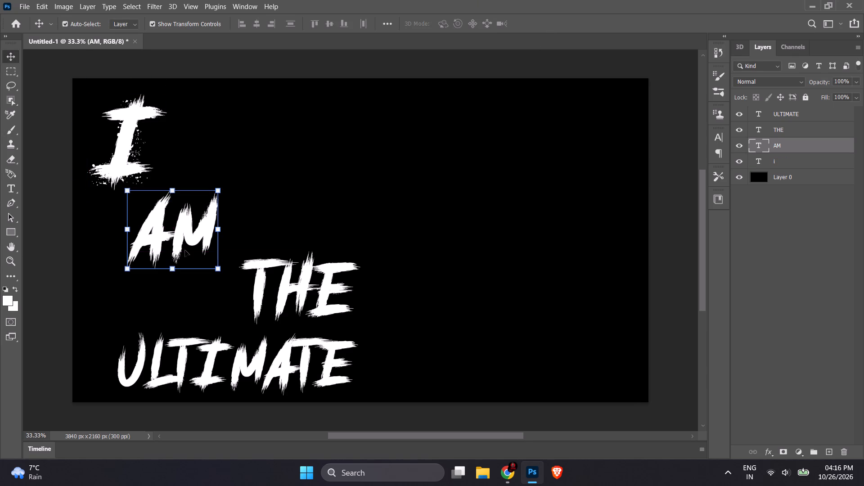
left_click_drag(219, 267, 237, 306)
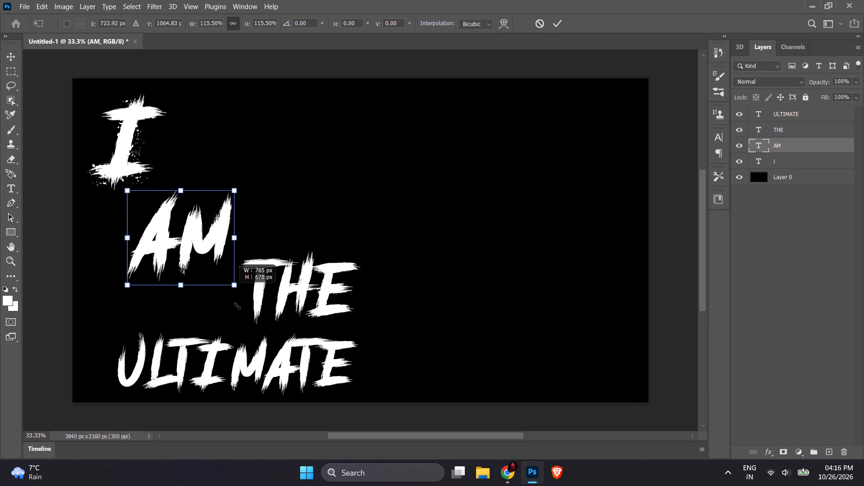
left_click_drag(237, 306, 238, 307)
left_click_drag(204, 257, 181, 262)
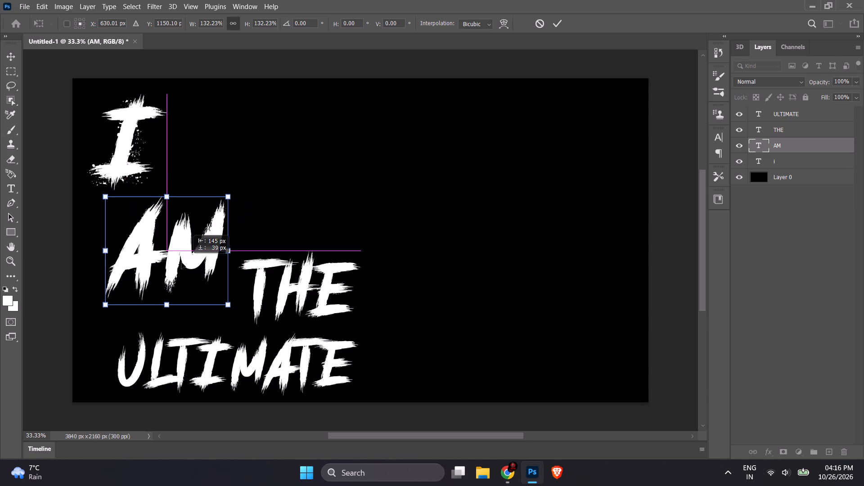
left_click_drag(181, 262, 179, 261)
left_click(320, 213)
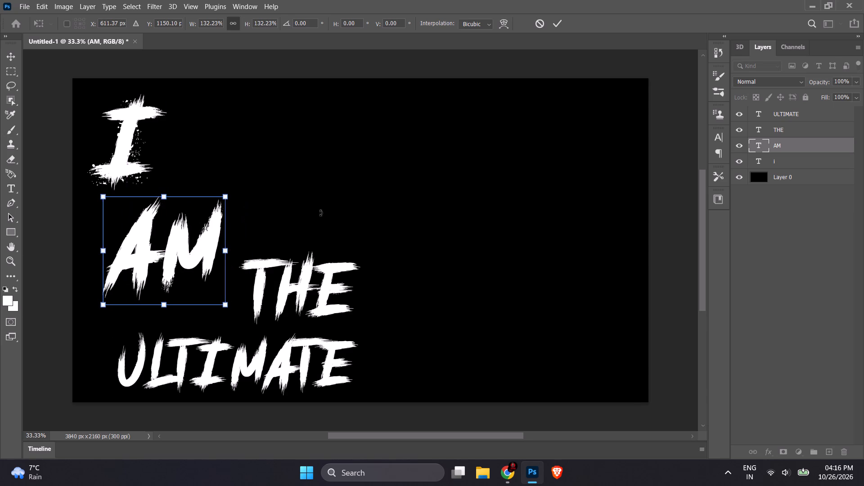
left_click(410, 216)
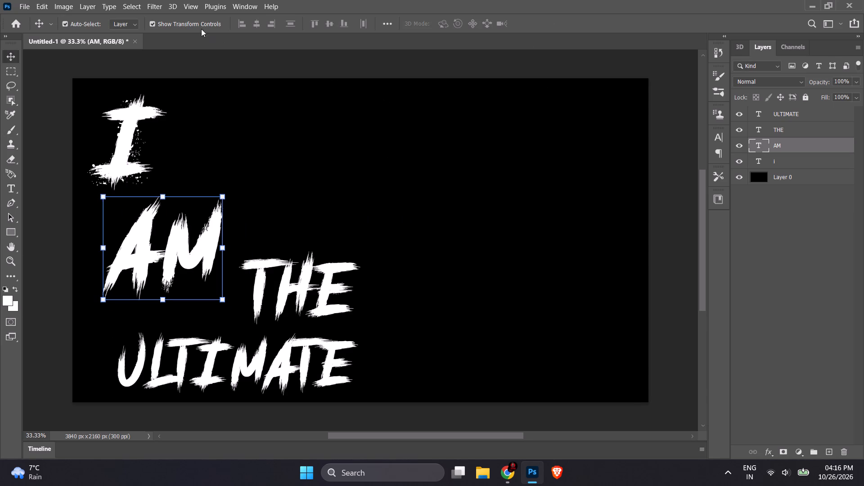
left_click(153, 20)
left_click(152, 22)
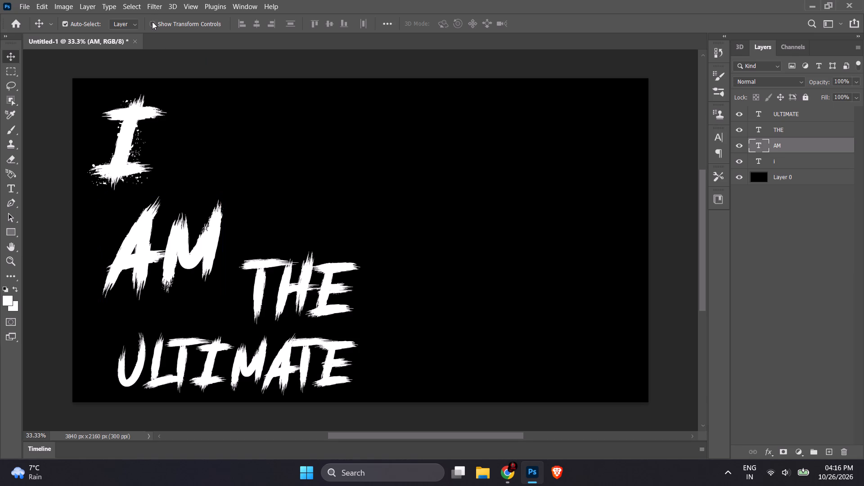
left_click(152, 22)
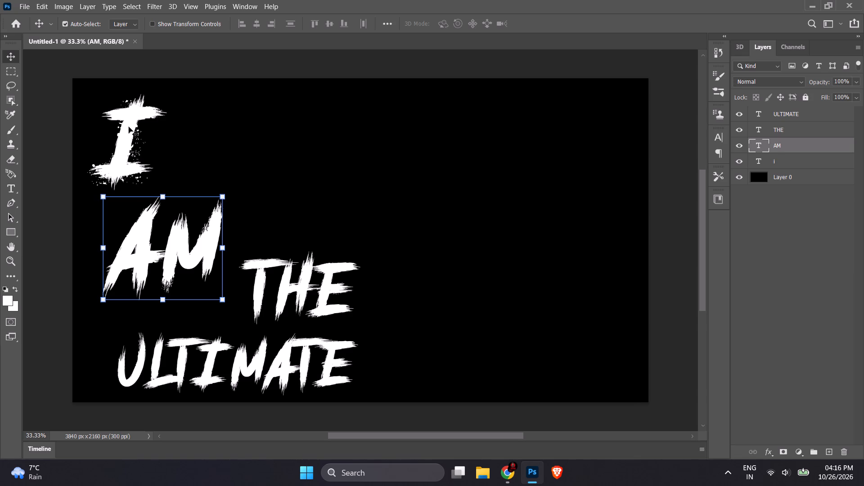
Scale the I up to about 107% and place it near the canvas's upper-left corner, above and slightly left of AM.
left_click(129, 127)
left_click_drag(166, 93, 178, 90)
left_click_drag(144, 125, 163, 116)
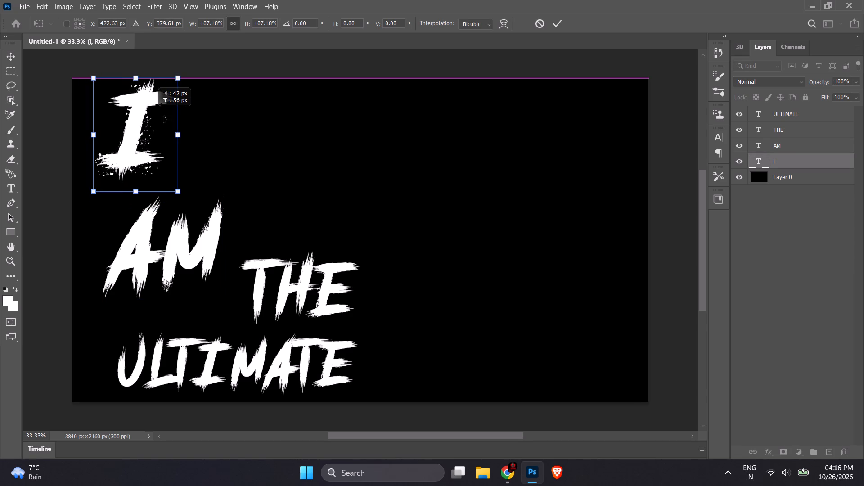
left_click_drag(163, 116, 324, 130)
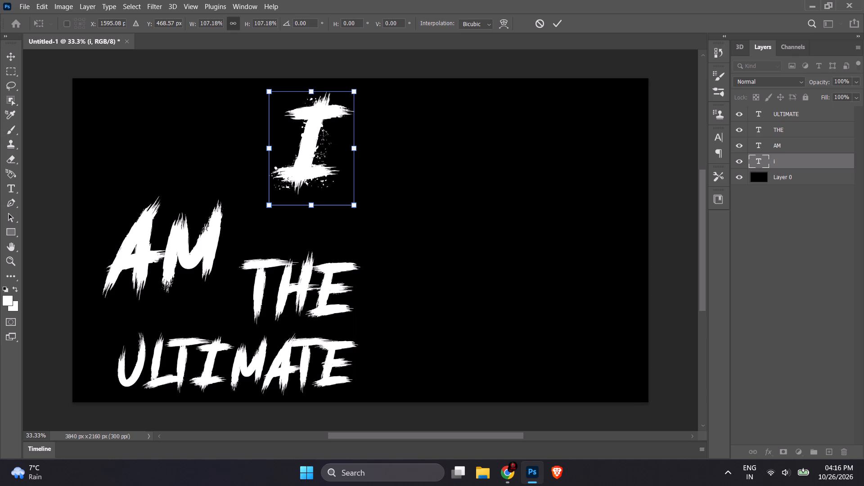
left_click_drag(324, 130, 165, 125)
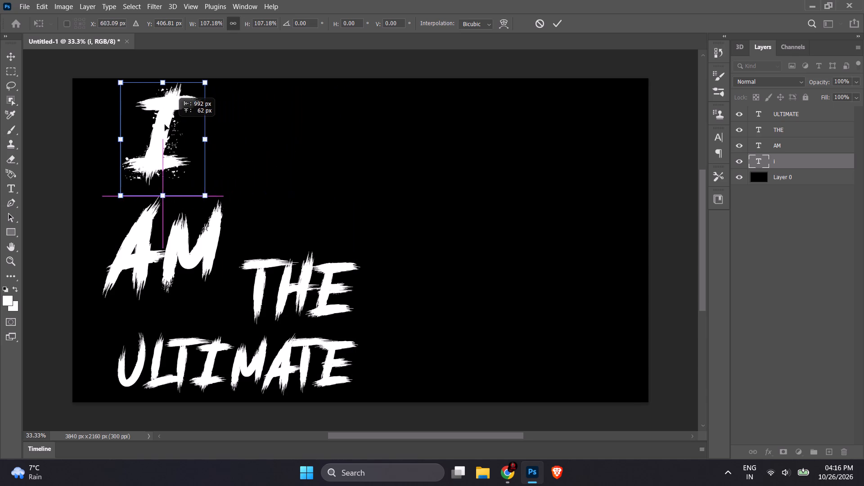
left_click_drag(165, 125, 137, 125)
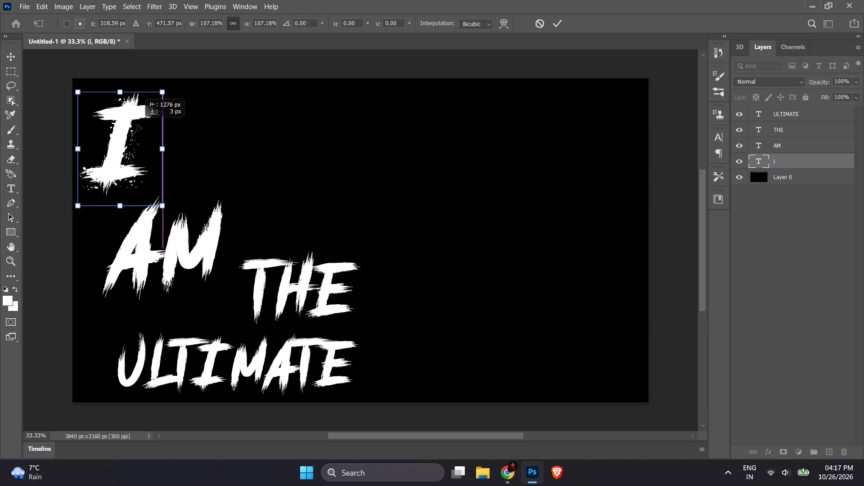
left_click_drag(137, 125, 133, 132)
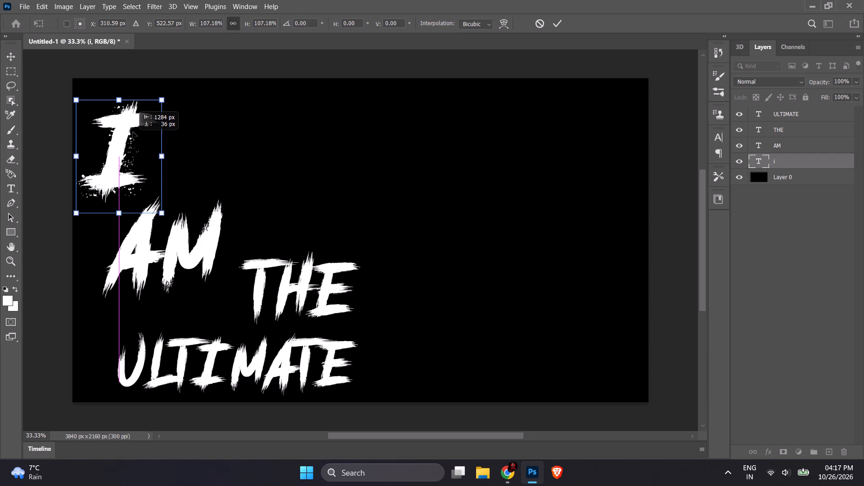
left_click_drag(133, 132, 133, 131)
left_click(390, 155)
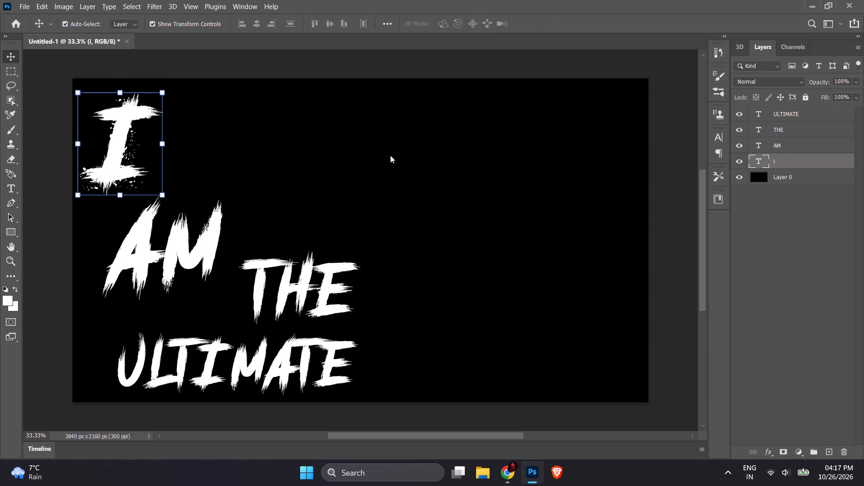
left_click(160, 23)
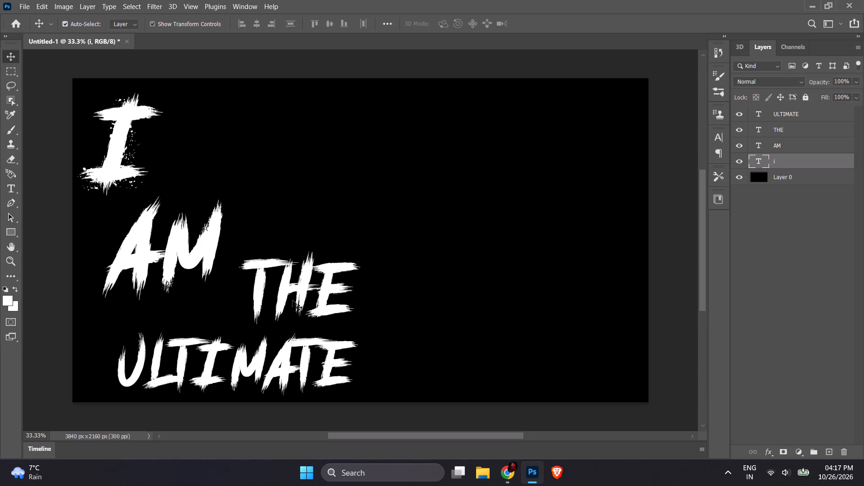
Scale the word ULTIMATE up slightly so it extends farther right beneath THE, keeping its left edge in place.
left_click(287, 337)
left_click(298, 353)
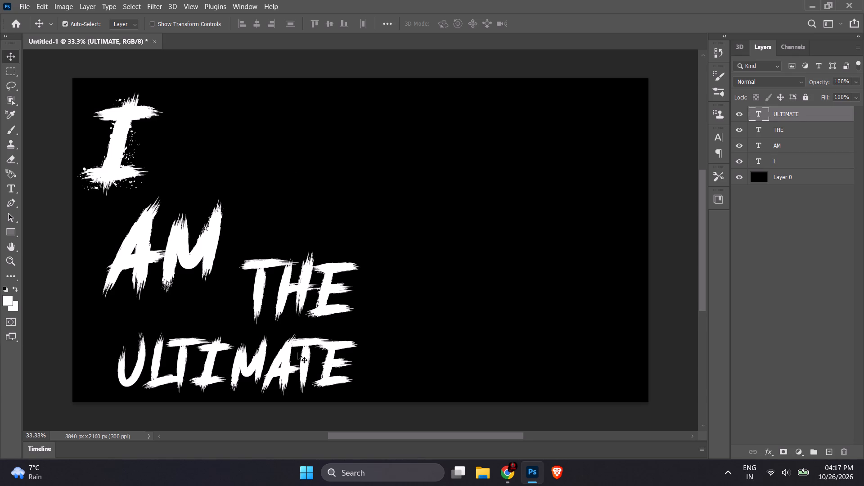
left_click(153, 22)
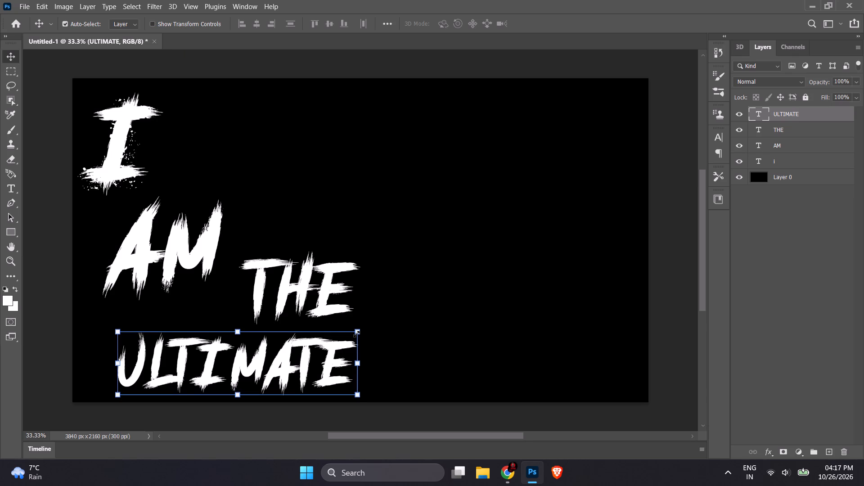
left_click_drag(356, 334, 372, 323)
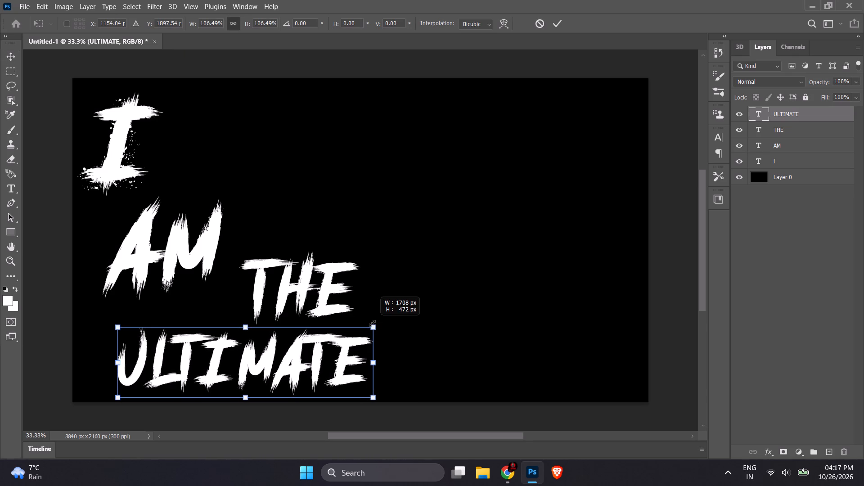
left_click_drag(372, 323, 379, 321)
left_click(553, 22)
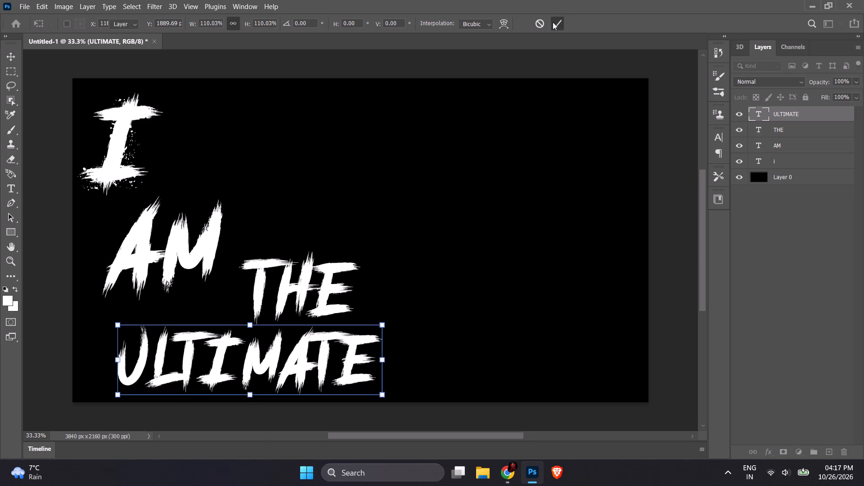
Move THE slightly right so its end lines up with the right end of ULTIMATE.
left_click(292, 279)
left_click_drag(311, 275, 312, 275)
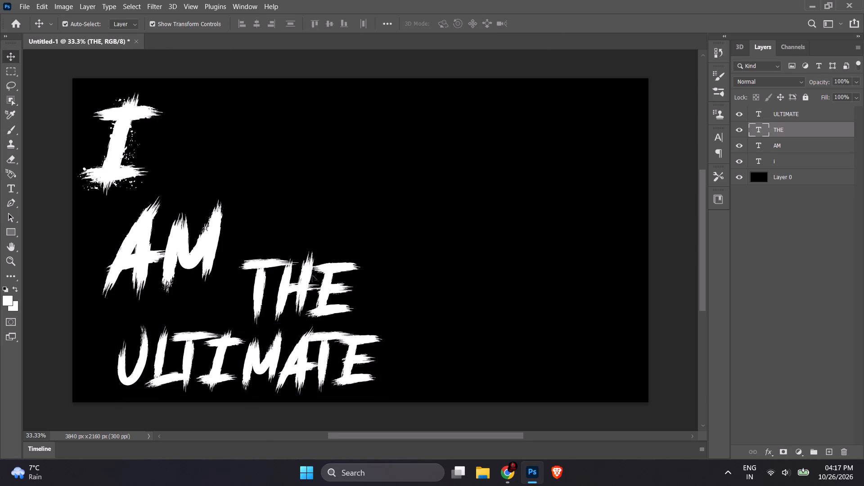
left_click_drag(312, 275, 328, 276)
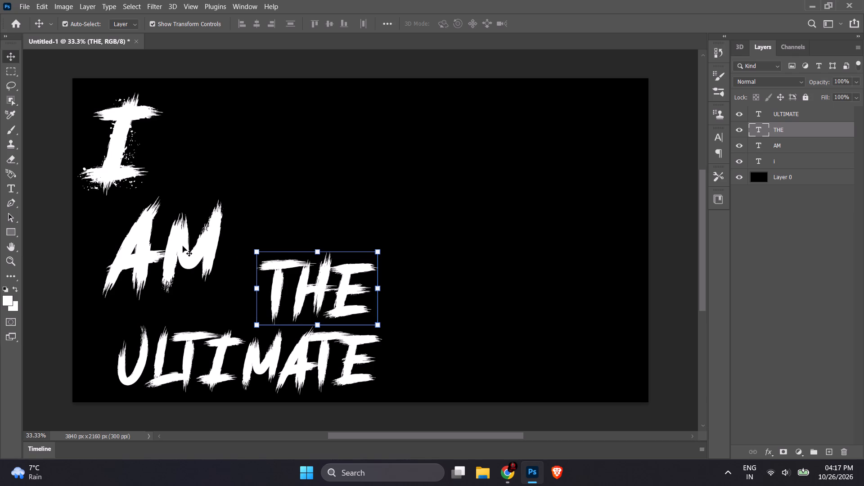
Add a 3 px outside Stroke layer effect to the ULTIMATE text layer.
left_click(183, 246)
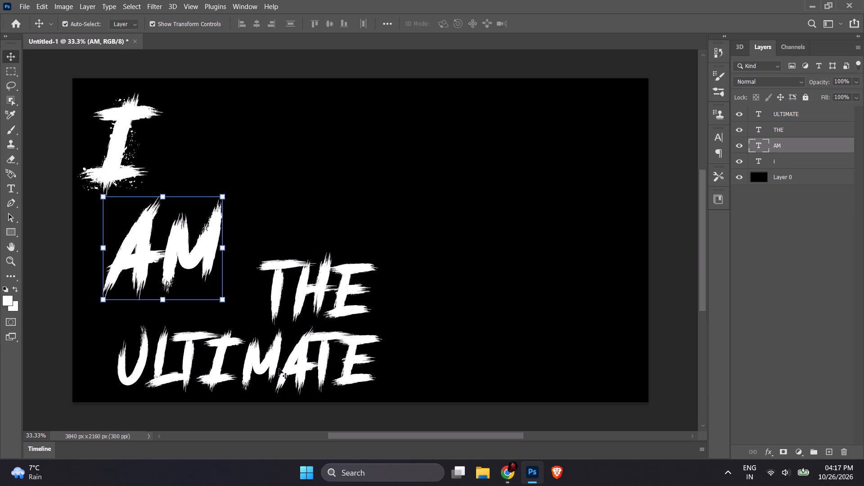
left_click(279, 369)
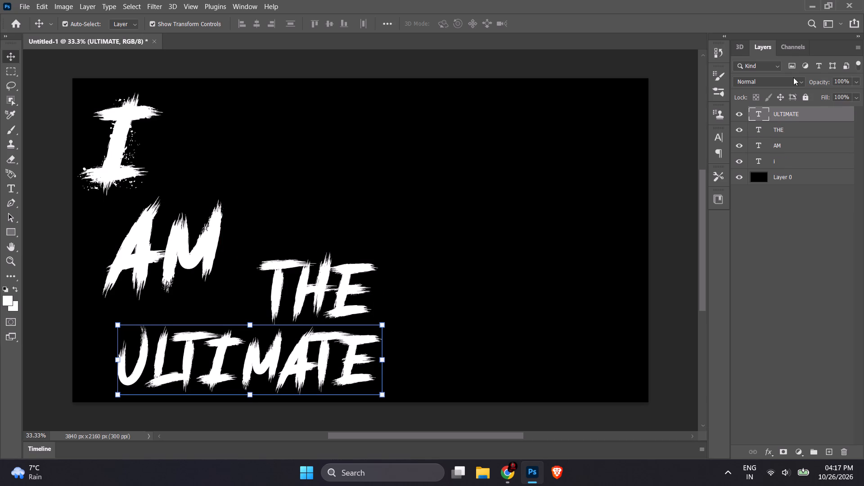
double_click(831, 115)
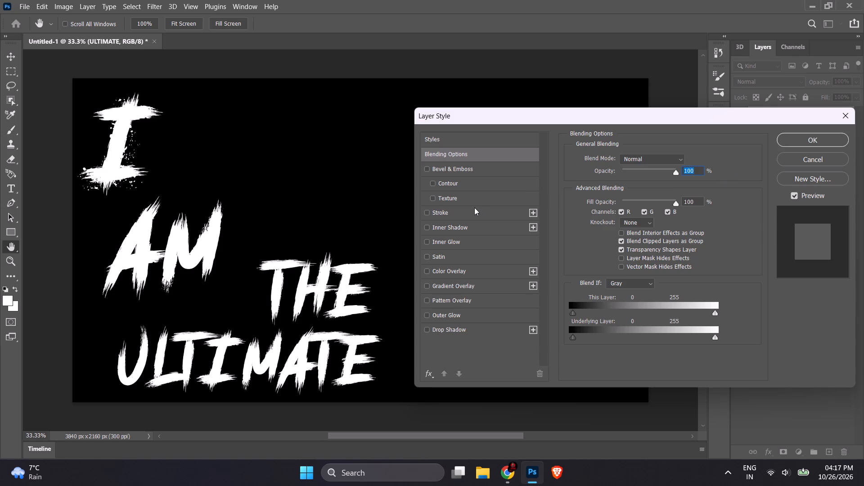
left_click(474, 207)
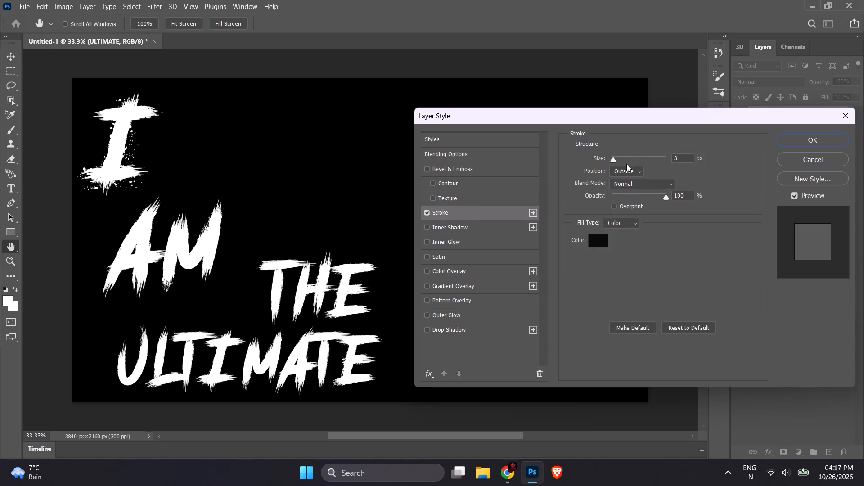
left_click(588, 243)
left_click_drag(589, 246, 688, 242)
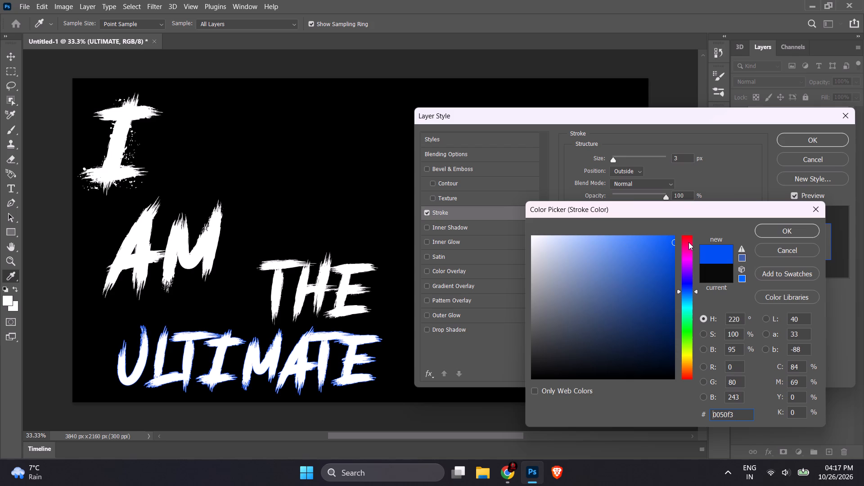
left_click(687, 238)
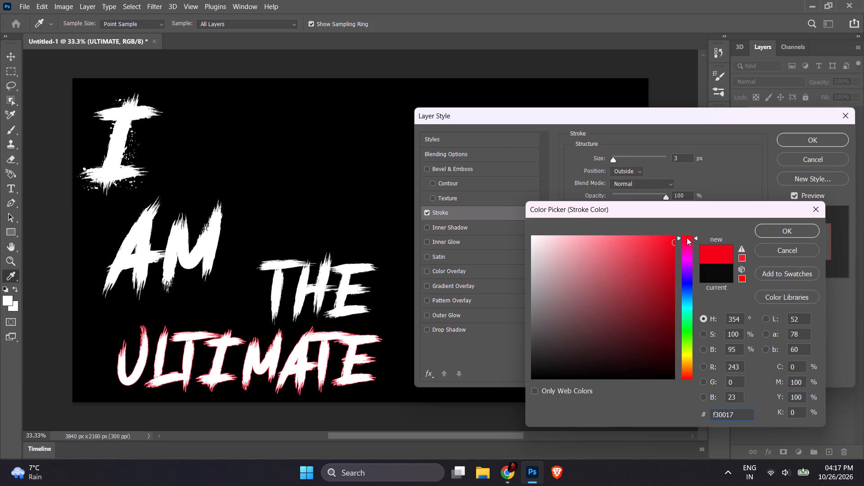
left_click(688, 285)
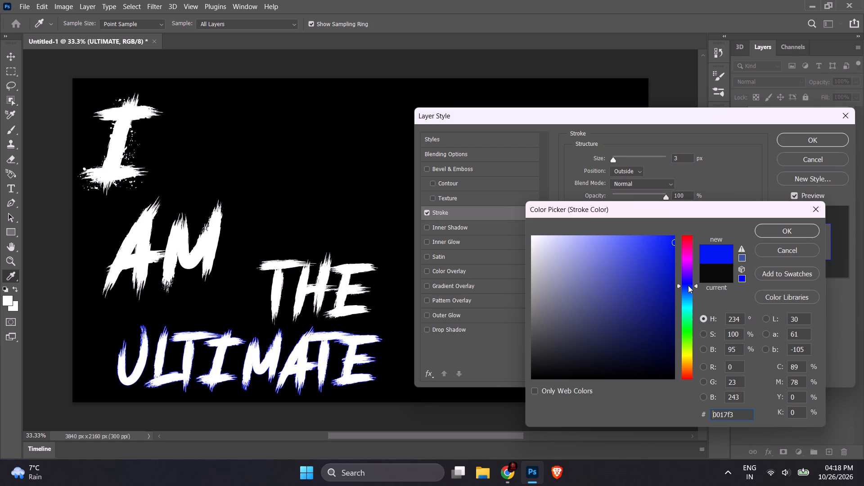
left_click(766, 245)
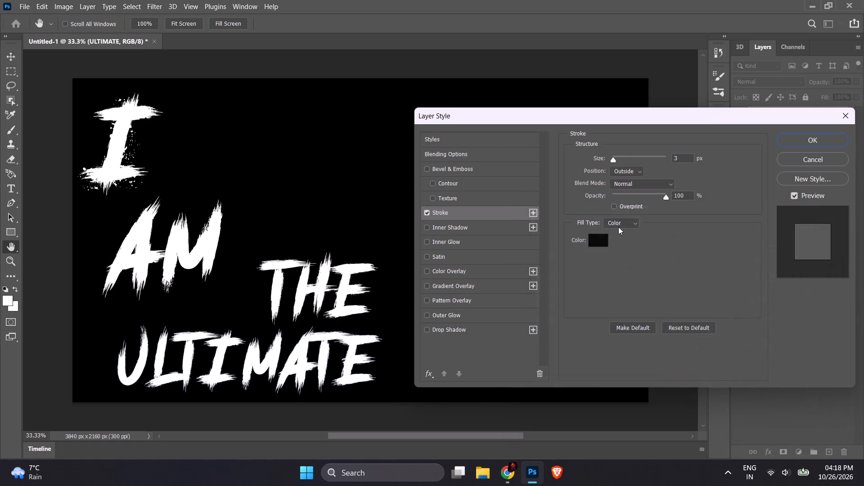
Change the ULTIMATE stroke's fill type to Pattern and set the pattern scale to 129%.
left_click(420, 212)
left_click(621, 228)
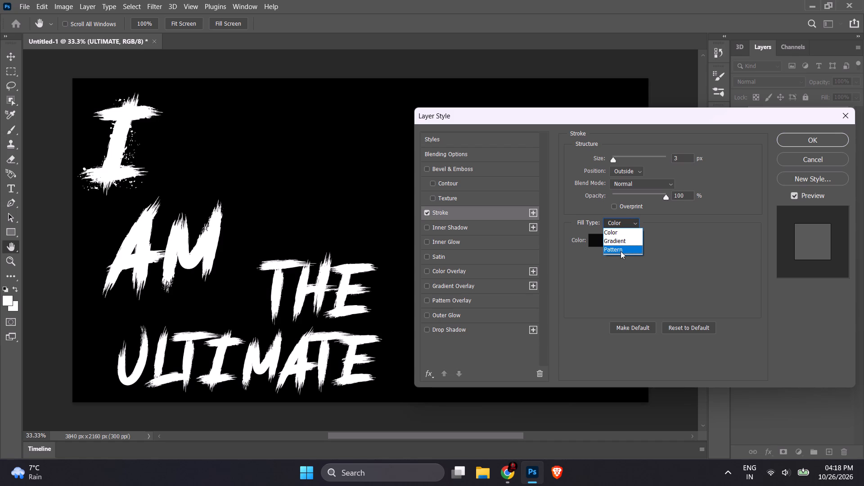
left_click(621, 251)
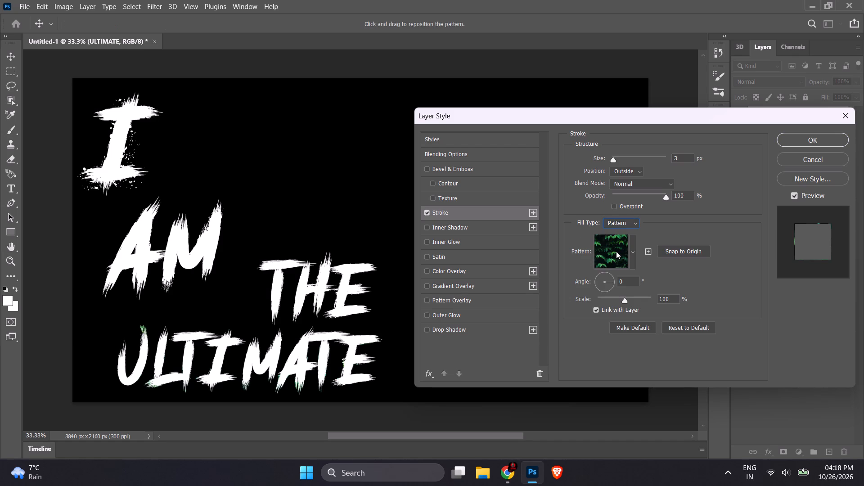
left_click(627, 299)
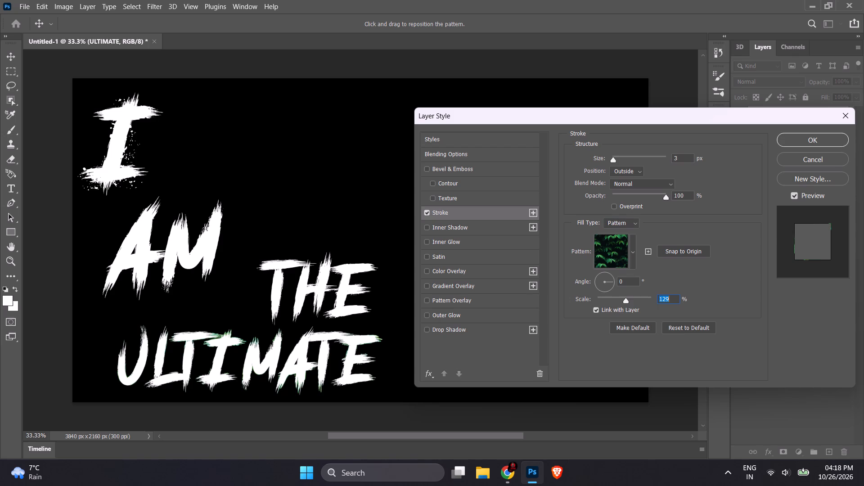
Set the stroke pattern's angle to -19° and snap the pattern to the origin.
left_click_drag(607, 282, 613, 274)
left_click_drag(613, 274, 617, 286)
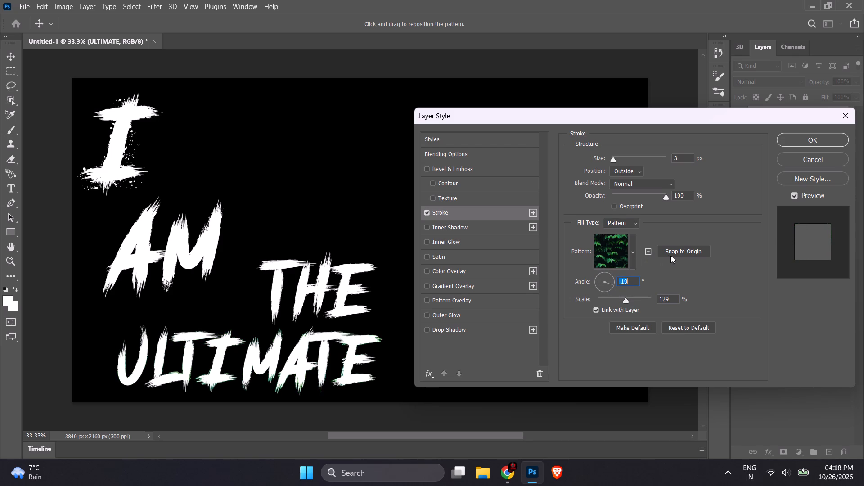
left_click(671, 255)
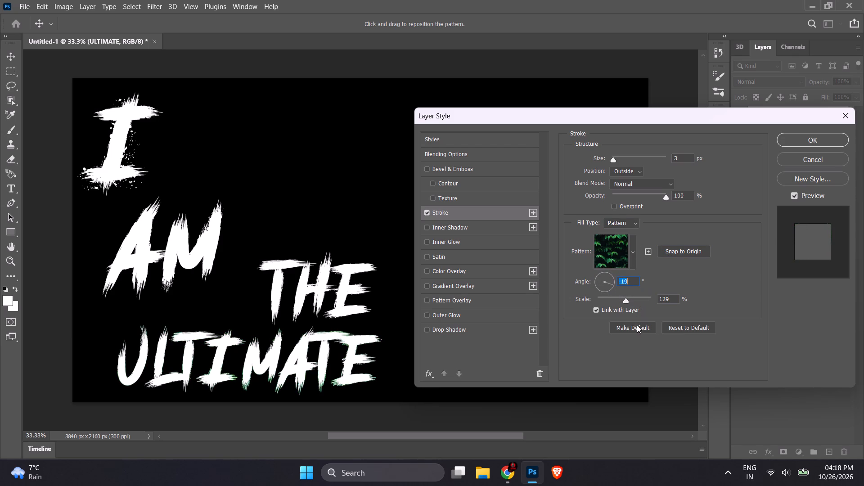
Save the current stroke settings as the default and reset the stroke to that default.
left_click(643, 326)
left_click(669, 325)
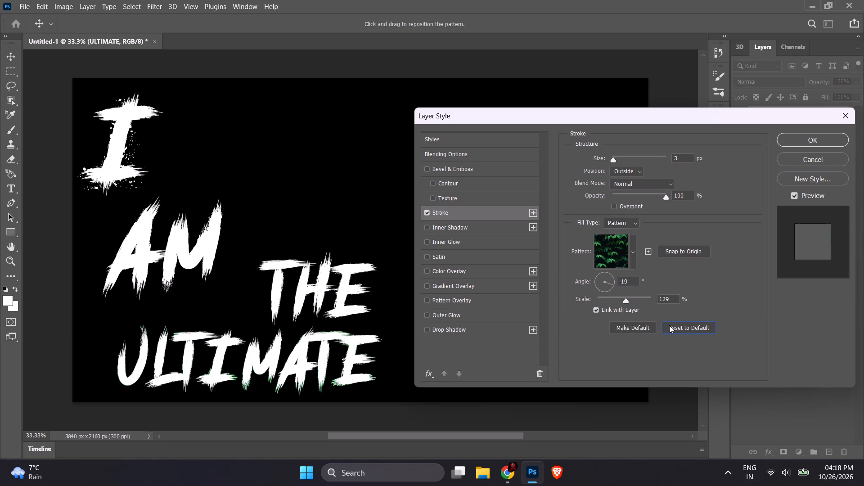
triple_click(669, 325)
Set the stroke pattern's angle to 143°.
left_click(628, 280)
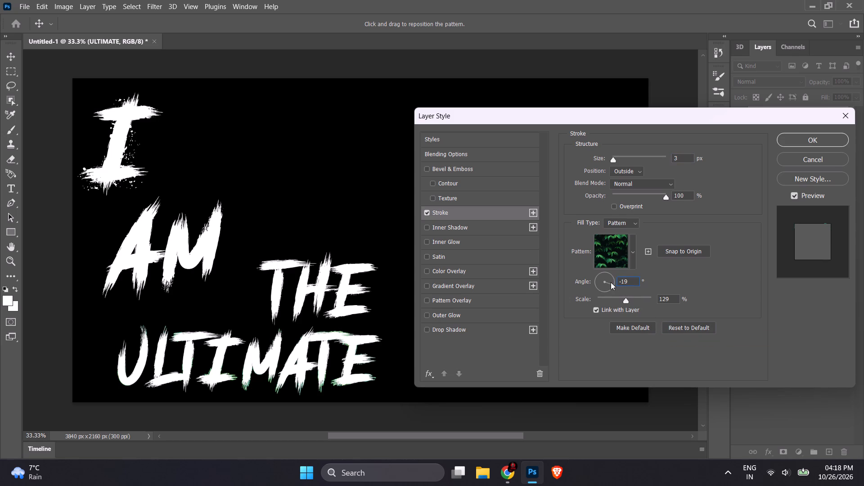
left_click(611, 282)
left_click_drag(611, 282, 598, 272)
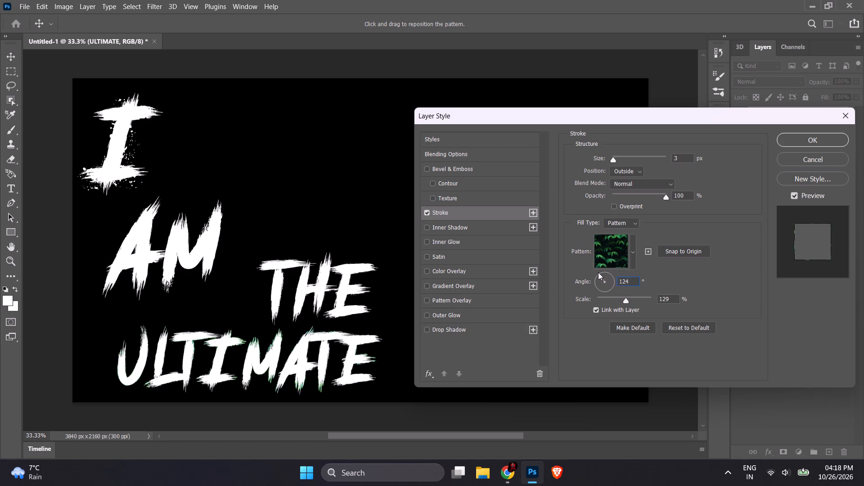
left_click_drag(598, 272, 594, 274)
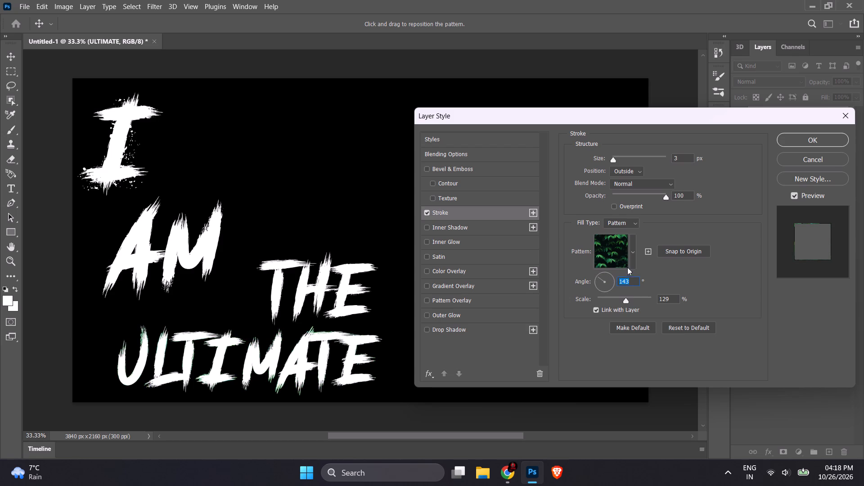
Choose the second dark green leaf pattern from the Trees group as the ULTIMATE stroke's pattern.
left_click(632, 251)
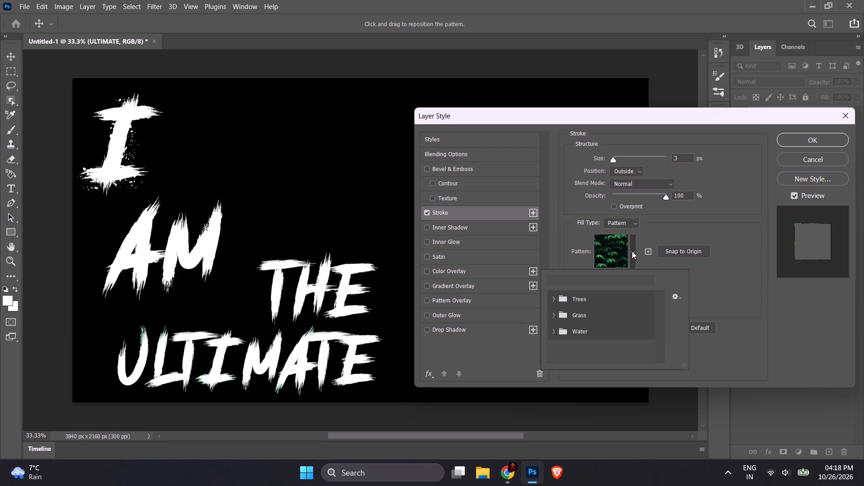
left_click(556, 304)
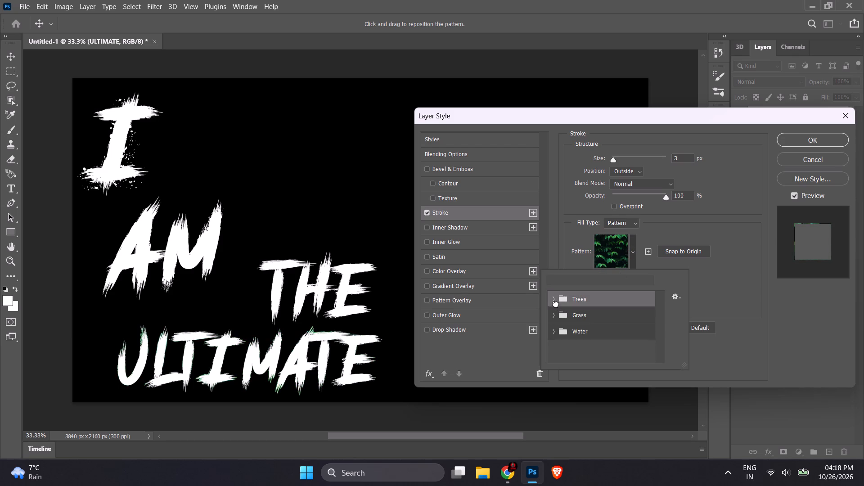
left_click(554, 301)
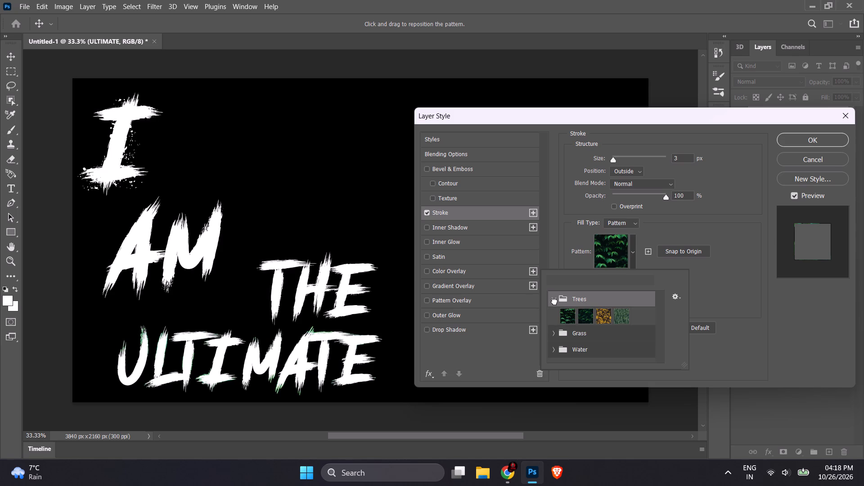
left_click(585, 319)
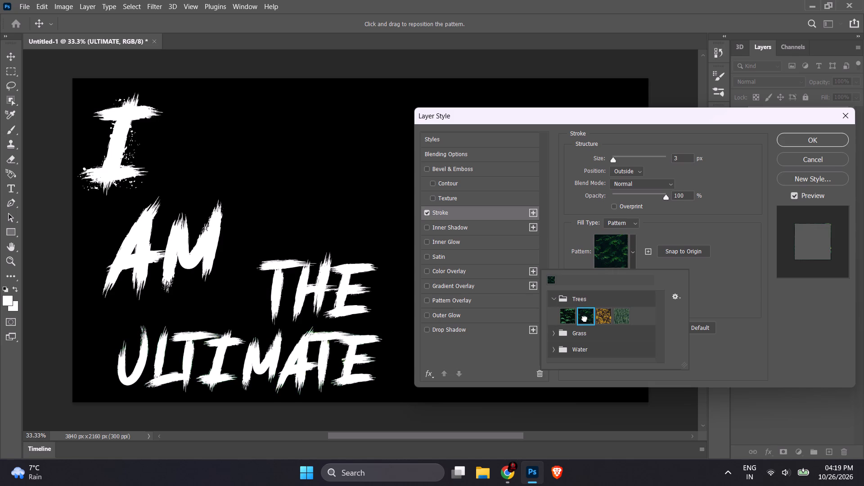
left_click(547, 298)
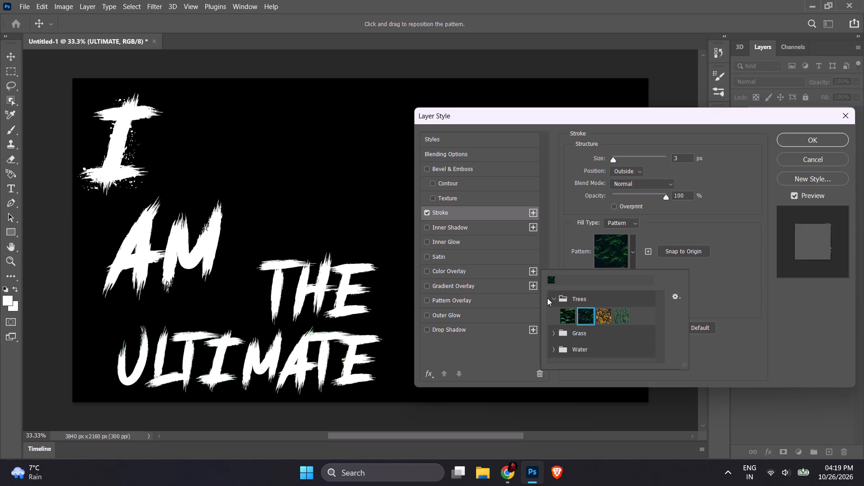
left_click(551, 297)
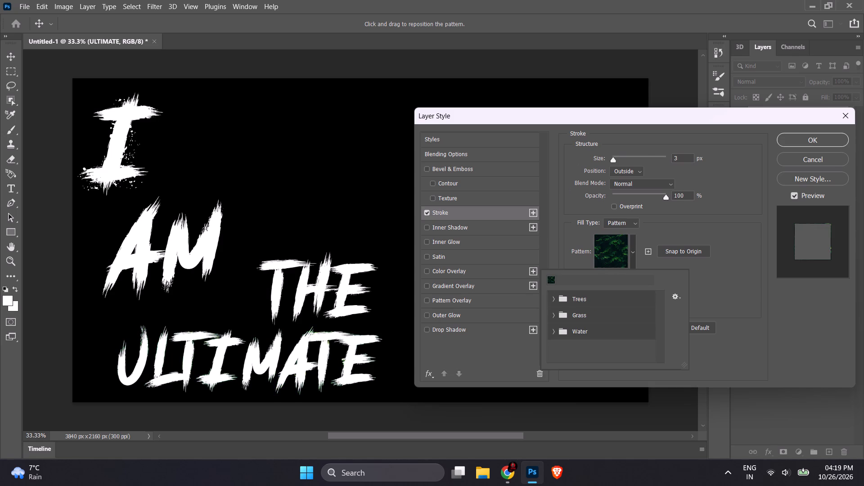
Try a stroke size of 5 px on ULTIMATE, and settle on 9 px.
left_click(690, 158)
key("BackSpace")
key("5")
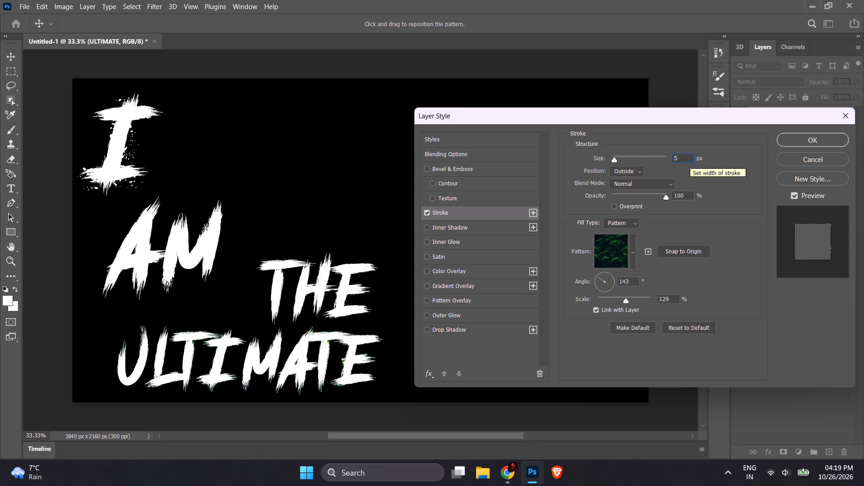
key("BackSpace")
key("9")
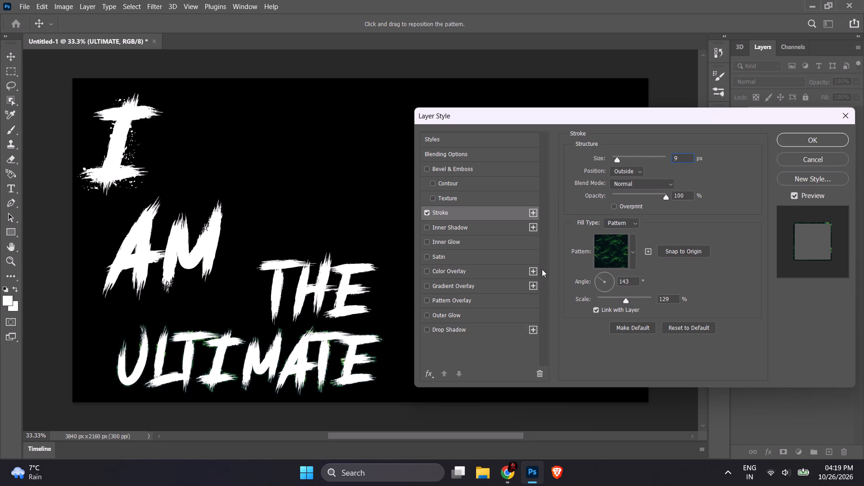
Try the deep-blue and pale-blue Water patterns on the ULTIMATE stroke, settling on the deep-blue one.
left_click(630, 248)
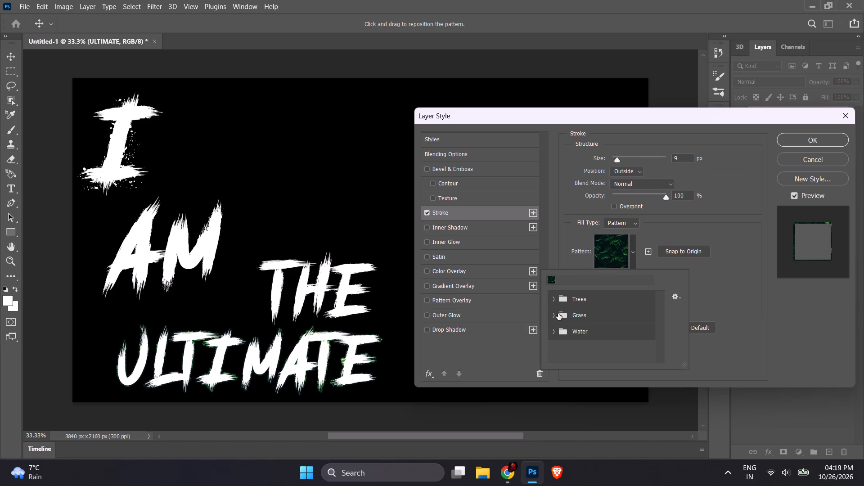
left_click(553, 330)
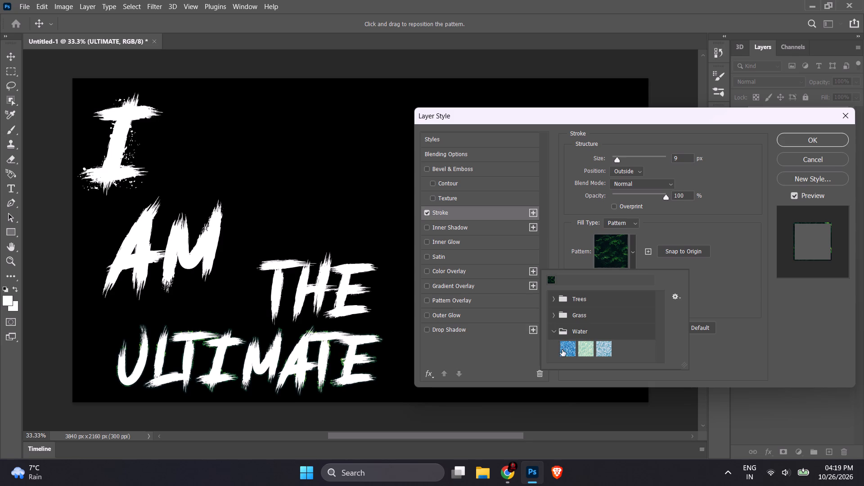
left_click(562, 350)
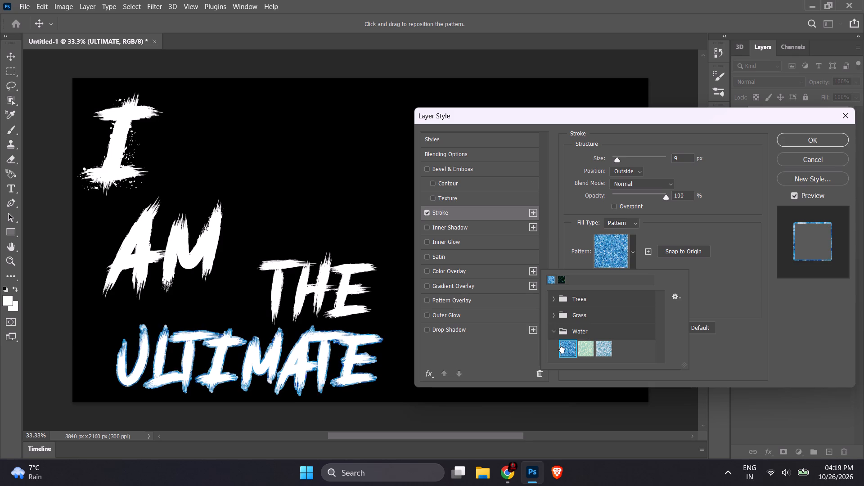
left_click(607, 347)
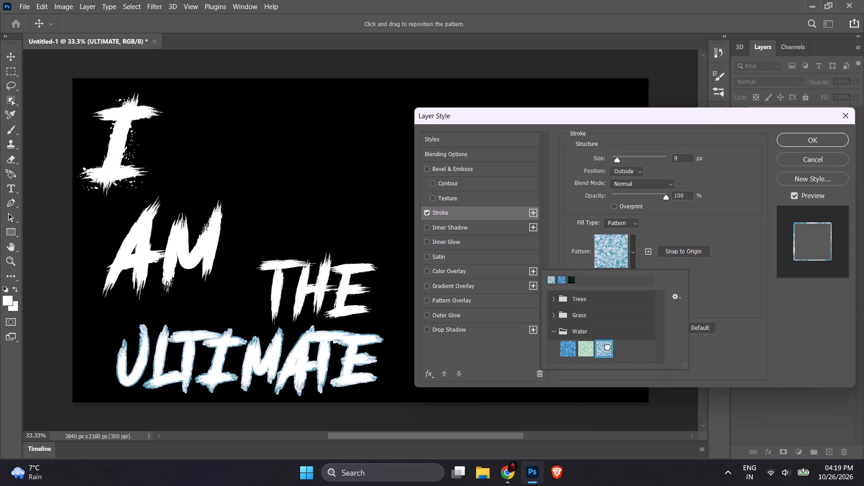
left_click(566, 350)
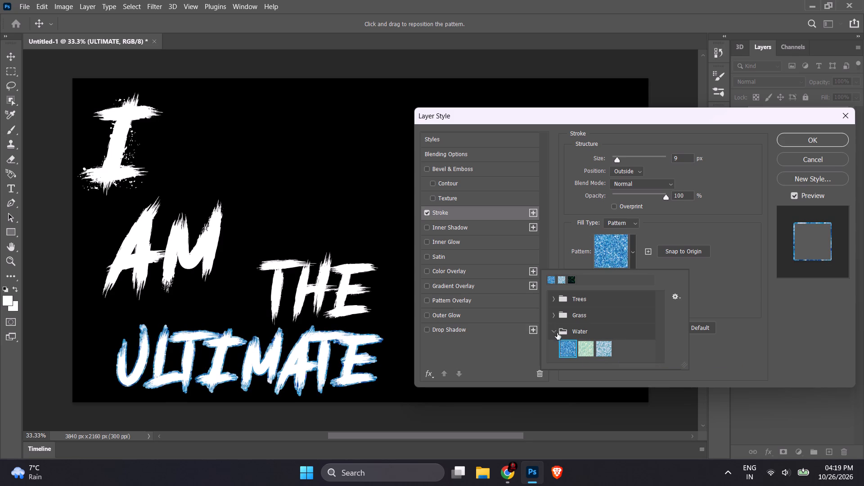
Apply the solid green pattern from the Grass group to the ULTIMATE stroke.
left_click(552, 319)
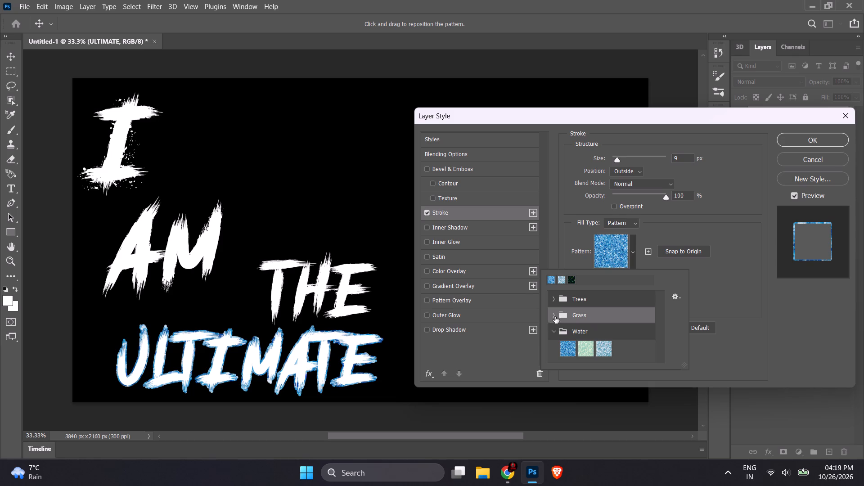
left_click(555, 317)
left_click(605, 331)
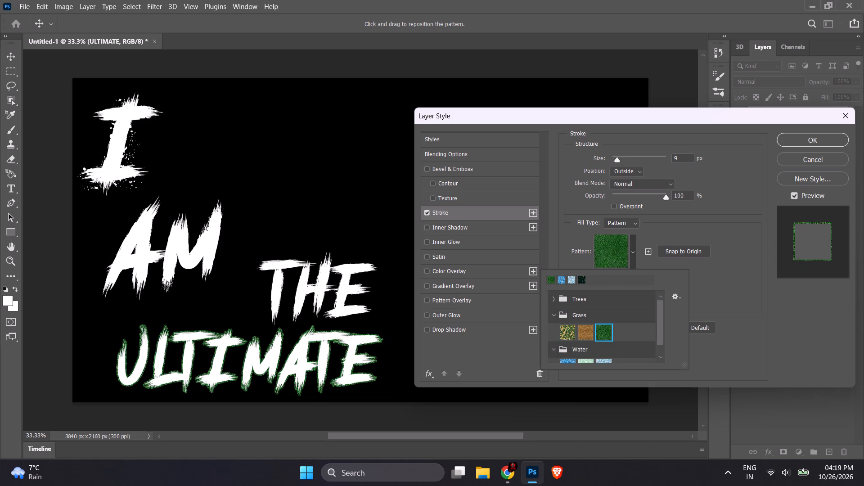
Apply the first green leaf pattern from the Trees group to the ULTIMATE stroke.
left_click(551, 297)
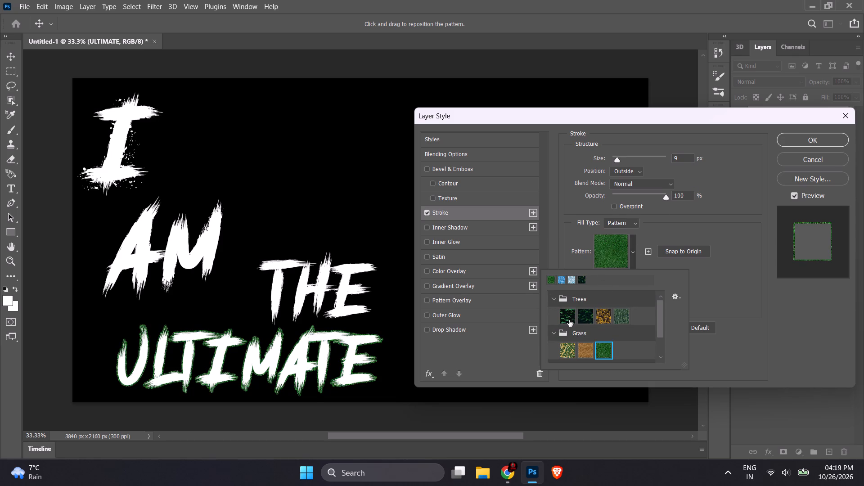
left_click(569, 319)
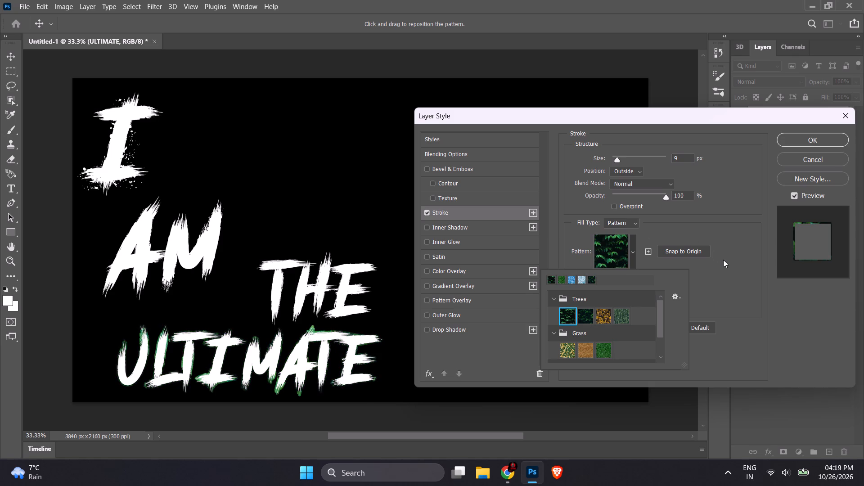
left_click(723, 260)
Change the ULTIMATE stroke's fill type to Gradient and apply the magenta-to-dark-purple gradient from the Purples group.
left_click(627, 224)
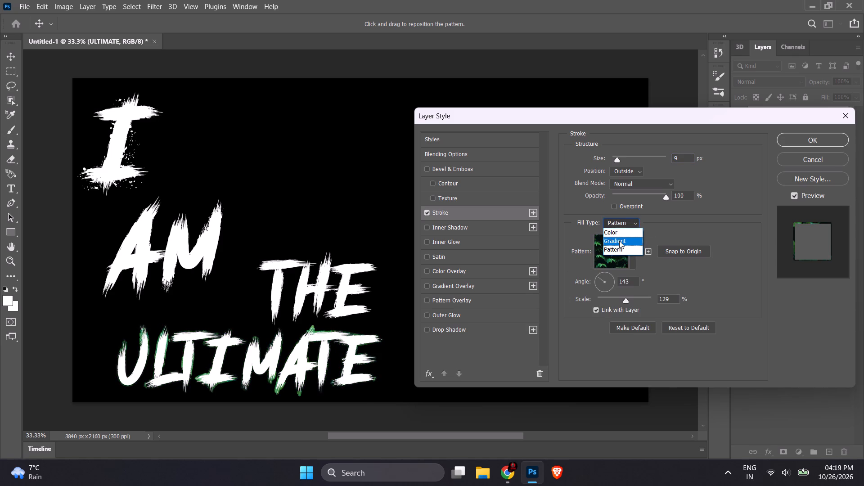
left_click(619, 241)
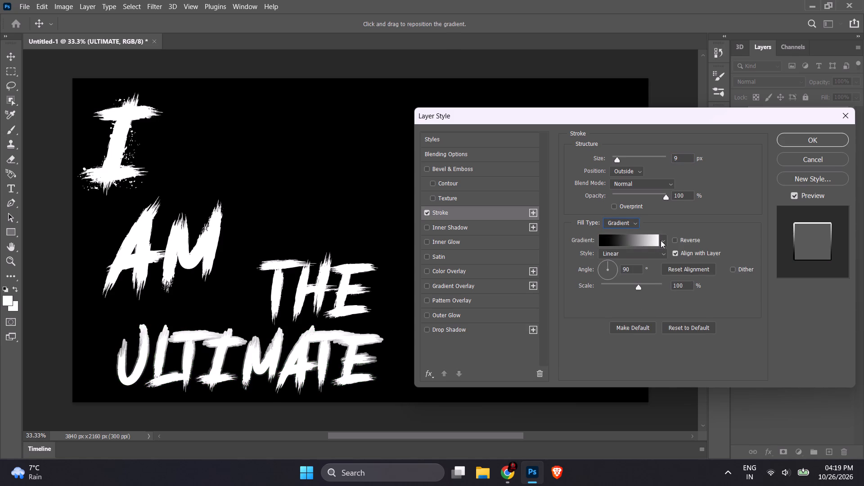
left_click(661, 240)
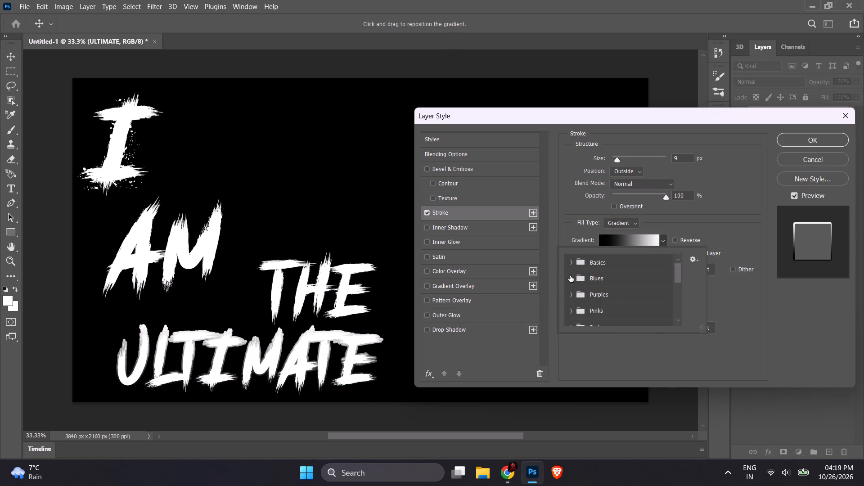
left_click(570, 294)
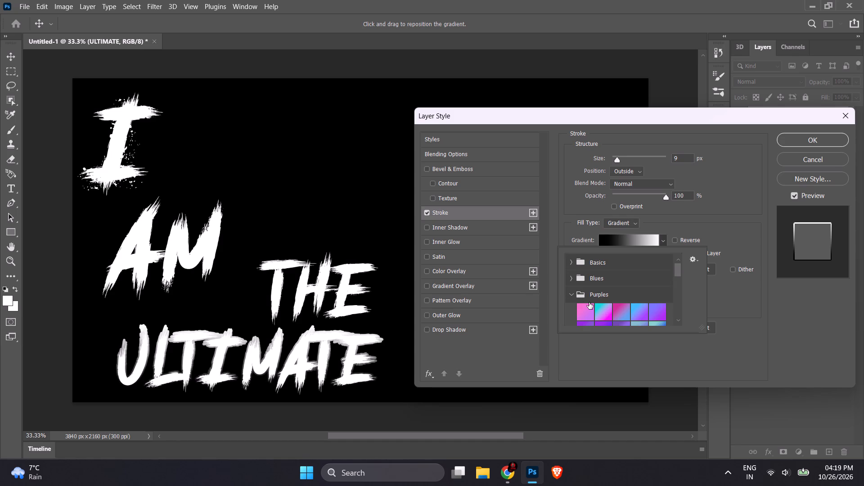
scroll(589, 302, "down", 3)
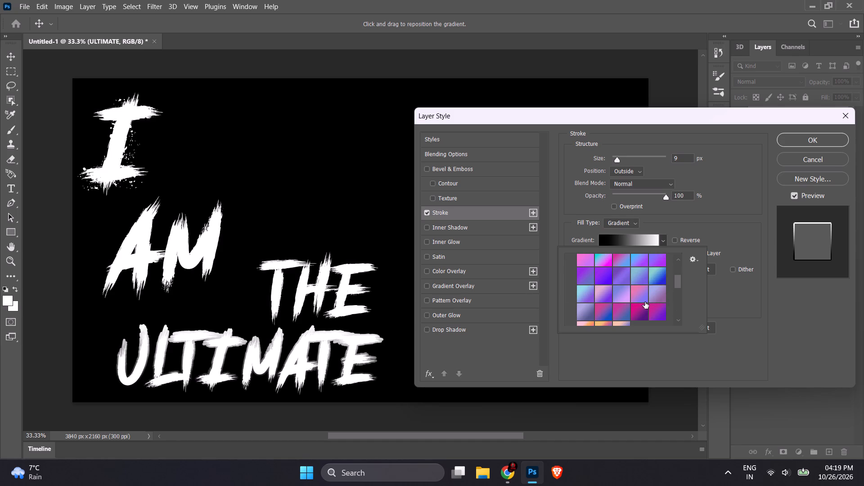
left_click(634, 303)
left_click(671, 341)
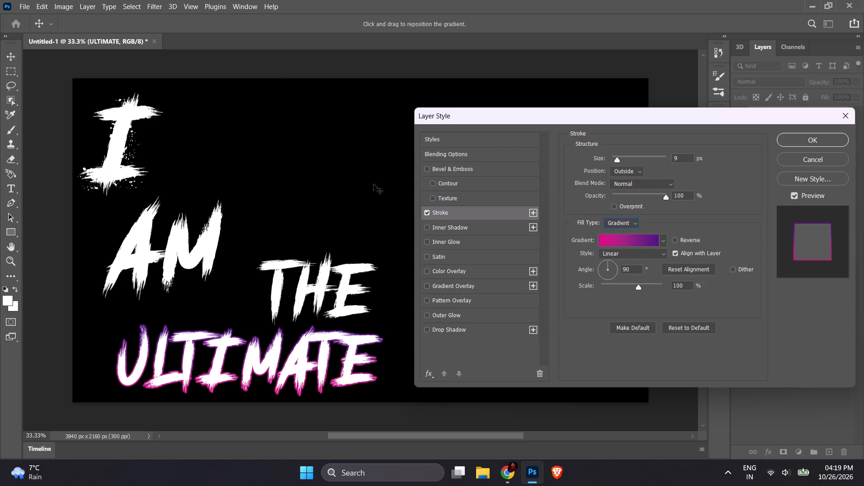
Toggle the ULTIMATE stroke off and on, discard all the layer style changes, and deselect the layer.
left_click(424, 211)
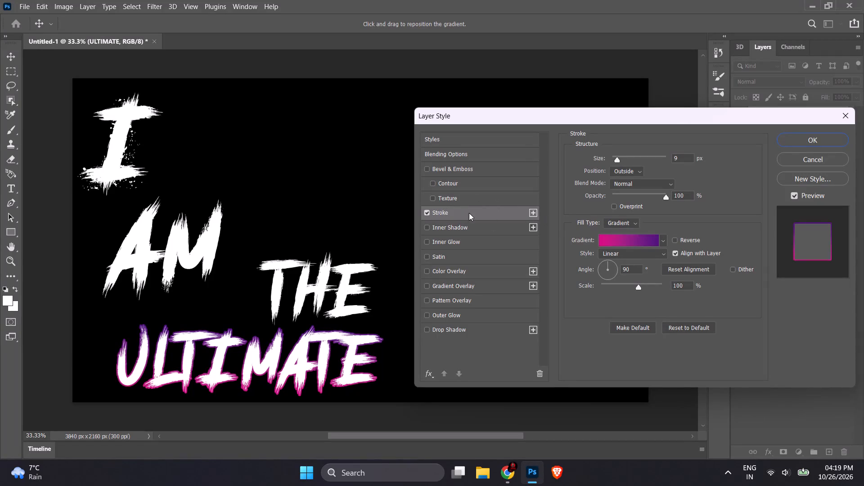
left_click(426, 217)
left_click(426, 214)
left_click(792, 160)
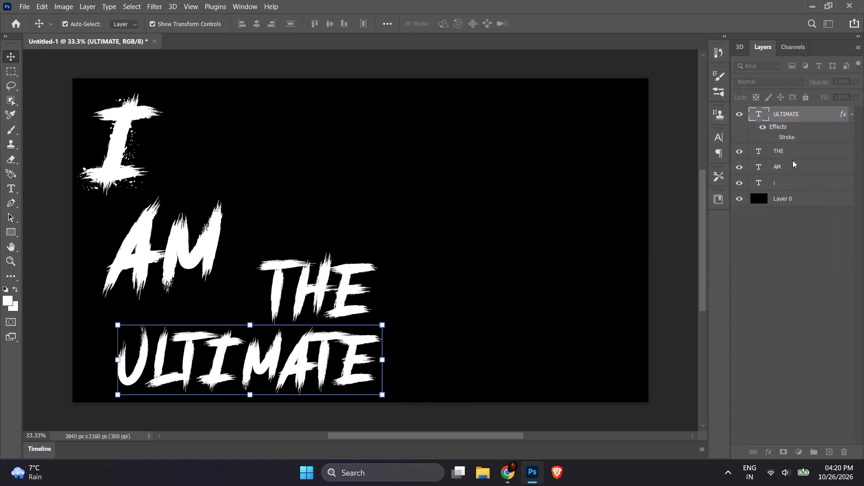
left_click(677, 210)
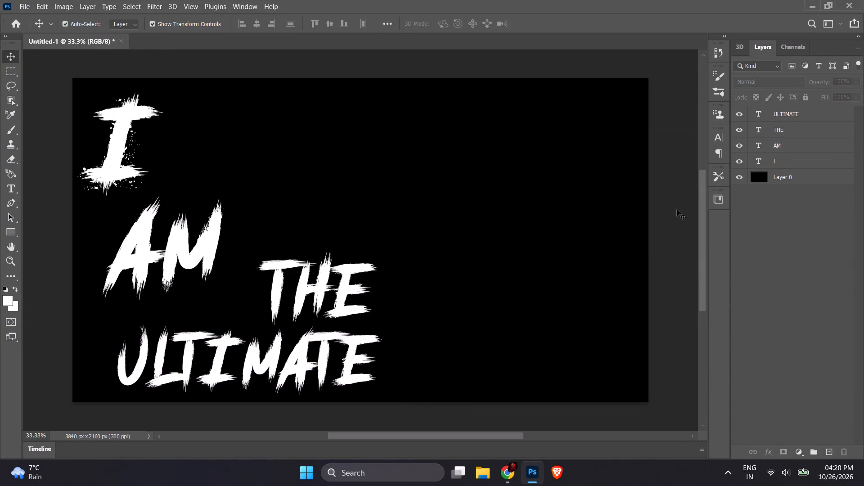
Scale the word THE up proportionally to 104.79%, extending it up and to the left.
left_click(339, 266)
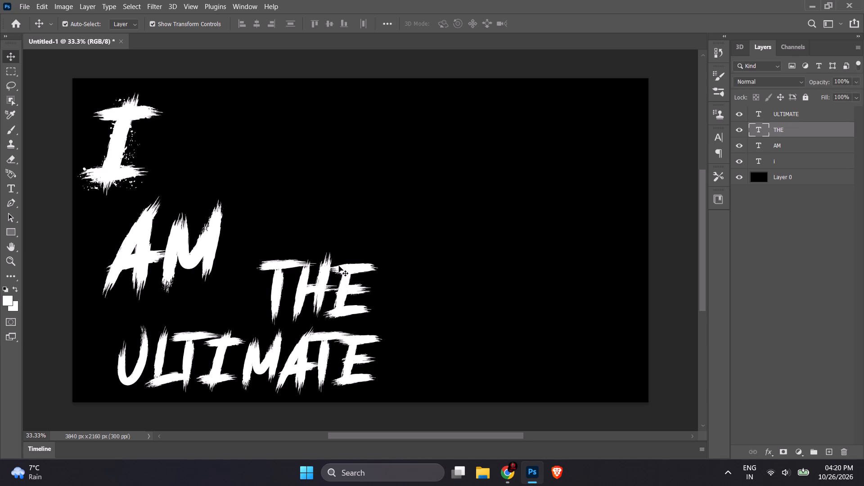
left_click_drag(257, 248, 253, 242)
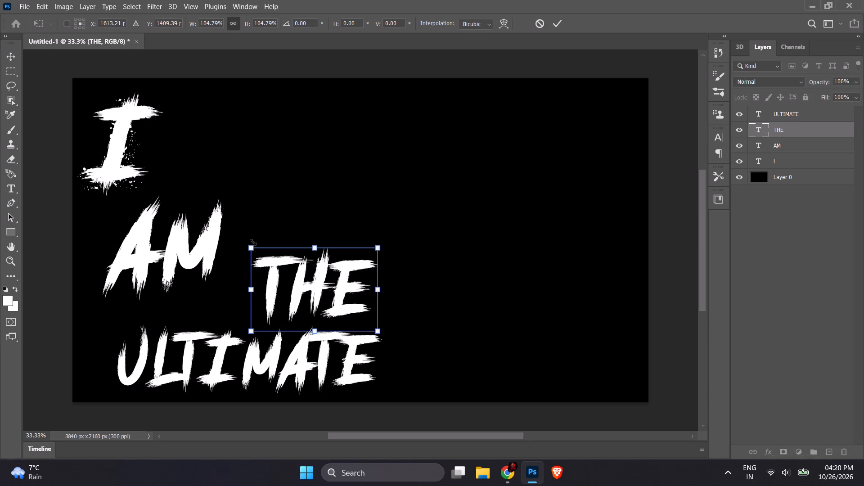
left_click(417, 287)
left_click(559, 21)
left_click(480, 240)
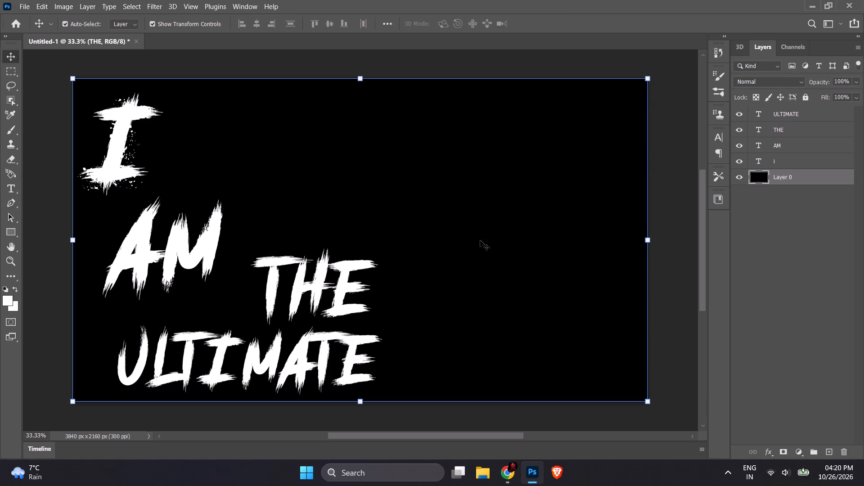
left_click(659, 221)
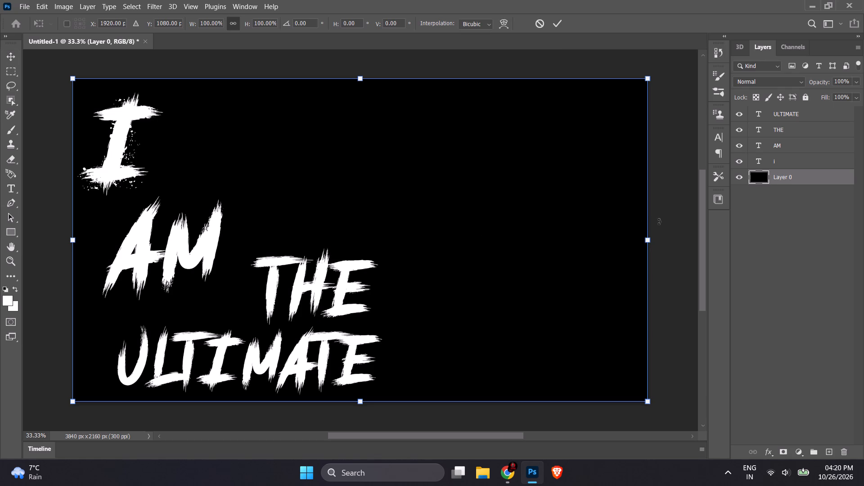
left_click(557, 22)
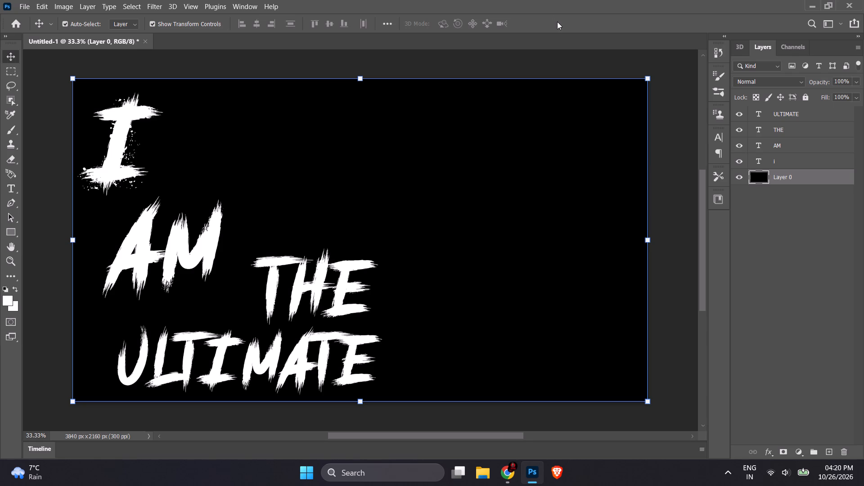
Move the word AM slightly right and down, closer to THE and ULTIMATE.
left_click(193, 225)
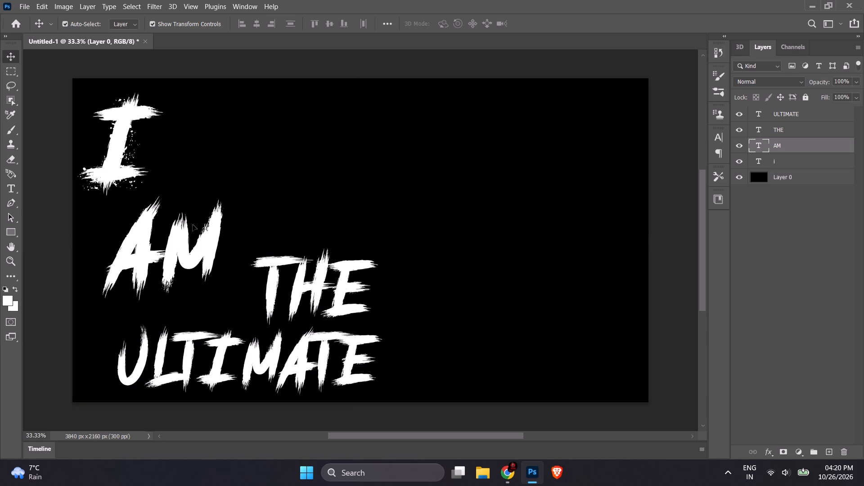
left_click_drag(193, 225, 201, 228)
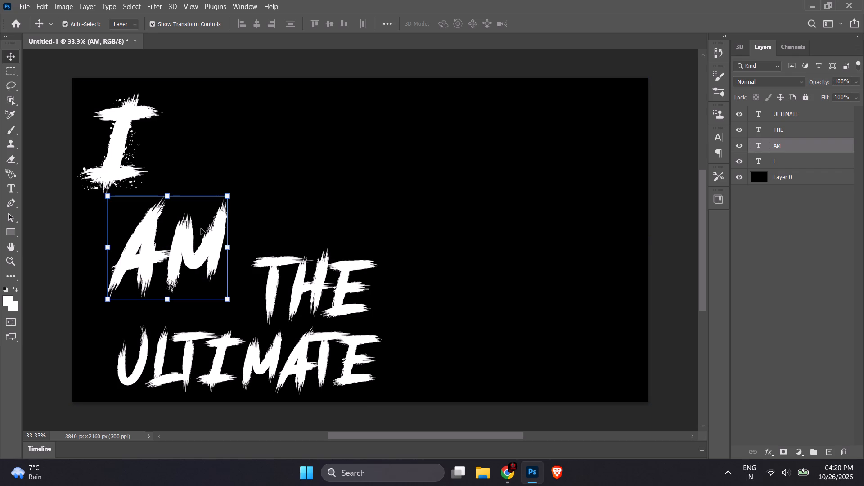
Scale the letter I up proportionally to 126.75% and shift it slightly right and down, so its base sits just above AM.
left_click(108, 146)
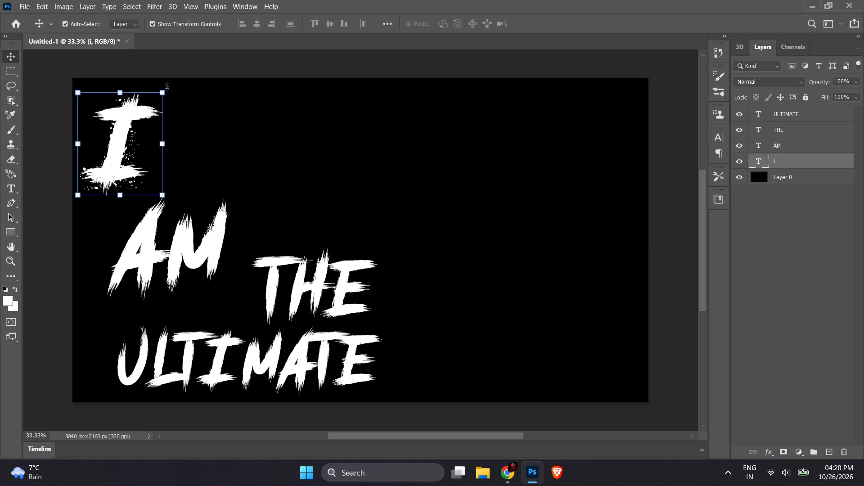
left_click_drag(161, 91, 199, 72)
left_click_drag(137, 127, 127, 152)
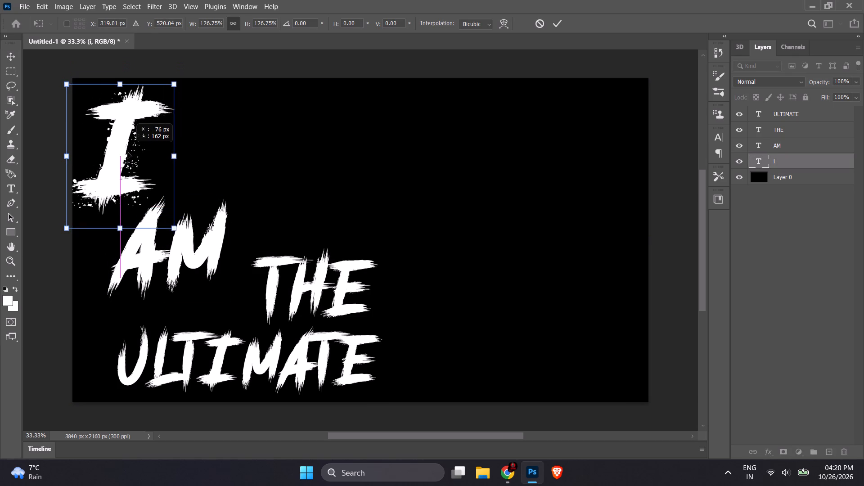
left_click_drag(127, 152, 144, 163)
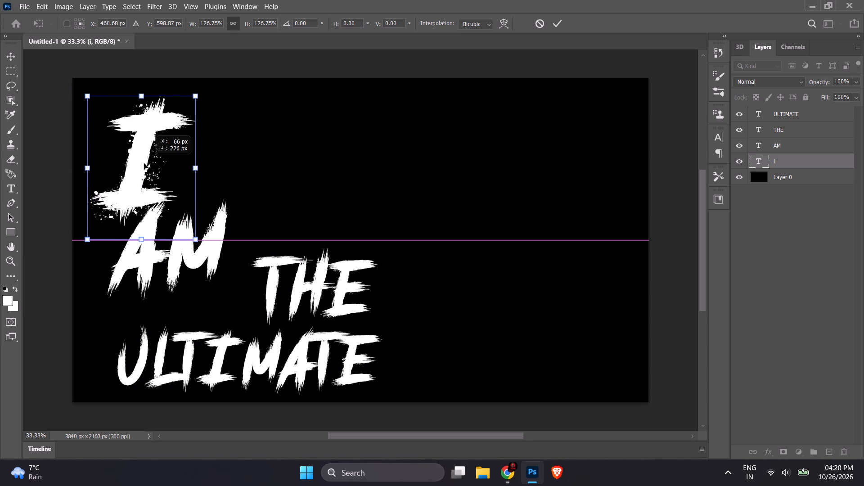
left_click_drag(144, 163, 144, 155)
left_click(280, 351)
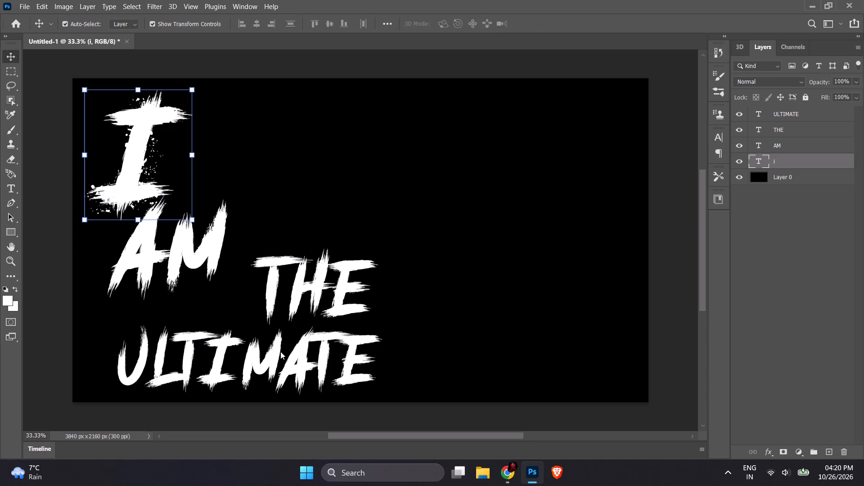
Move ULTIMATE well to the right along the bottom of the canvas, and THE right to sit above its second half.
left_click(280, 351)
left_click(260, 353)
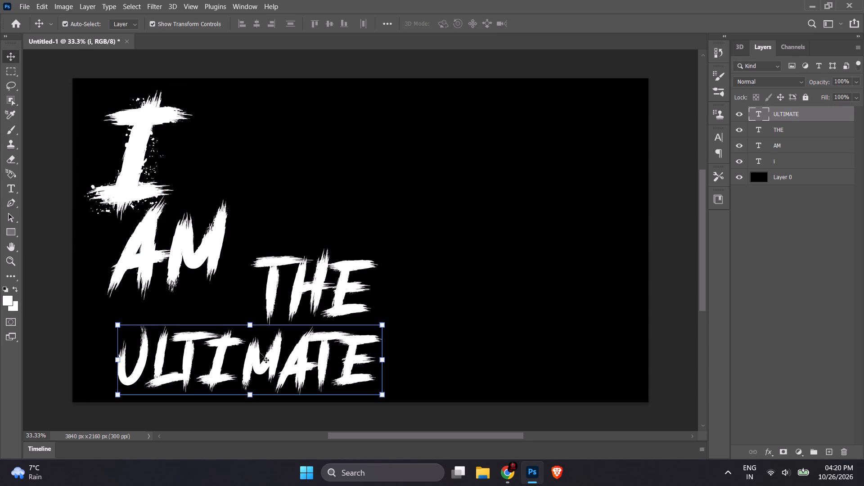
left_click_drag(260, 353, 426, 359)
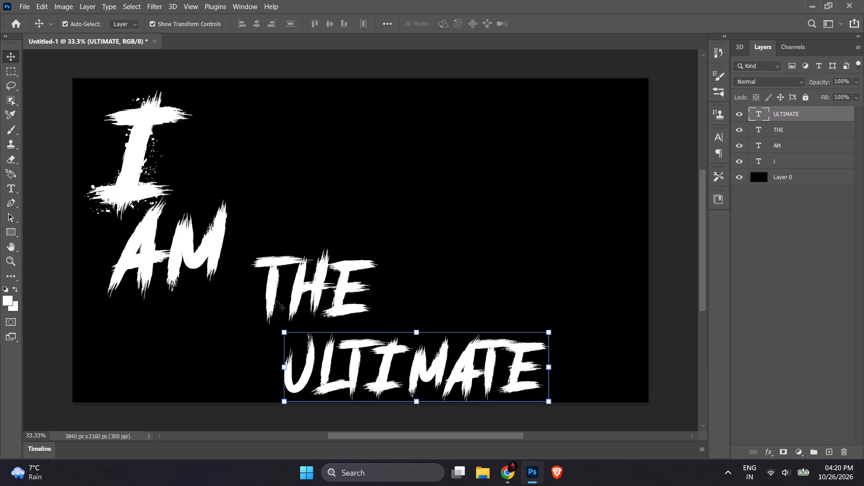
left_click(274, 300)
left_click(180, 261)
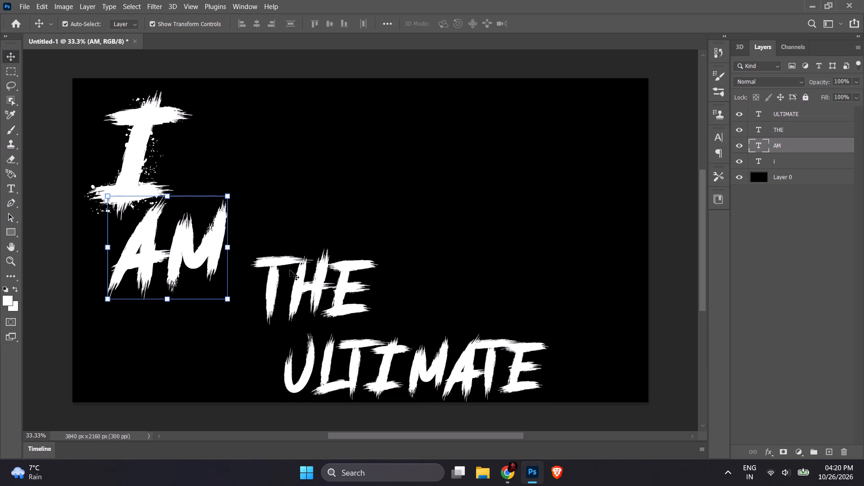
left_click(290, 271)
left_click_drag(290, 271, 426, 277)
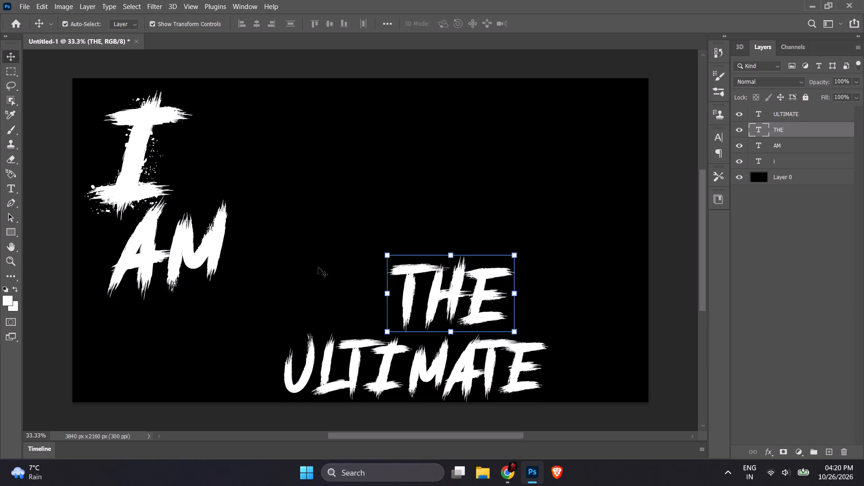
Move the word AM right and slightly up, tucking it under the lower-right end of the letter I.
left_click_drag(219, 257, 241, 265)
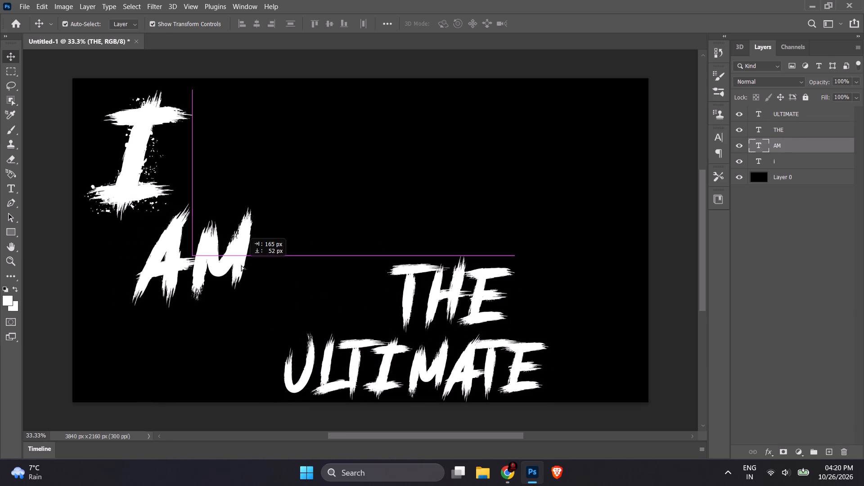
left_click_drag(241, 265, 257, 249)
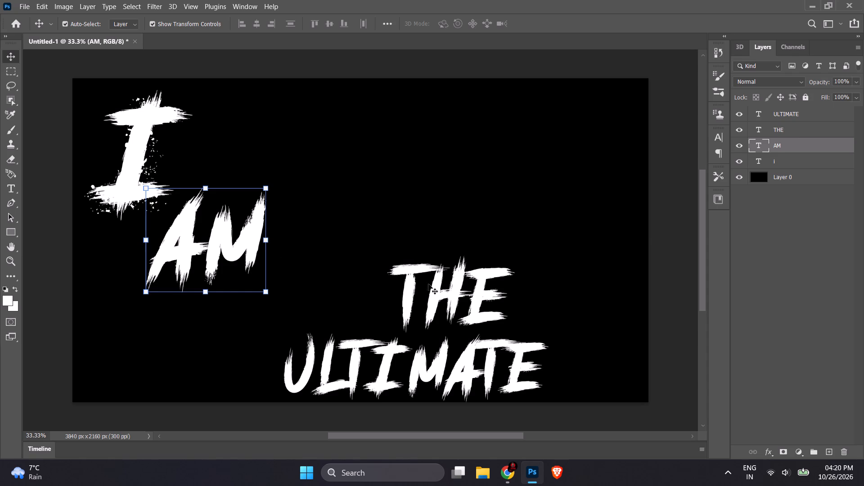
Try THE nearer to AM, and settle it farther right with its right end in line with ULTIMATE's.
left_click(436, 287)
left_click_drag(436, 287, 366, 283)
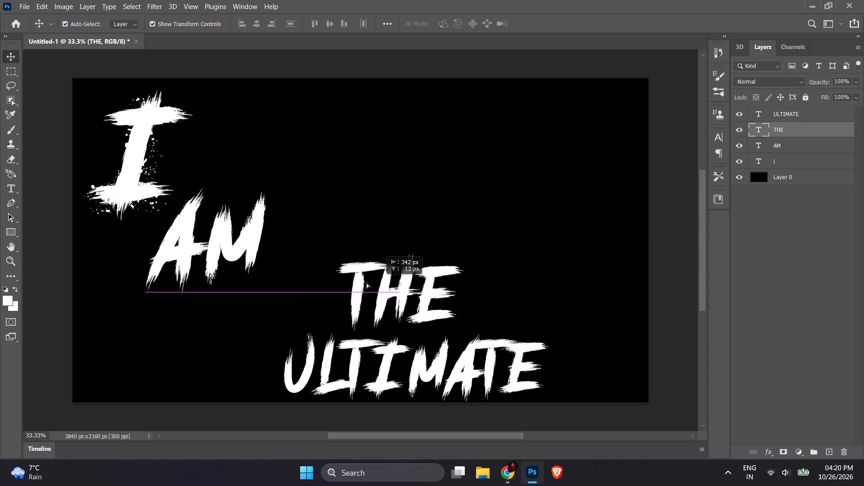
left_click_drag(366, 283, 432, 283)
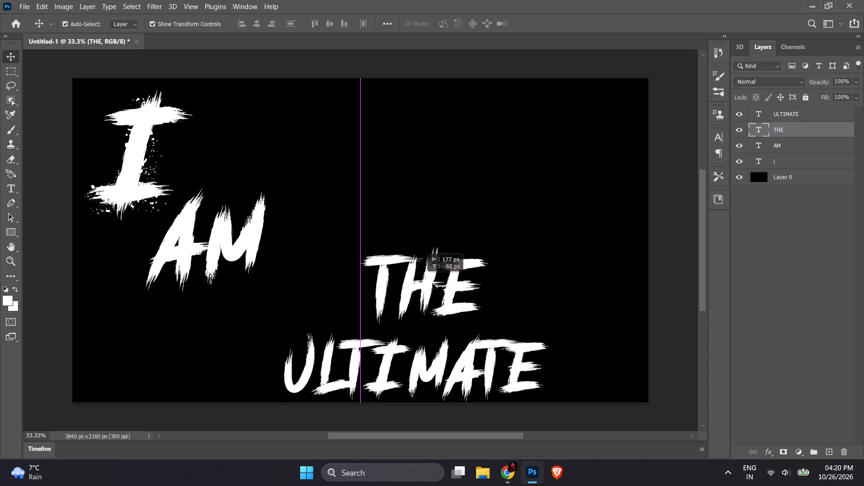
left_click_drag(432, 283, 469, 288)
Shift ULTIMATE and THE left toward AM, keeping their right ends lined up, and deselect the words.
left_click_drag(358, 373, 247, 370)
left_click_drag(465, 287, 357, 290)
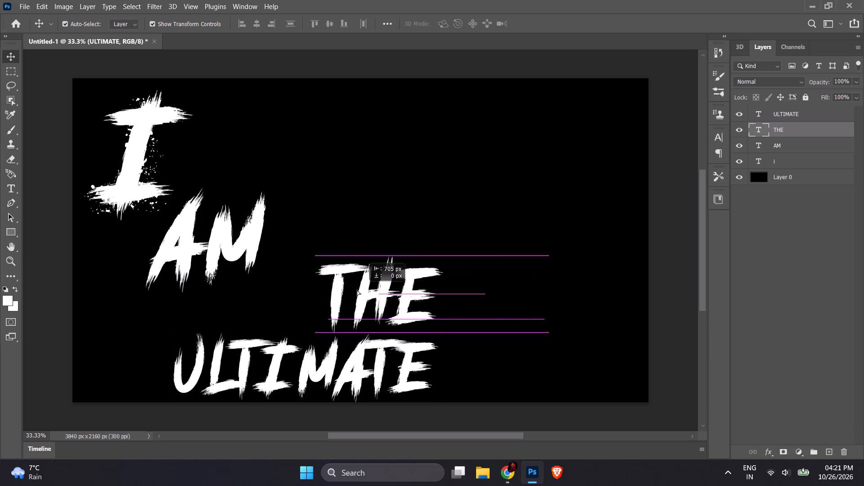
left_click_drag(357, 290, 361, 290)
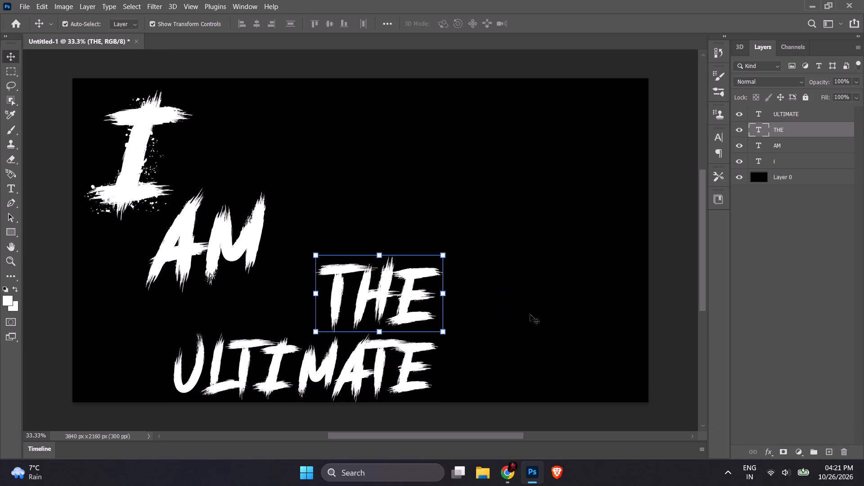
left_click(530, 315)
left_click(530, 315)
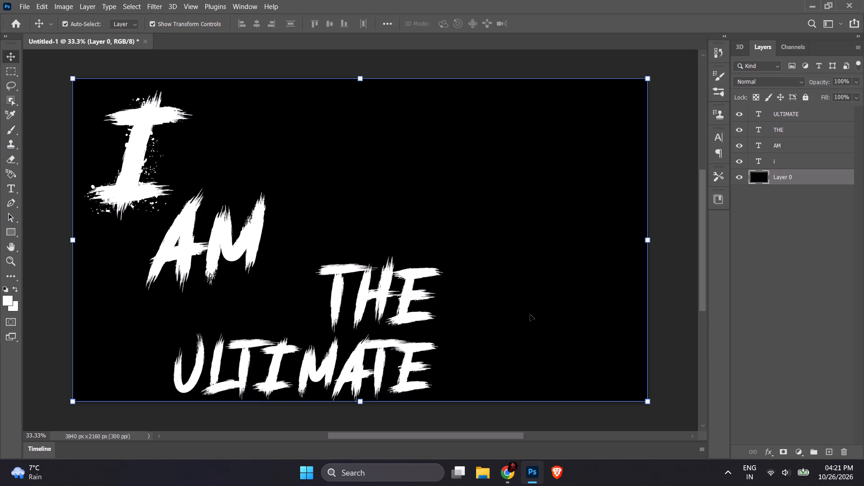
Move the word THE farther left so it starts just past the right end of AM.
left_click(372, 290)
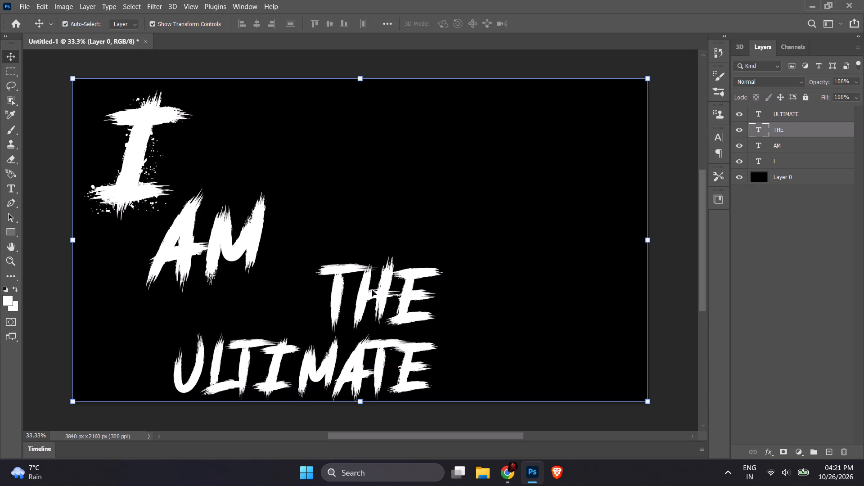
left_click_drag(372, 290, 337, 291)
Reposition ULTIMATE farther left along the canvas bottom until its right end lines up beneath THE.
left_click(243, 385)
left_click_drag(243, 385, 201, 386)
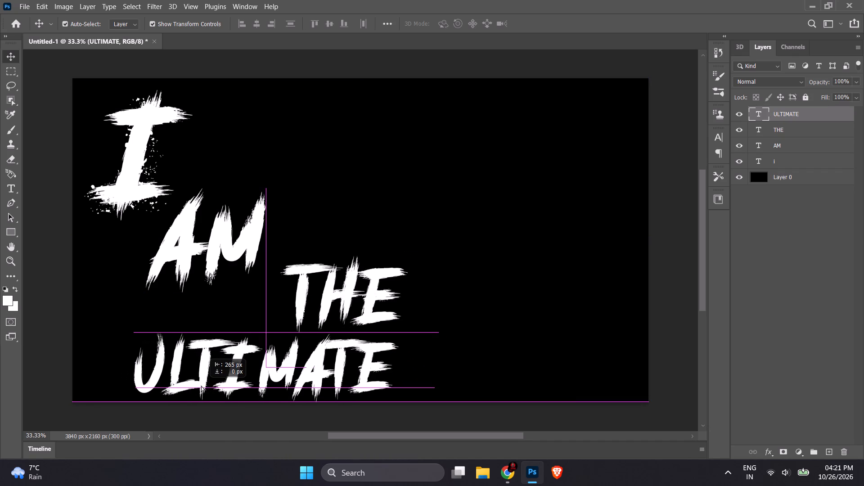
left_click_drag(201, 386, 180, 385)
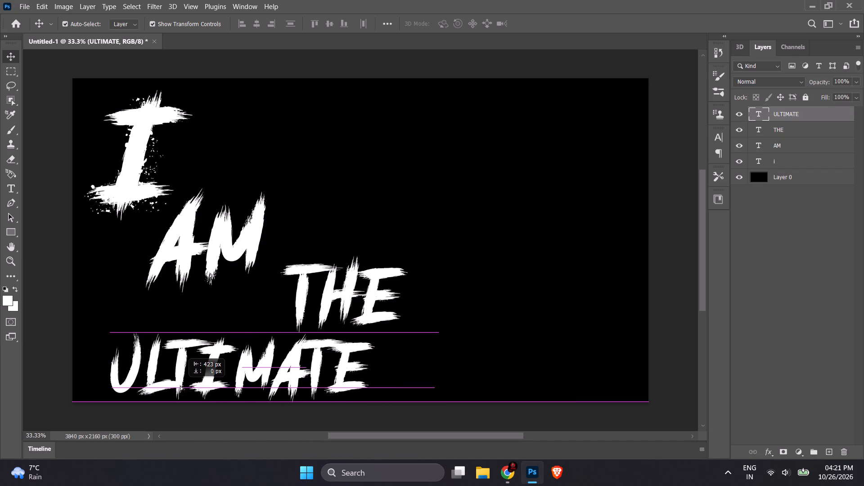
left_click_drag(180, 385, 185, 389)
left_click(411, 364)
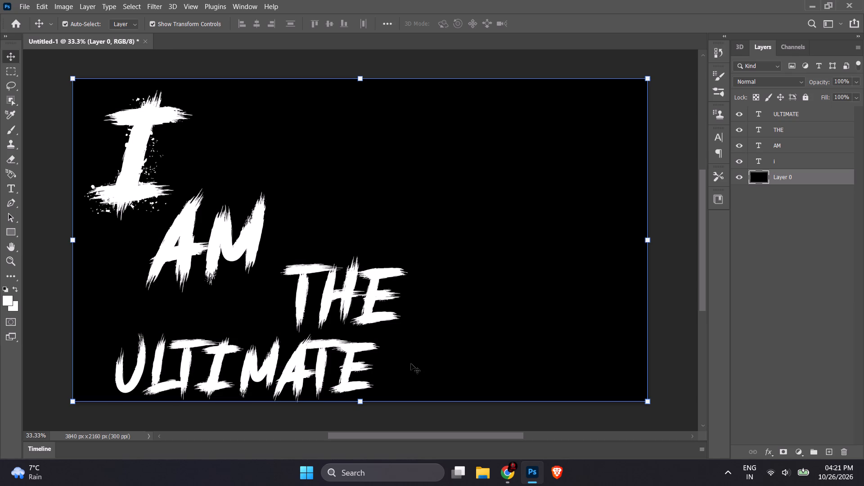
left_click(342, 369)
left_click_drag(342, 369, 363, 371)
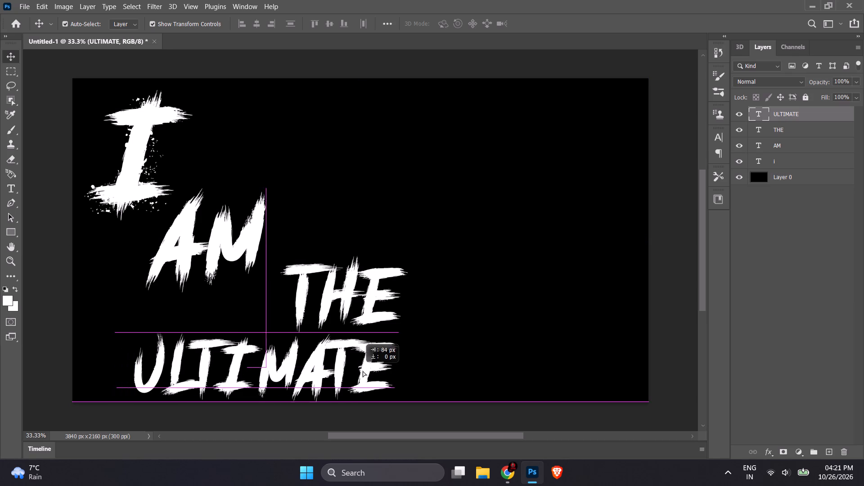
left_click_drag(363, 371, 367, 372)
left_click(484, 363)
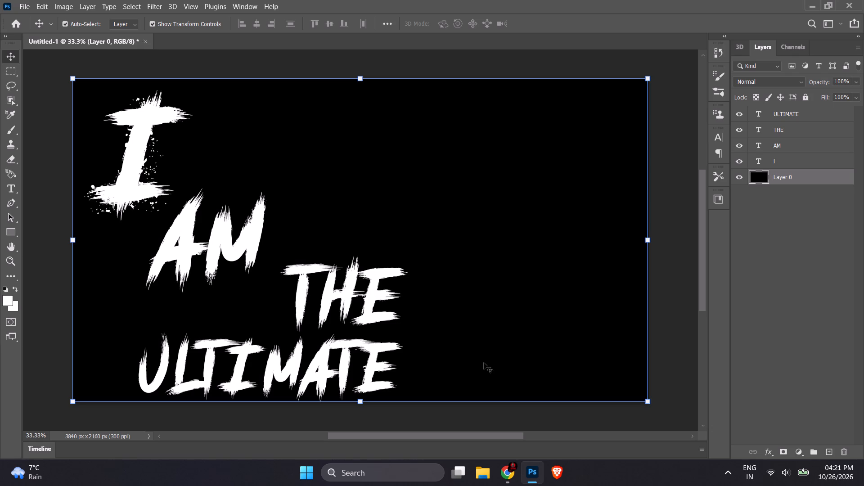
Move THE up closer to AM's level and raise ULTIMATE about 63 px to tighten the stack, then deselect the words.
left_click(317, 299)
left_click_drag(317, 299, 317, 286)
left_click(303, 350)
left_click_drag(303, 350, 303, 341)
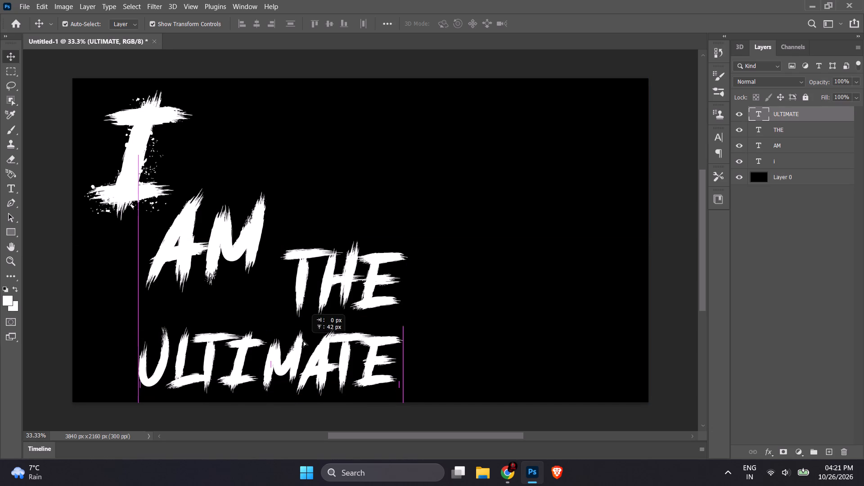
left_click_drag(303, 341, 304, 340)
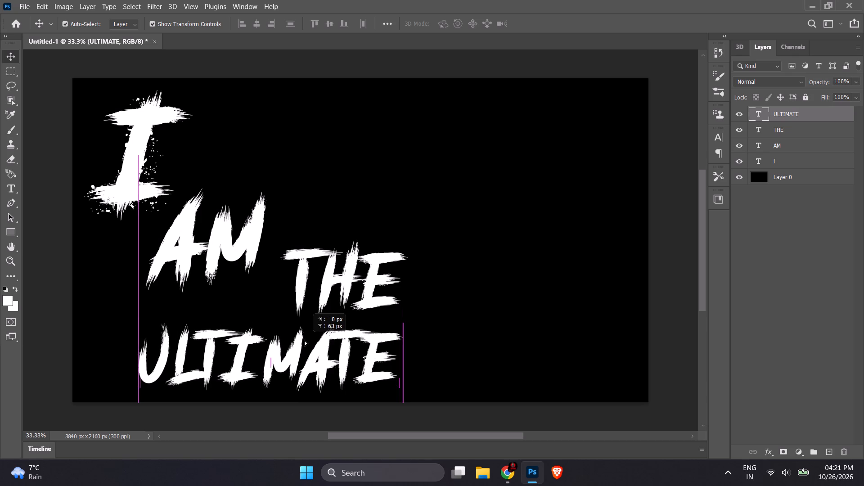
left_click_drag(304, 340, 304, 340)
left_click(475, 366)
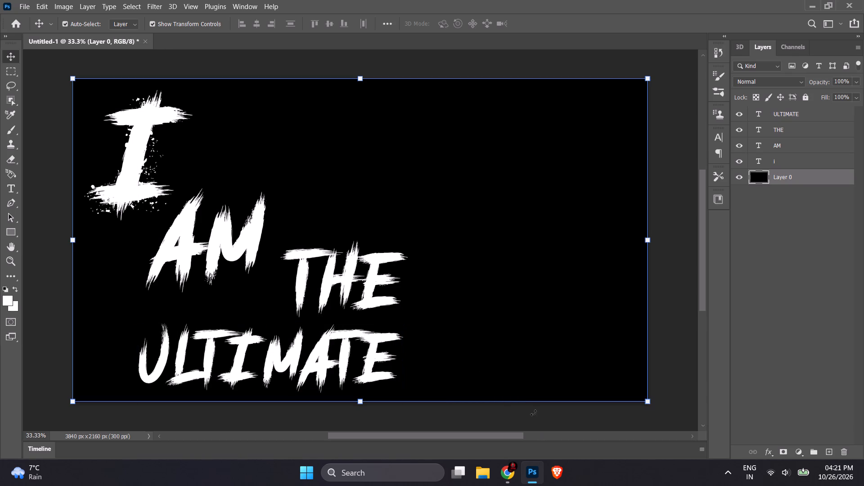
Turn off Show Transform Controls for the Move tool.
left_click(165, 20)
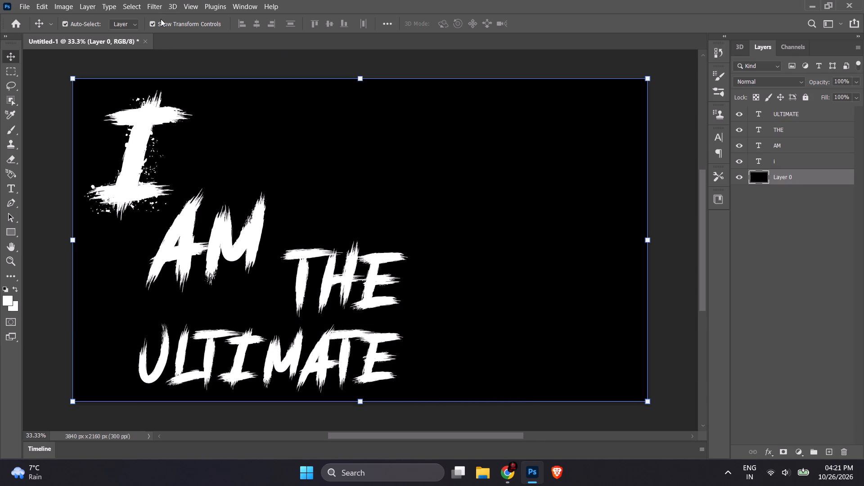
left_click(151, 23)
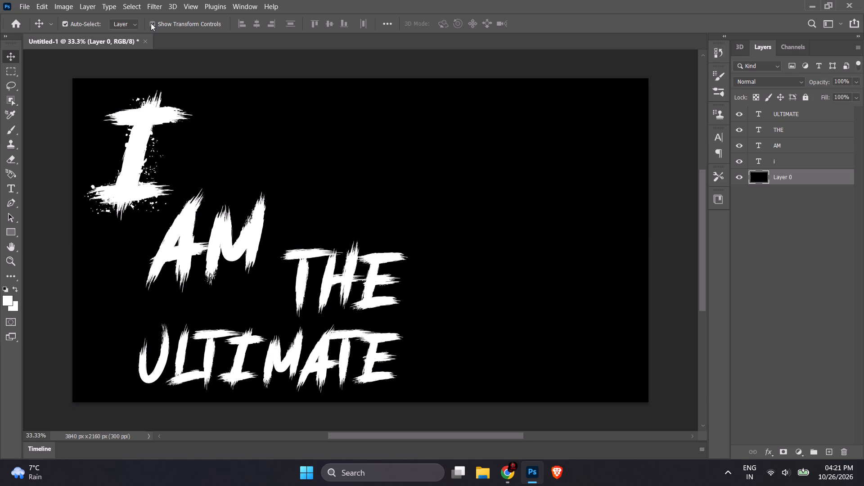
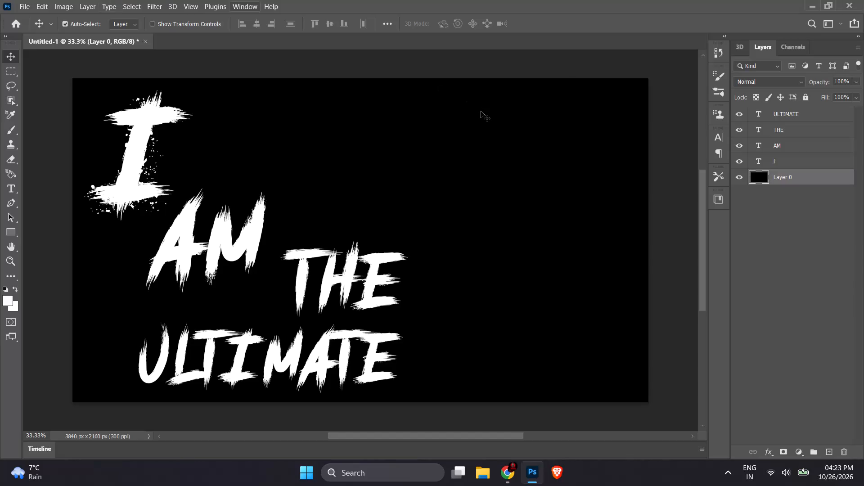
Duplicate the AM text layer.
left_click(813, 148)
key("ctrl+c")
key("ctrl+v")
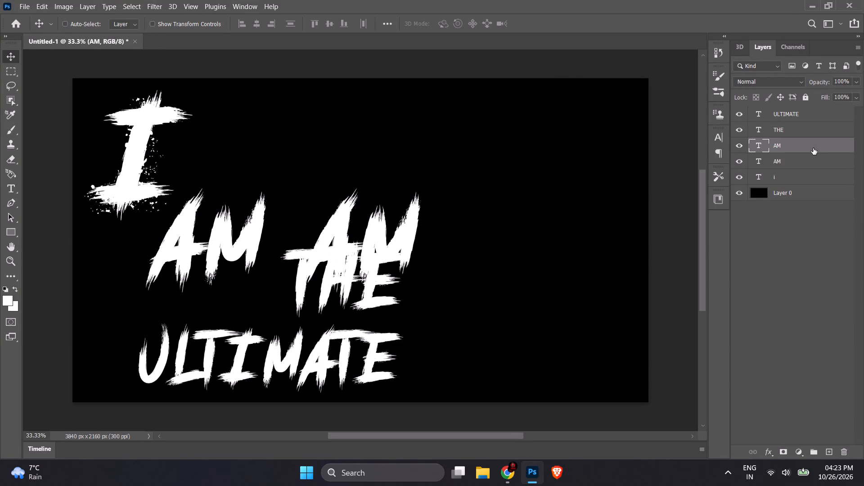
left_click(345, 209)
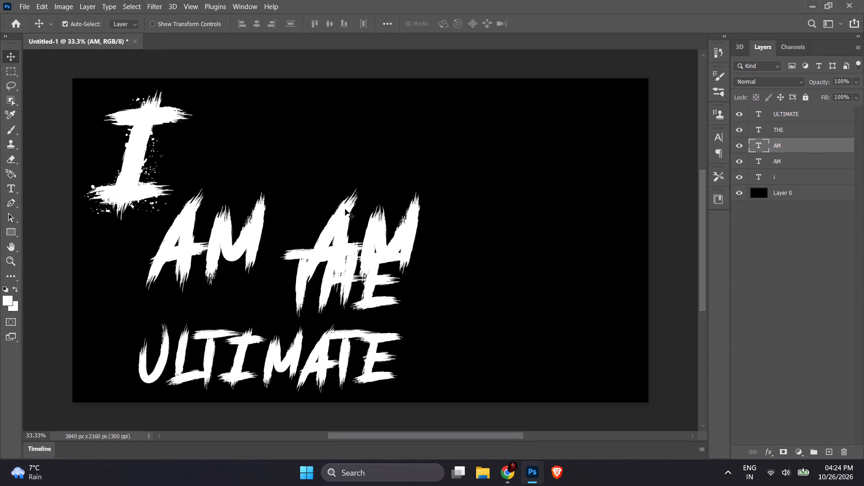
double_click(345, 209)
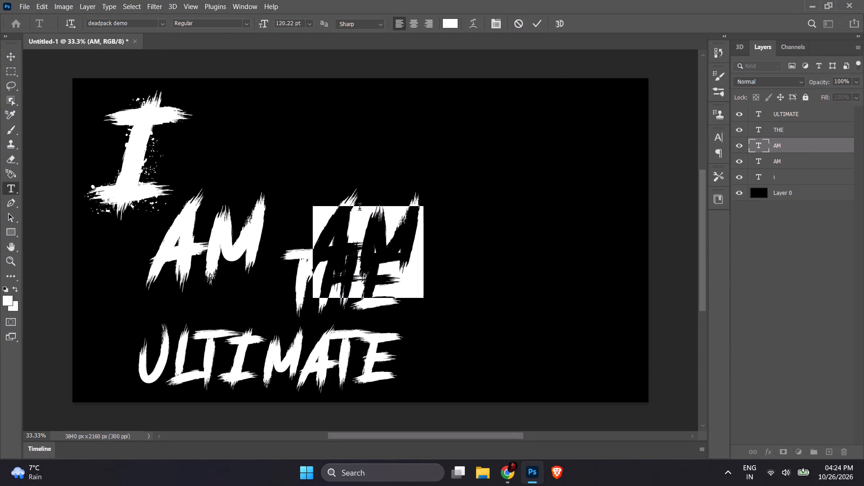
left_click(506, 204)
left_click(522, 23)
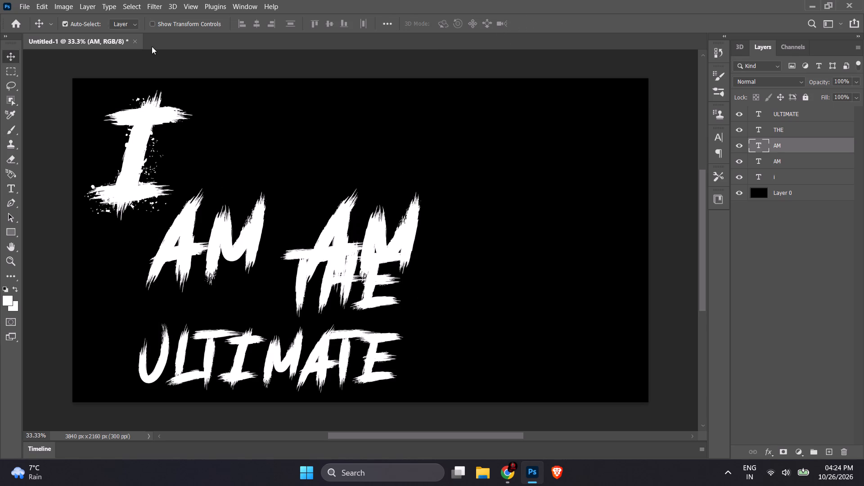
Turn on Show Transform Controls and move the AM copy into the empty upper-right area of the canvas.
left_click(153, 22)
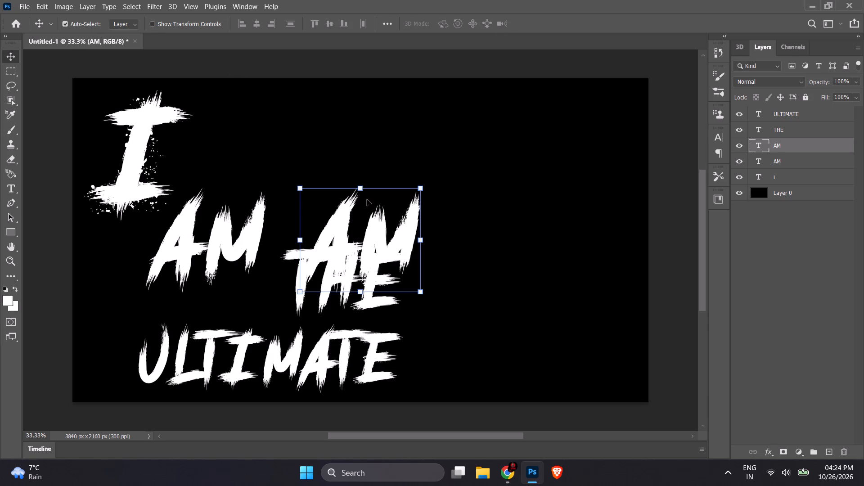
left_click_drag(380, 243, 437, 219)
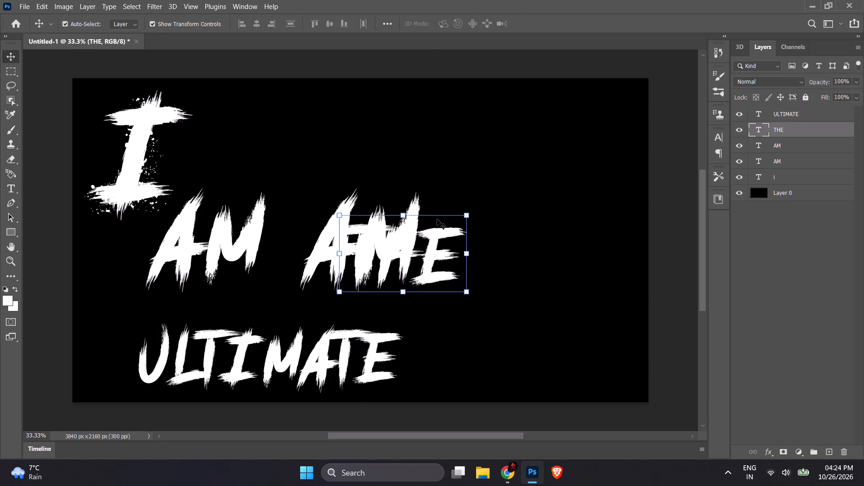
key("ctrl+z")
left_click(409, 222)
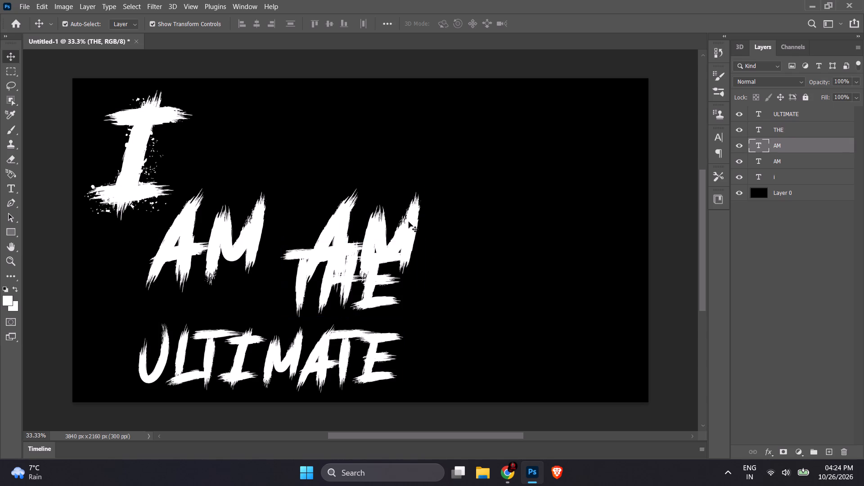
left_click_drag(409, 222, 586, 168)
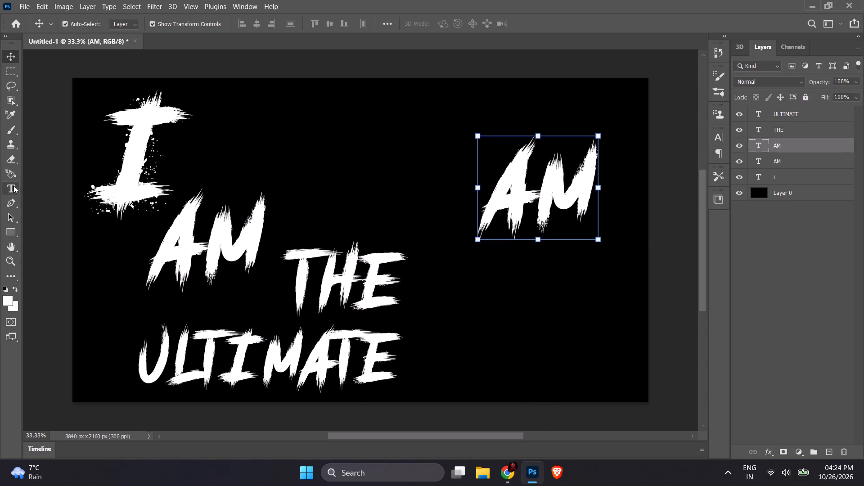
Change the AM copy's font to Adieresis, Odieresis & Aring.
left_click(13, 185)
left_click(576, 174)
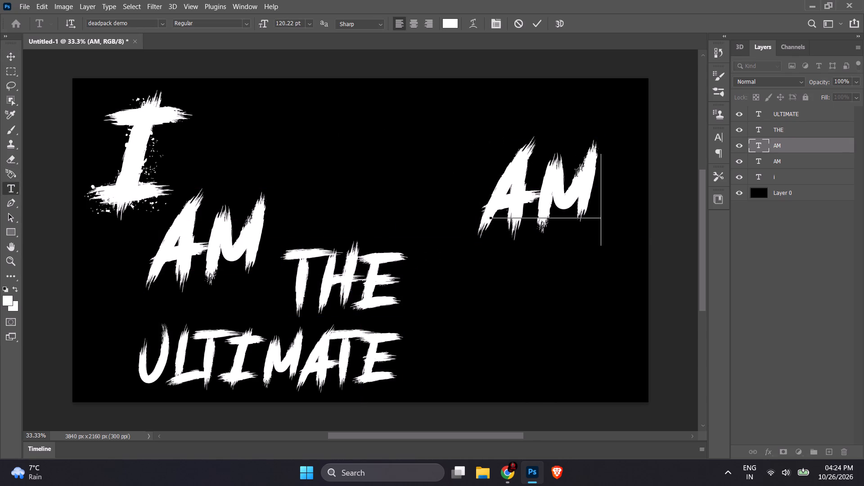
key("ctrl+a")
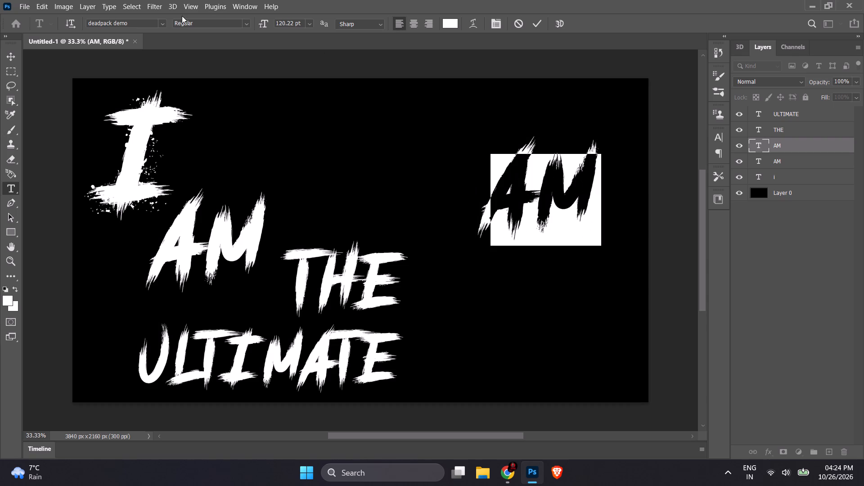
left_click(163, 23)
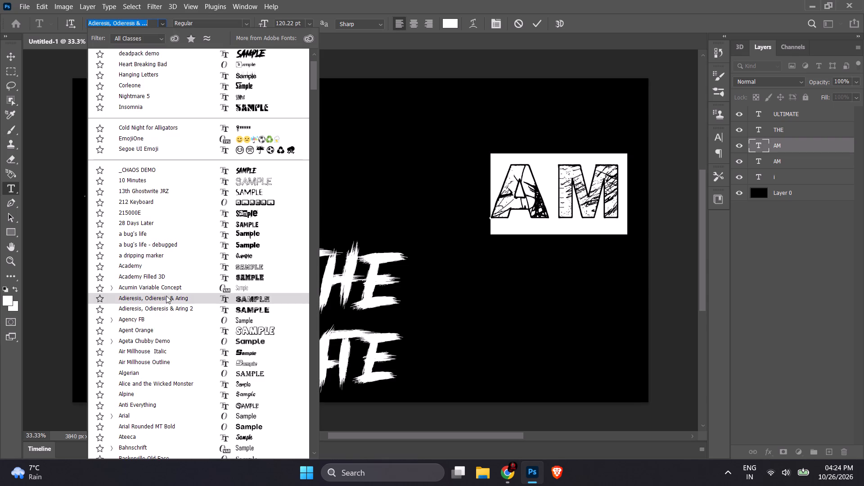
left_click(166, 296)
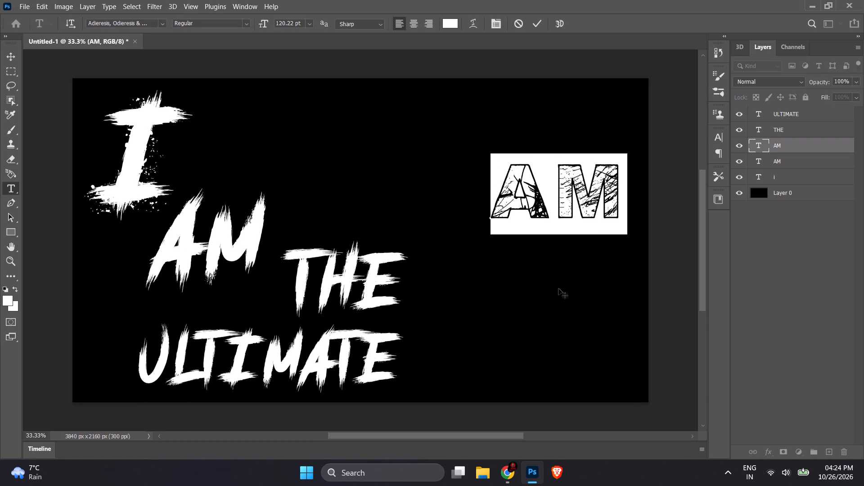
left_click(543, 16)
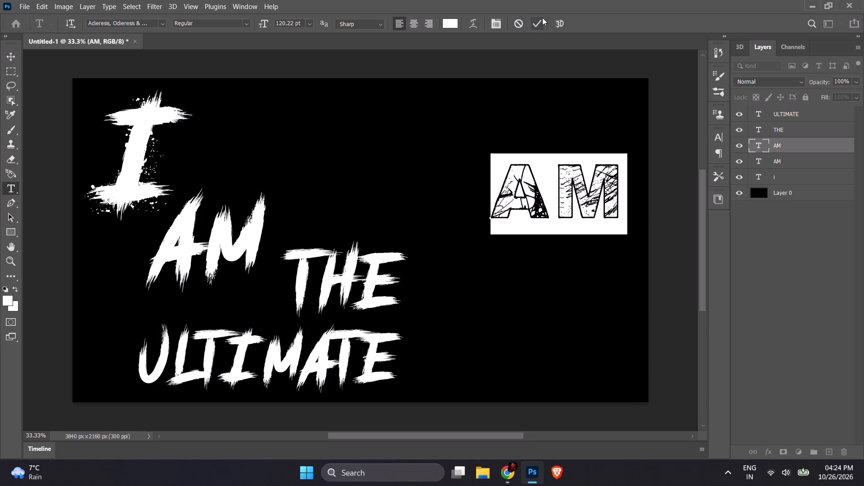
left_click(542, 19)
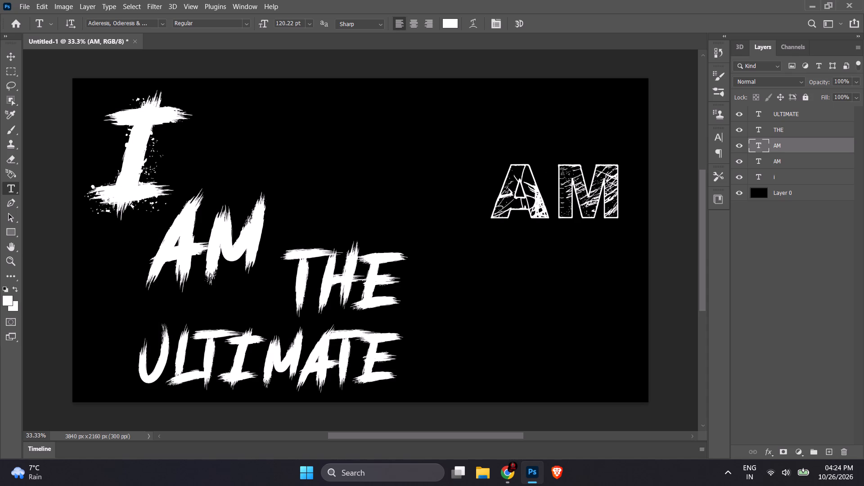
Set the AM copy's font to Ateeca.
left_click(615, 182)
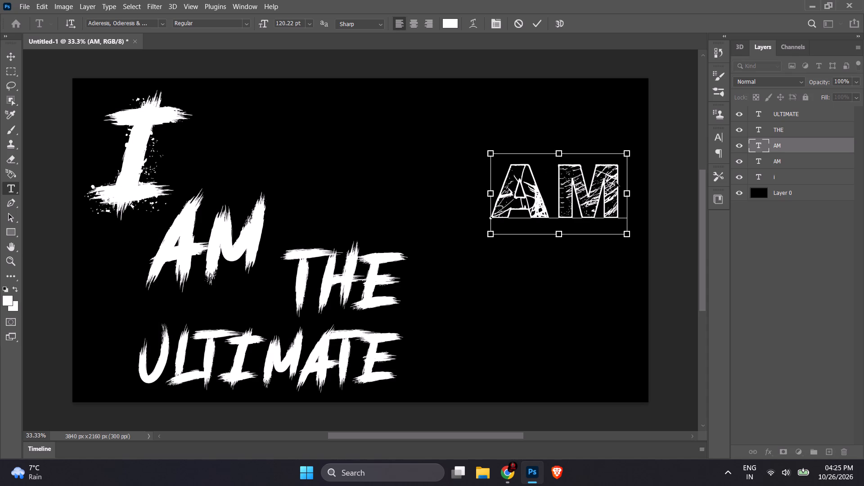
key("ctrl+a")
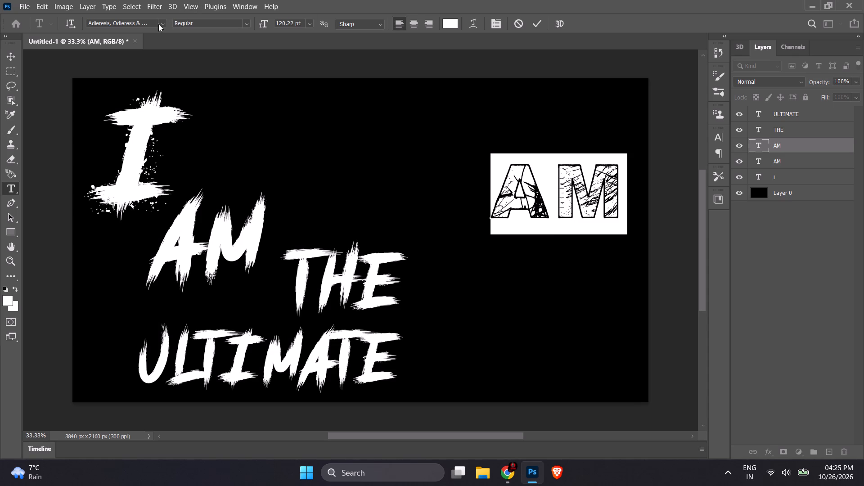
left_click(159, 24)
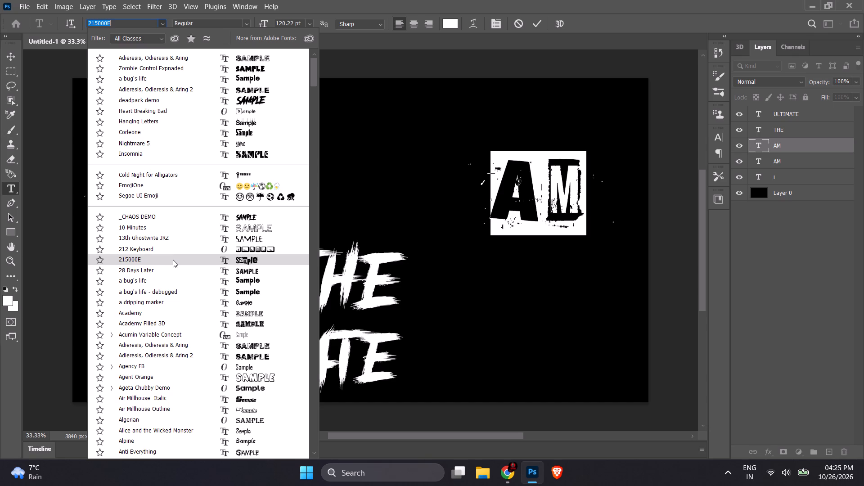
scroll(173, 260, "down", 2)
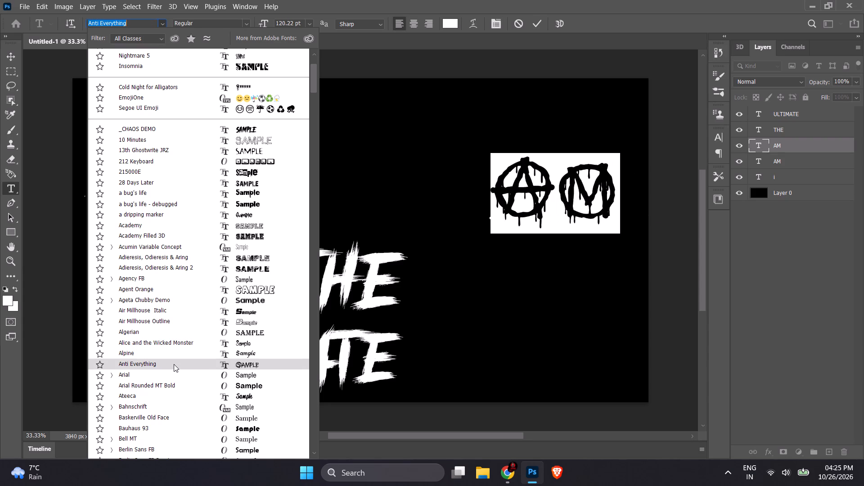
left_click(174, 393)
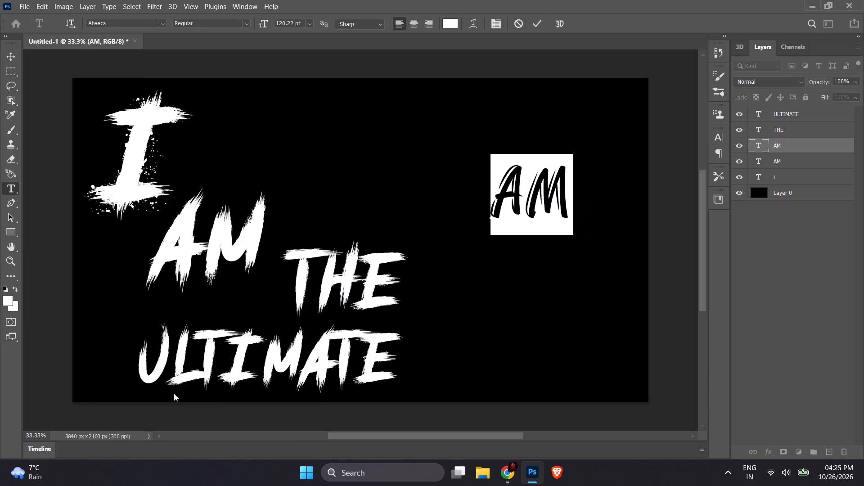
left_click(540, 27)
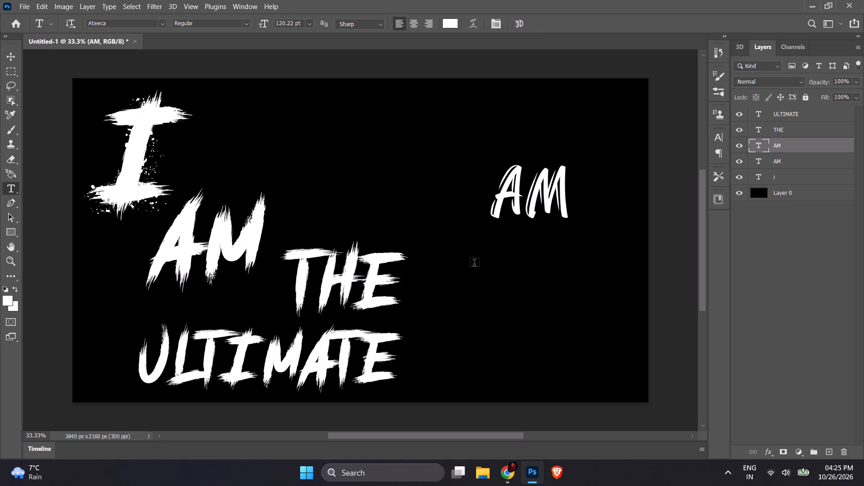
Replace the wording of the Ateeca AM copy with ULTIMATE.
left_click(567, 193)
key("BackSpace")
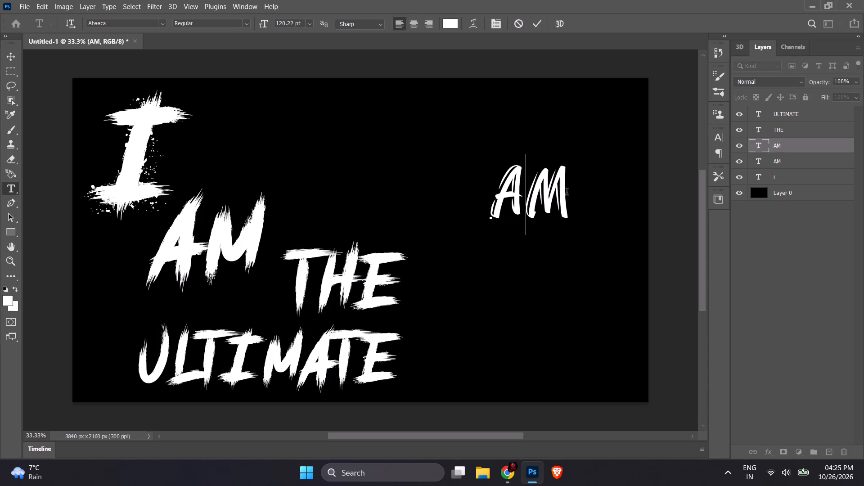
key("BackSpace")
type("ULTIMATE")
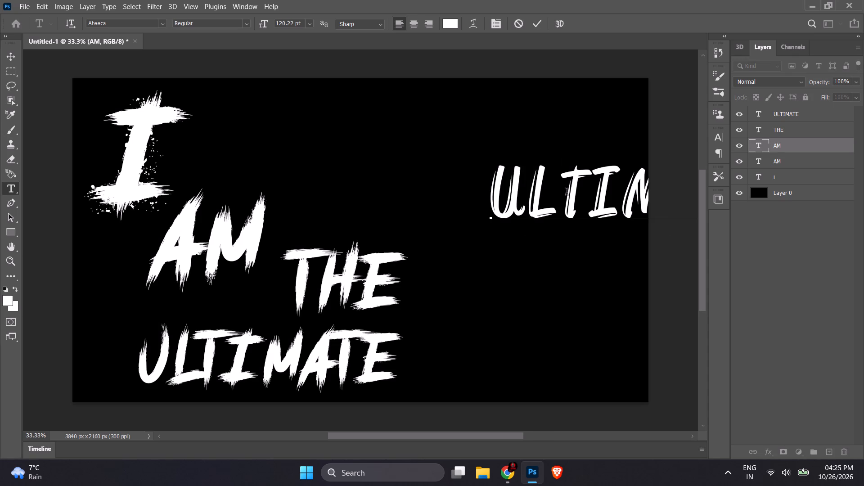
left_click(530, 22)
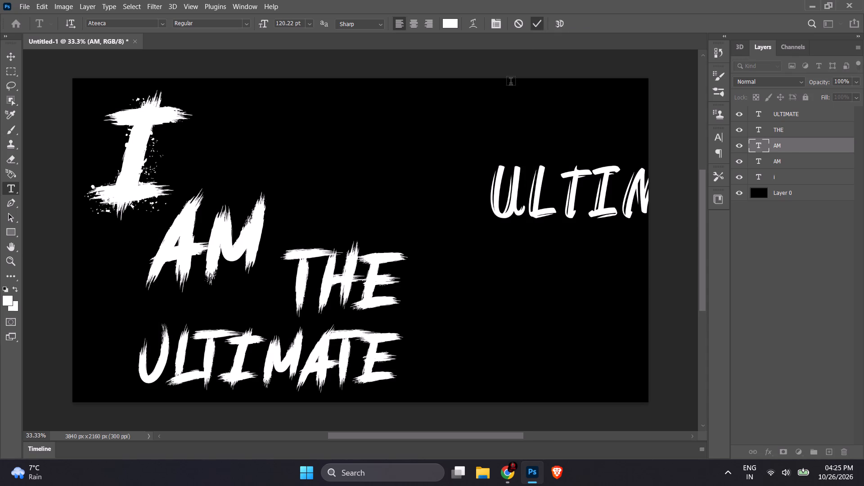
Move the Ateeca ULTIMATE left and slightly up so the whole word fits on the canvas beside the I.
left_click(3, 61)
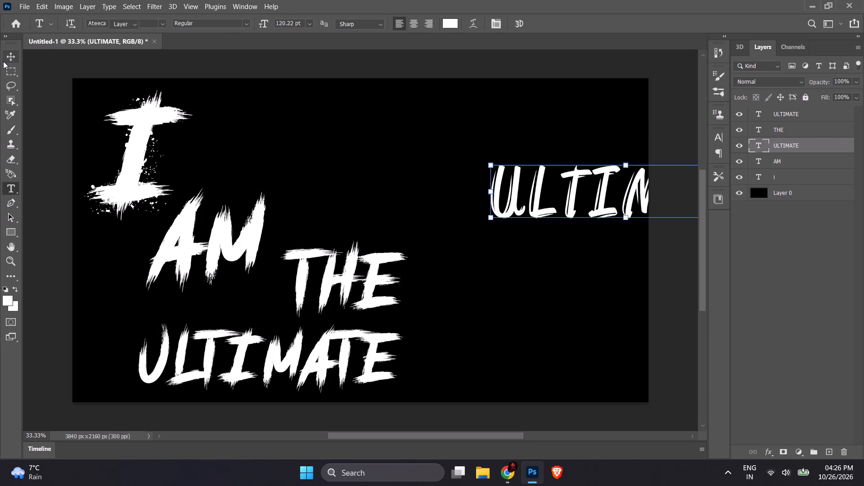
left_click_drag(554, 208, 383, 166)
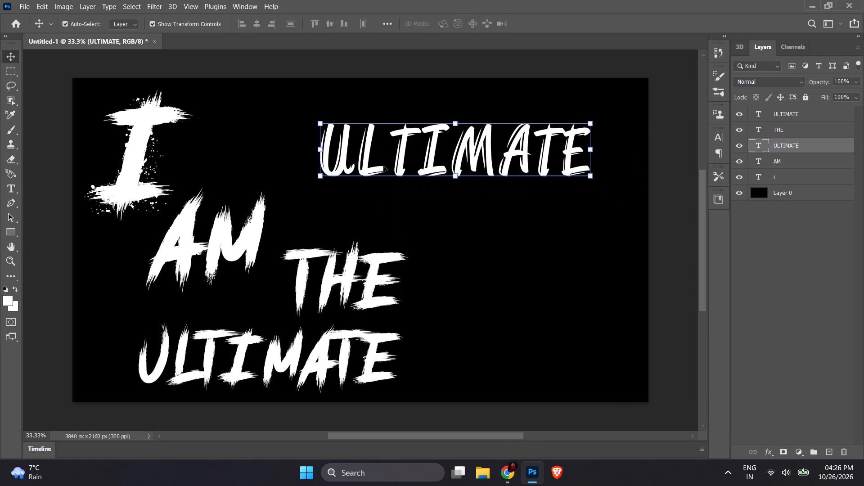
Replace the wording of the Ateeca ULTIMATE text with THE.
left_click(580, 152)
left_click(4, 183)
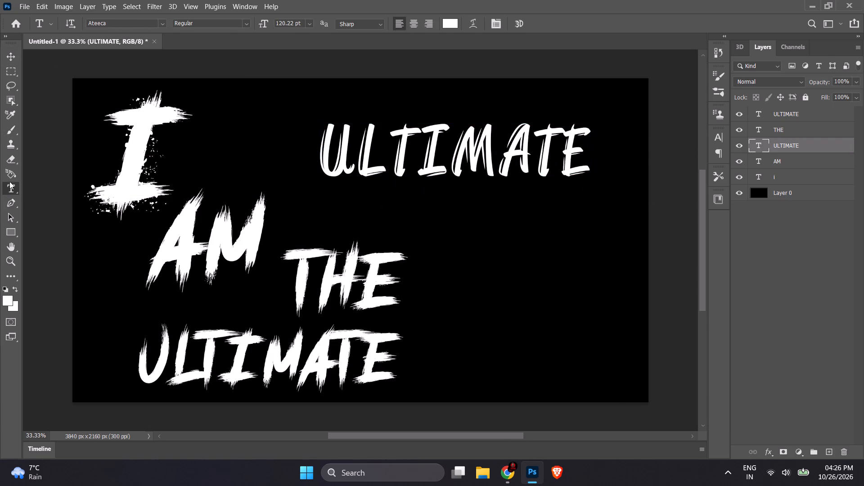
left_click(579, 161)
key("BackSpace")
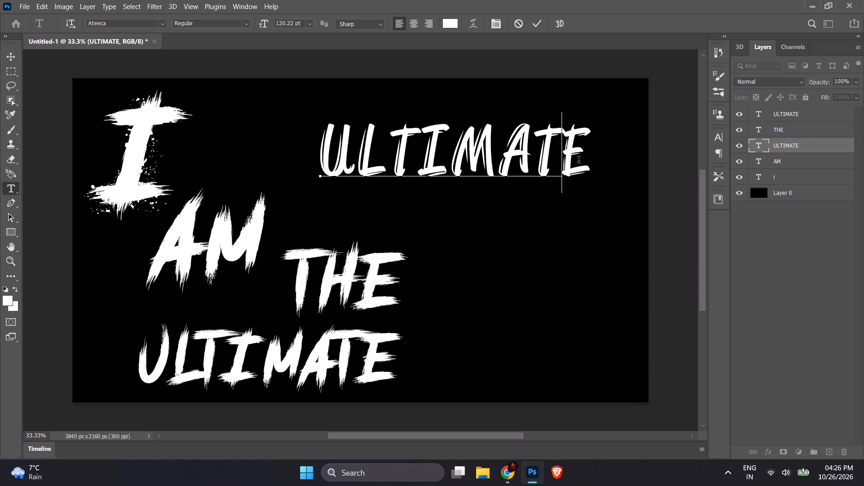
key("BackSpace")
key("BackSpace")
key("BackSpace")
key("BackSpace")
key("BackSpace")
key("BackSpace")
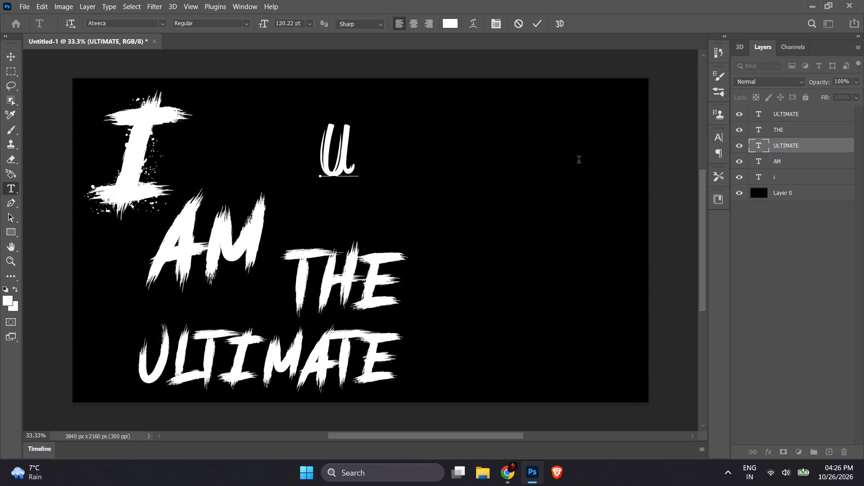
key("BackSpace")
type("THE")
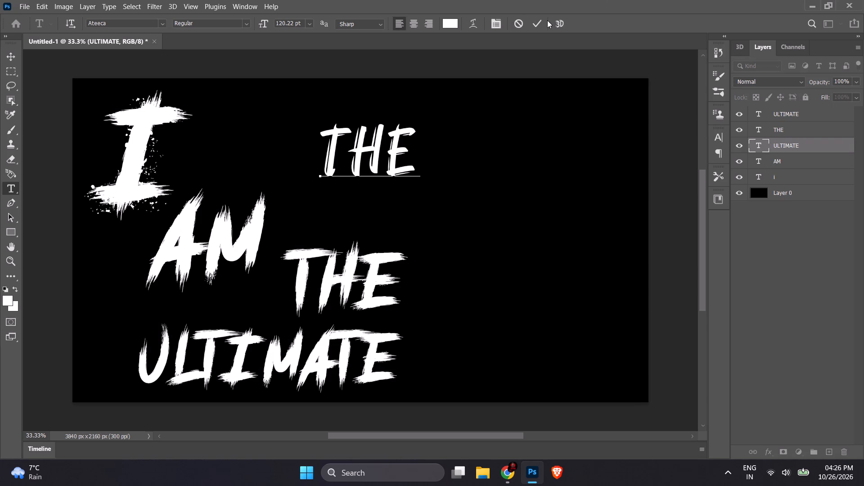
left_click(541, 19)
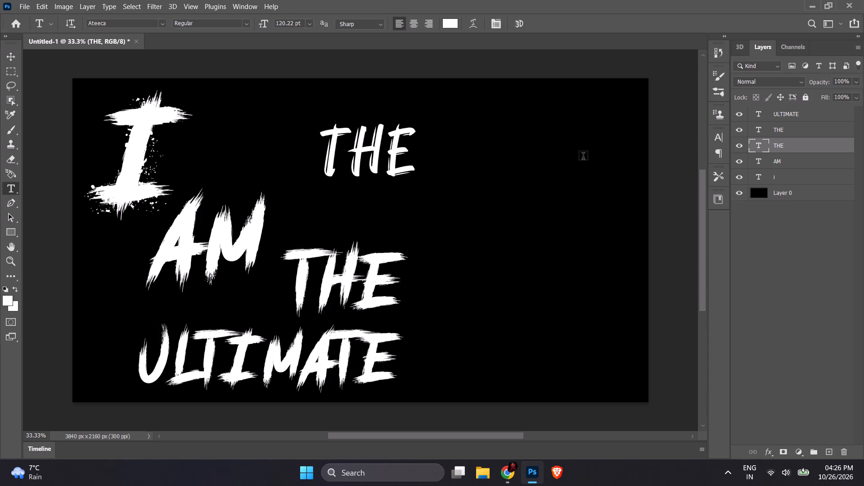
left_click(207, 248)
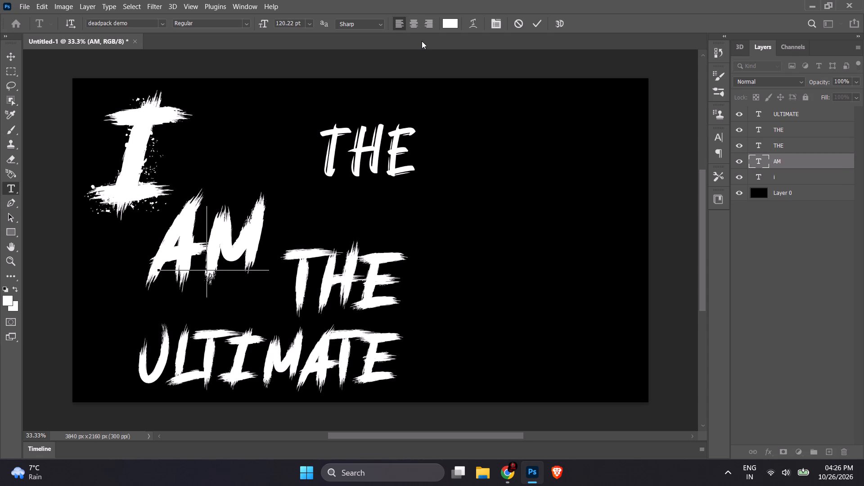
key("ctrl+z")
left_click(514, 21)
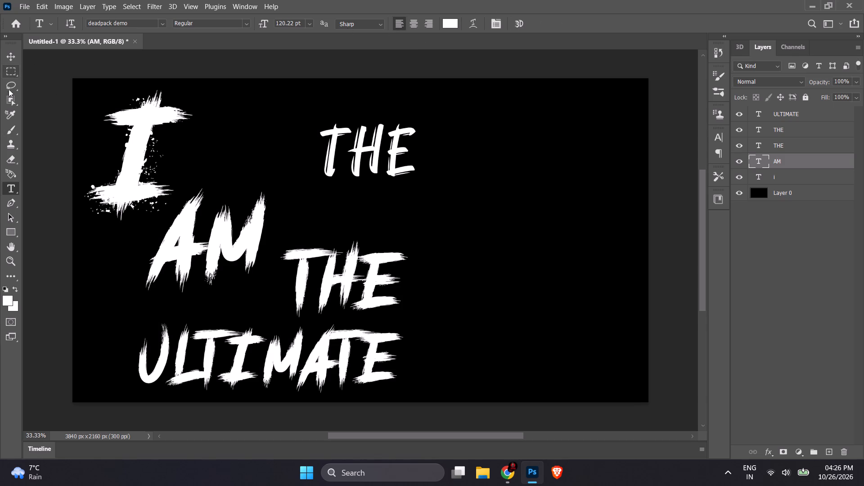
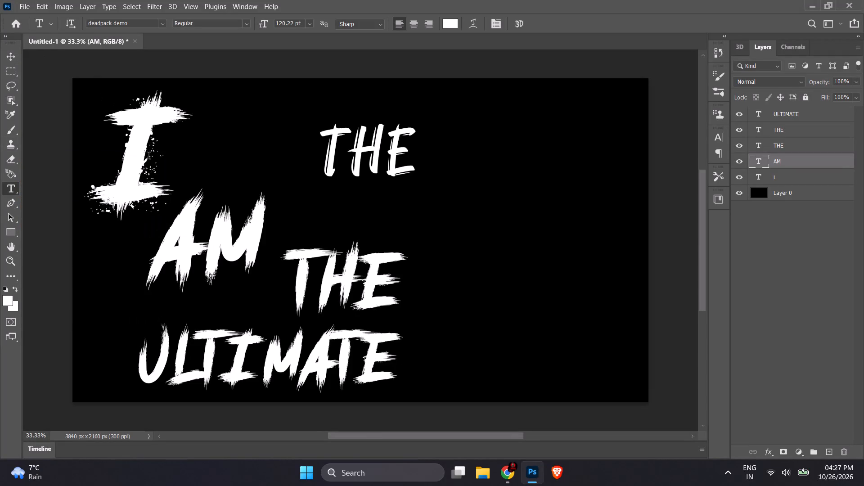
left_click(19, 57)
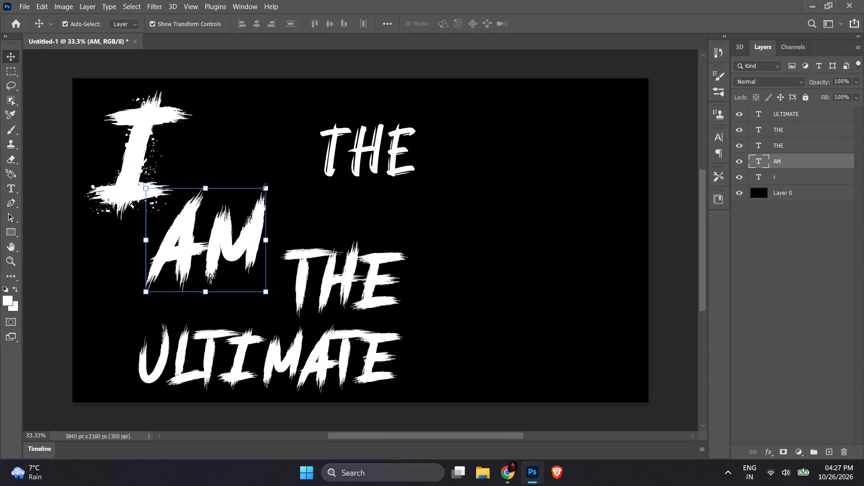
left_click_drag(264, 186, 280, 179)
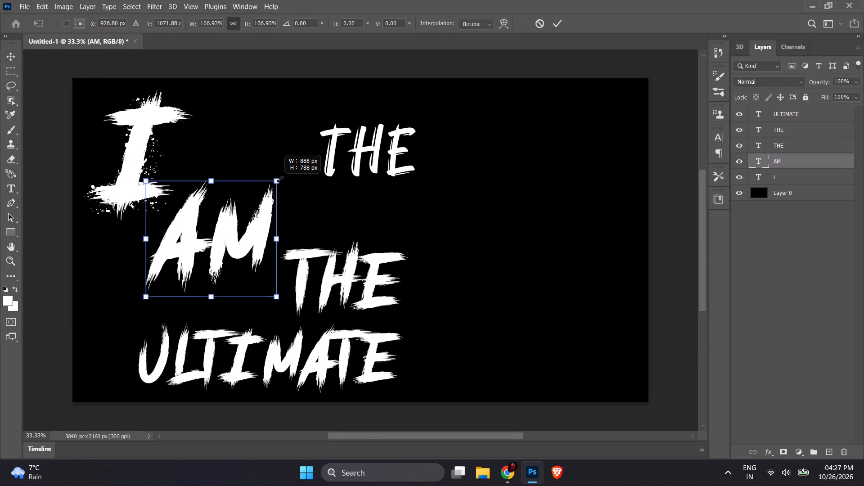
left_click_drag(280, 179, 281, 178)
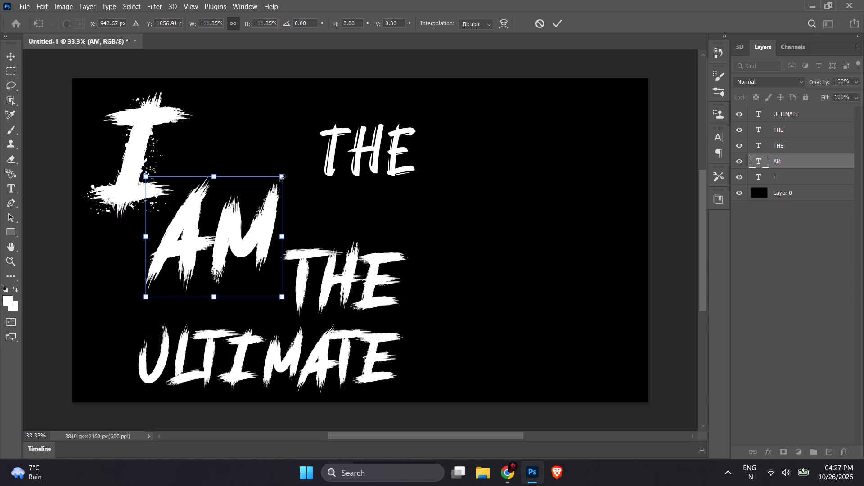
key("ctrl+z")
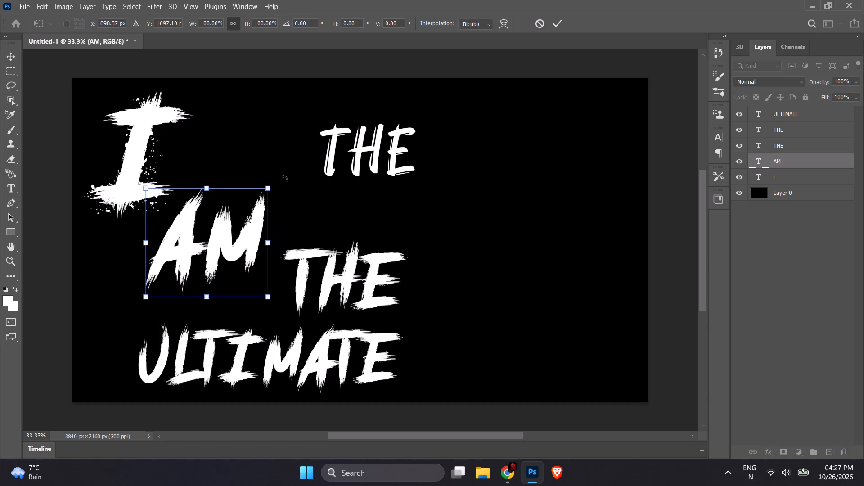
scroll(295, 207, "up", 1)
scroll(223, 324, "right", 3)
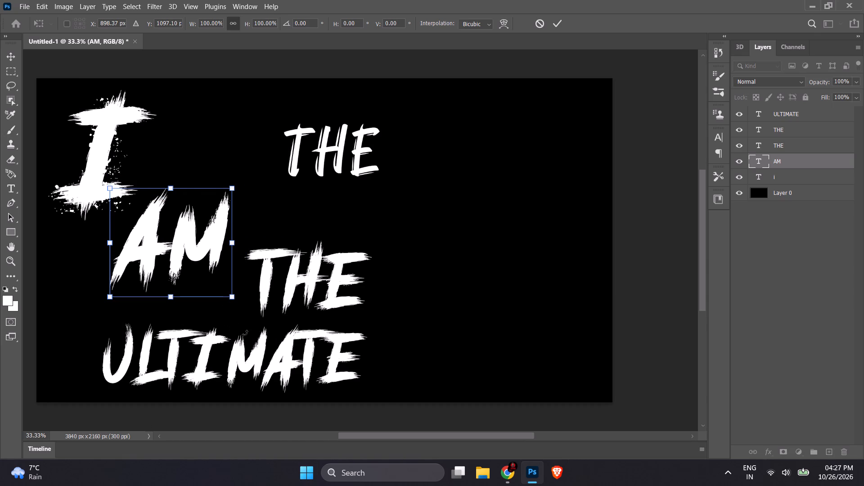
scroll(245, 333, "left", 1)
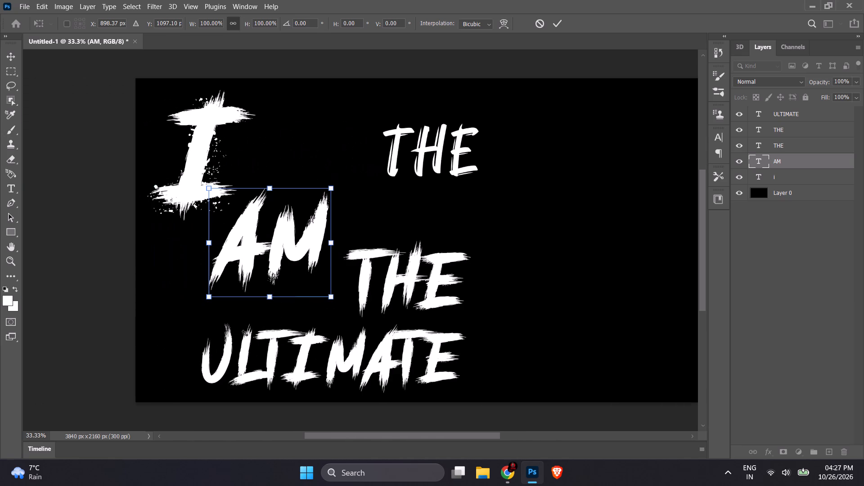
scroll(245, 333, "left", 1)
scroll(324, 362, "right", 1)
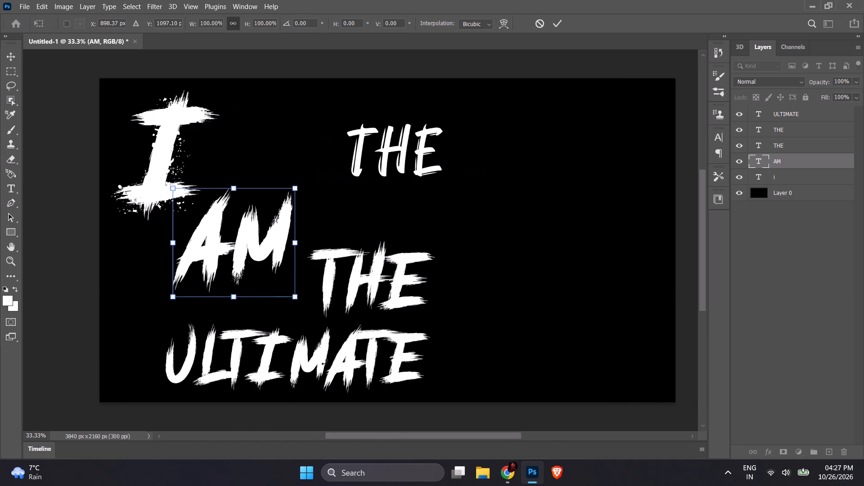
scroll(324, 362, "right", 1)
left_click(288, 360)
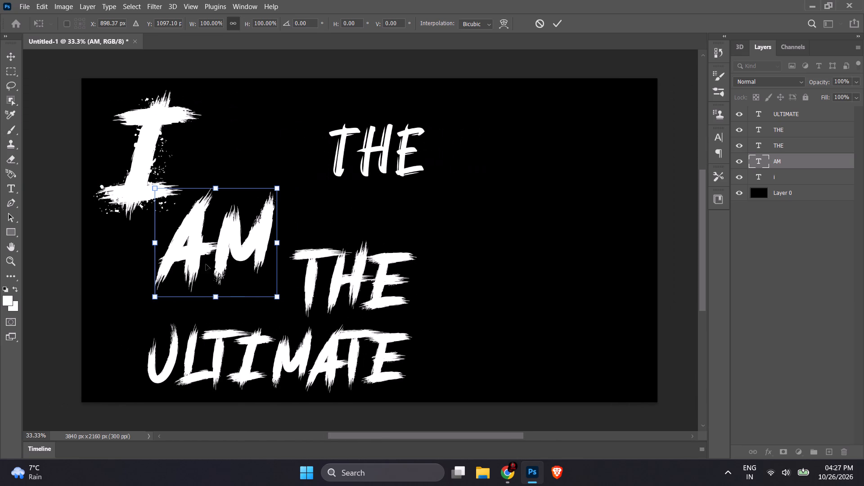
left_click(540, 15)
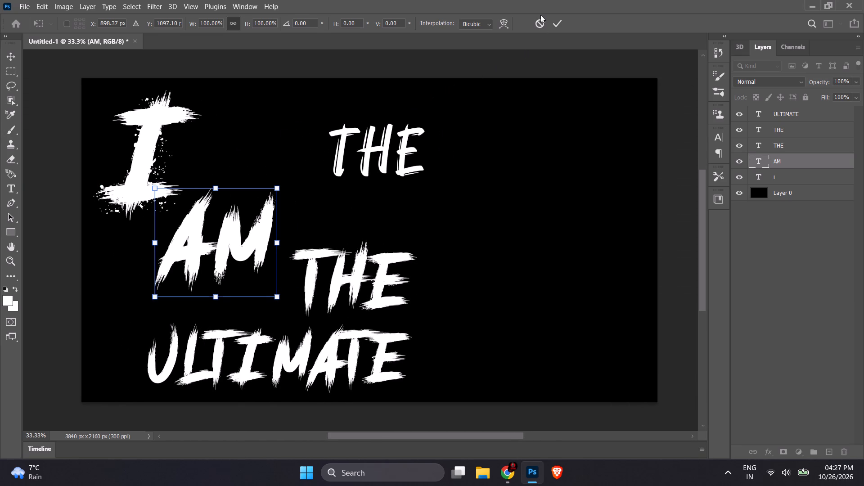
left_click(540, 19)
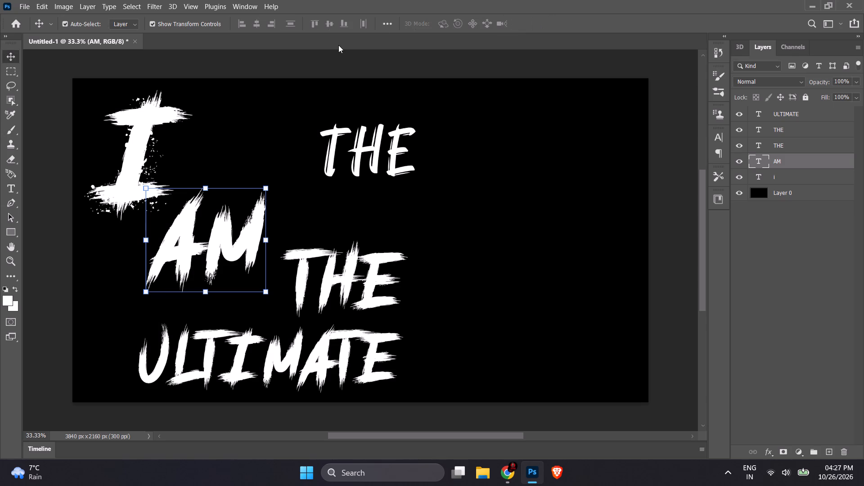
Enlarge the ULTIMATE text proportionally to about 108.5%, extending it up and to the right.
left_click(269, 345)
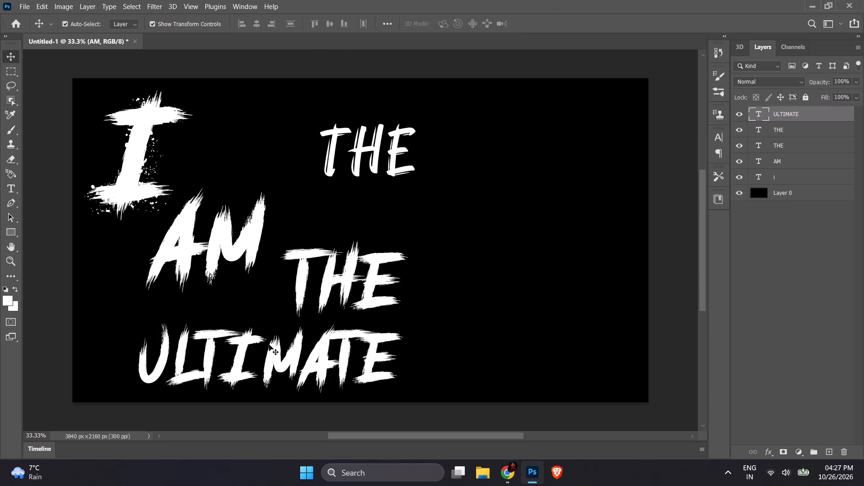
left_click_drag(405, 321, 406, 318)
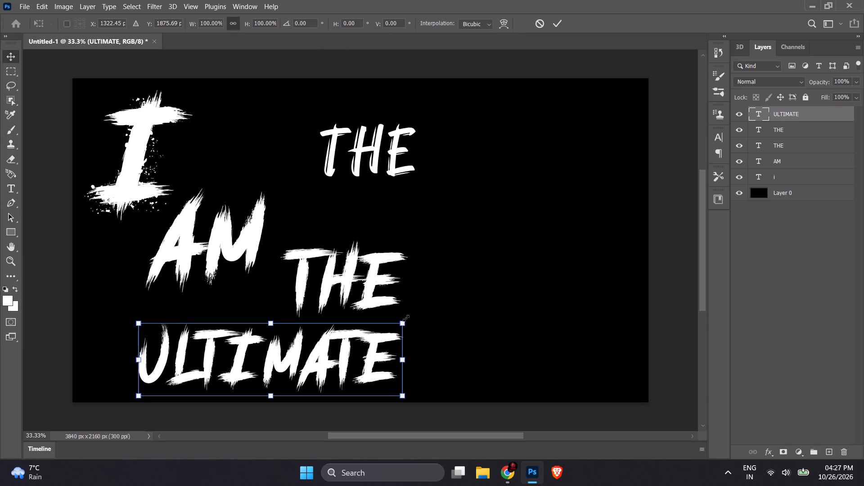
left_click_drag(406, 318, 425, 306)
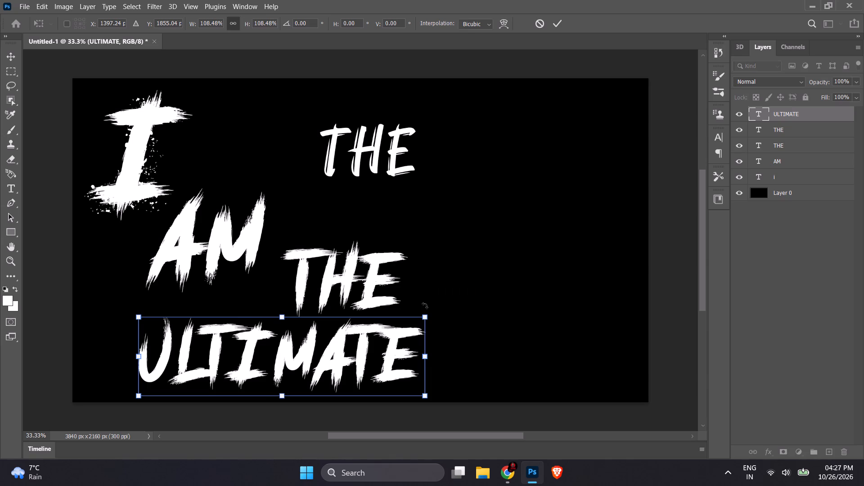
left_click(560, 21)
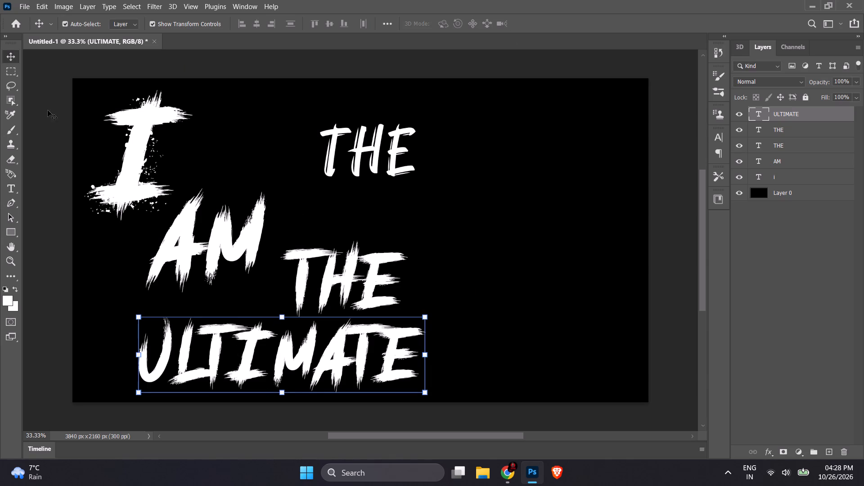
Nudge the enlarged ULTIMATE text a little left and slightly up beneath AM and THE, then deselect it.
key("Left")
key("Left")
key("Left")
key("Left")
key("Left")
key("Left")
key("Left")
key("Left")
key("Left")
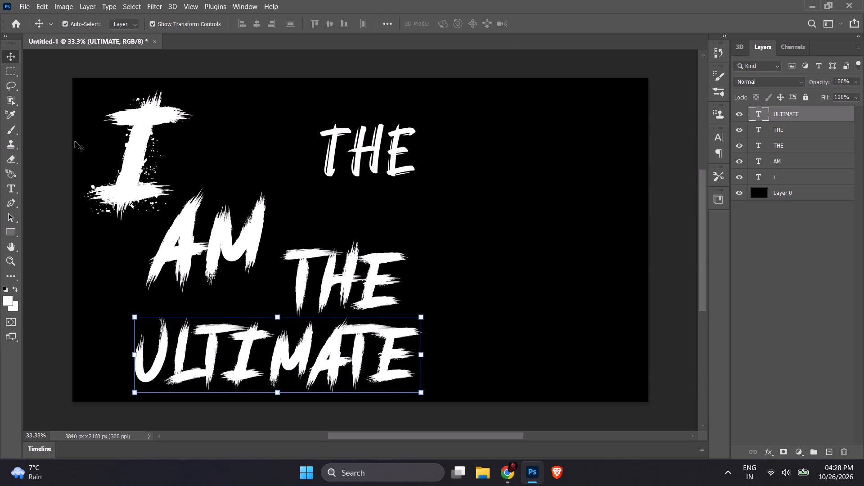
key("Down")
key("Left")
key("Left")
key("Left")
key("Left")
key("Left")
key("Up")
key("Up")
key("Up")
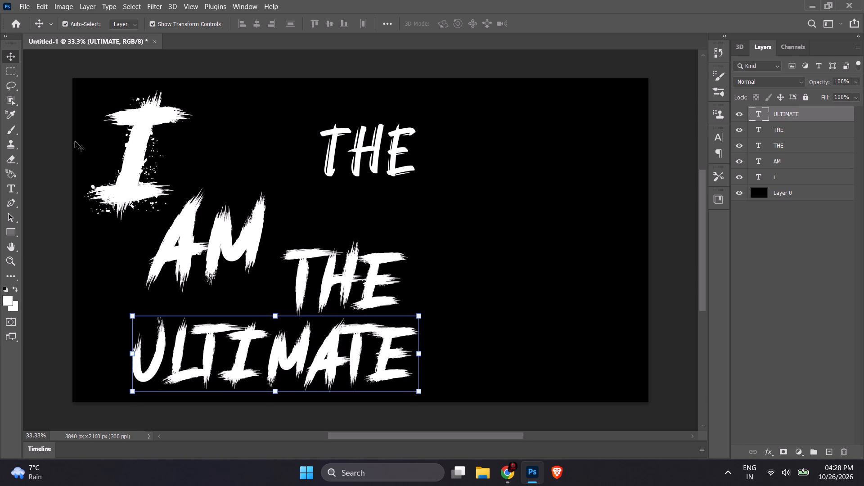
key("Up")
key("Up")
key("Left")
key("Left")
key("Left")
key("Left")
key("Down")
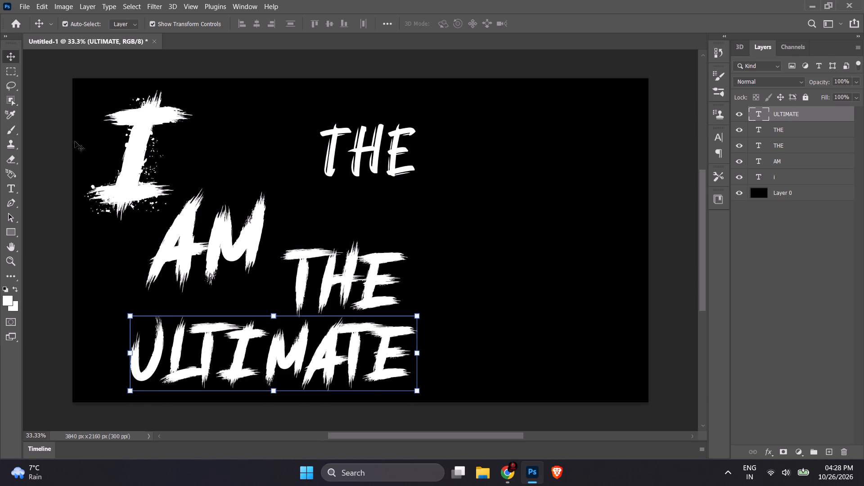
left_click(517, 325)
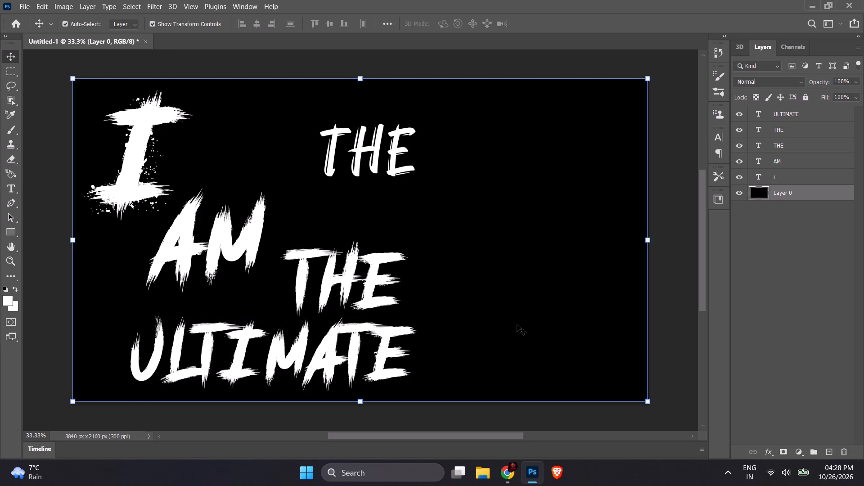
left_click(517, 325)
Warp the whole ULTIMATE text with the horizontal Arc Lower style, using a slight positive bend so its lower edge bulges downward.
left_click(5, 194)
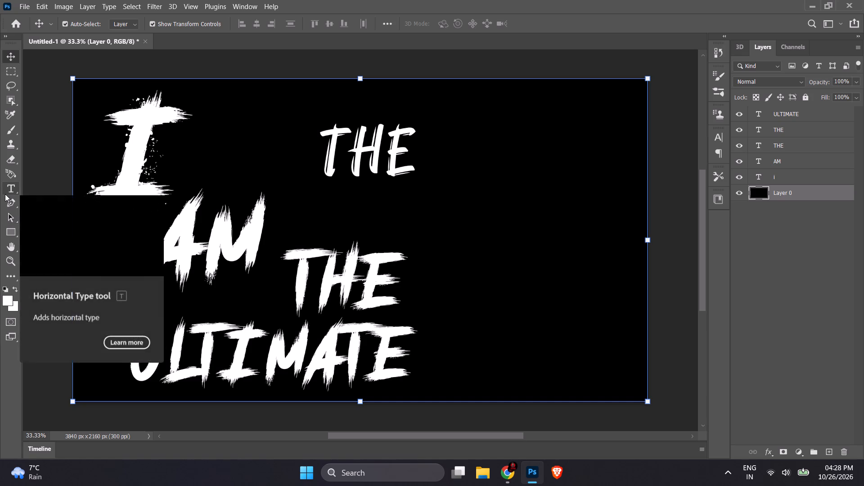
left_click(405, 370)
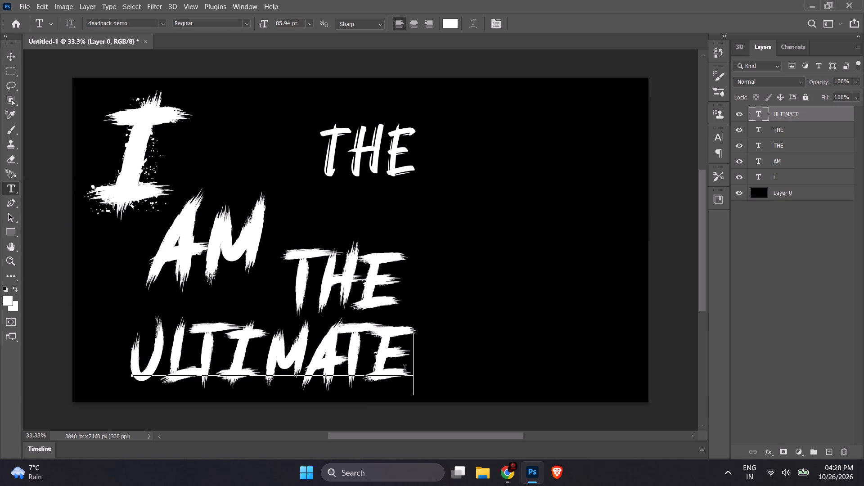
left_click_drag(405, 370, 108, 342)
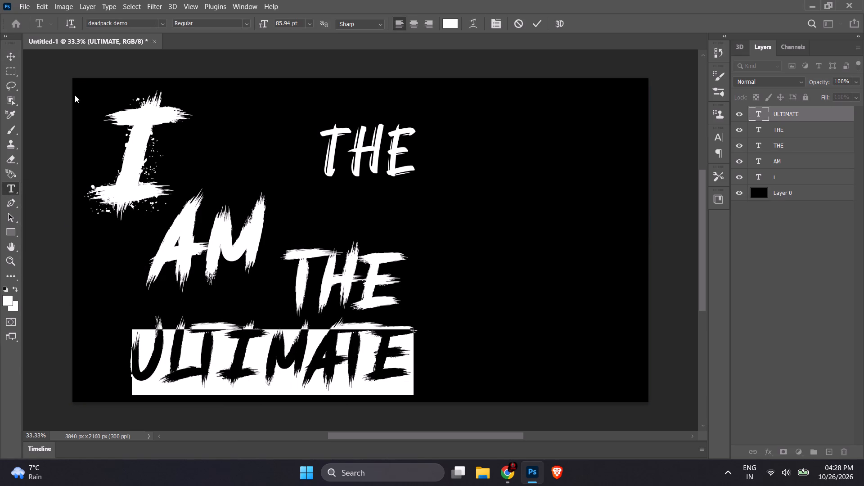
left_click(247, 23)
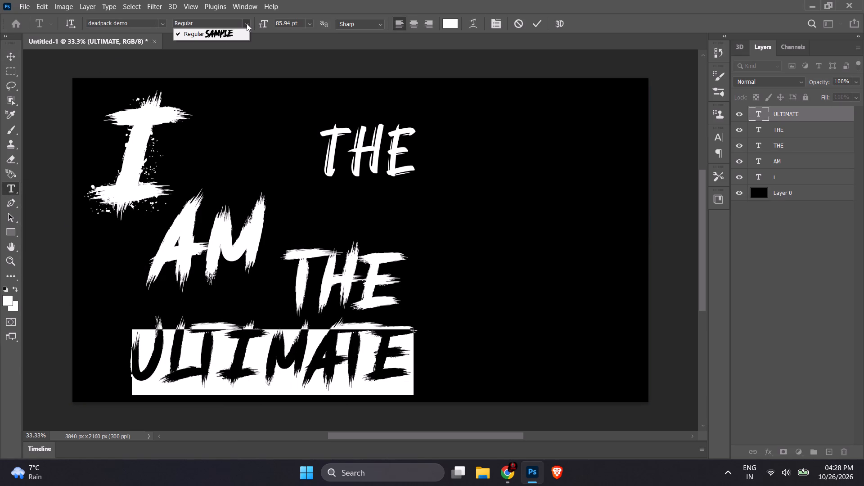
left_click(247, 23)
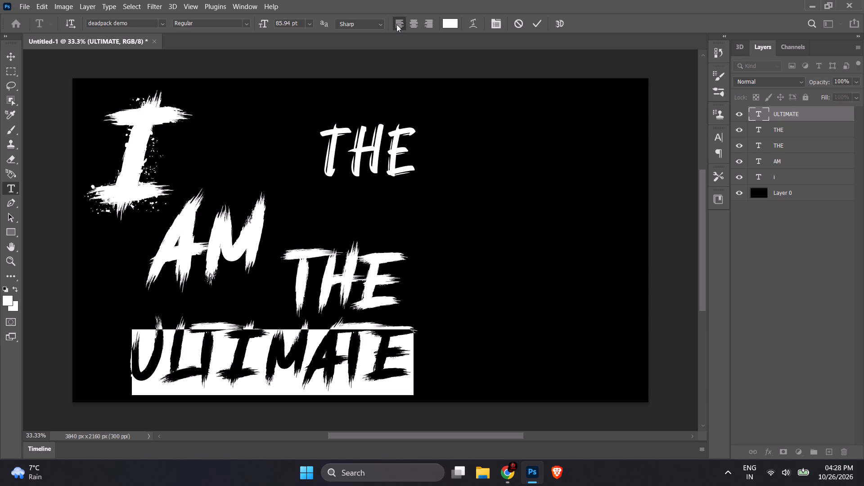
left_click(479, 20)
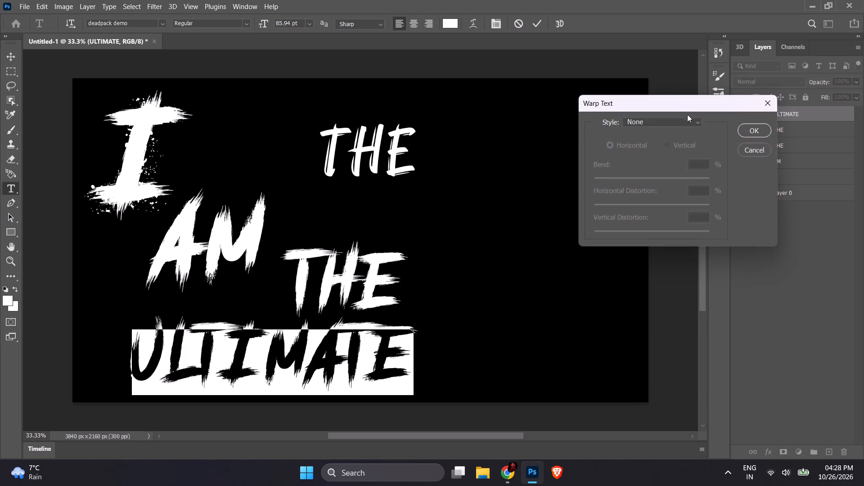
left_click(688, 123)
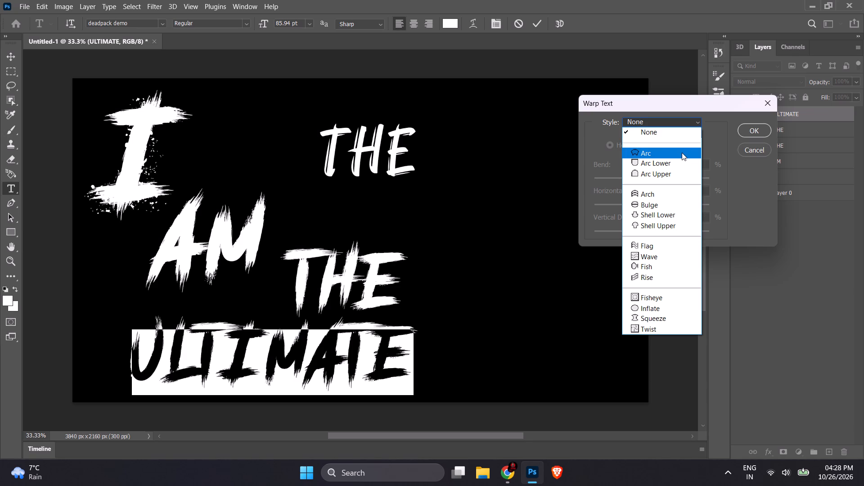
left_click(681, 161)
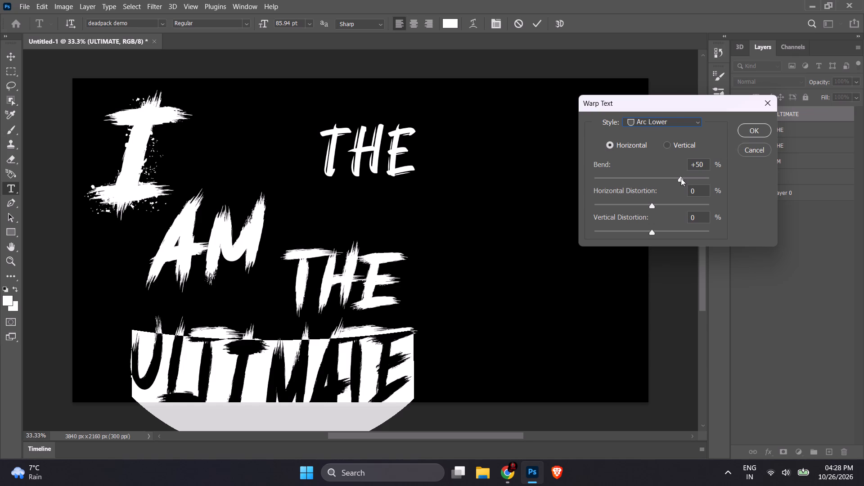
left_click_drag(681, 178, 673, 178)
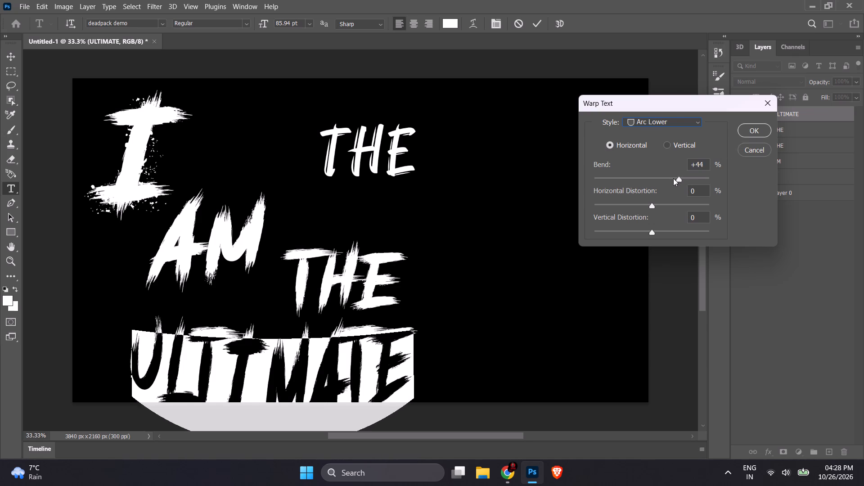
left_click_drag(673, 178, 567, 167)
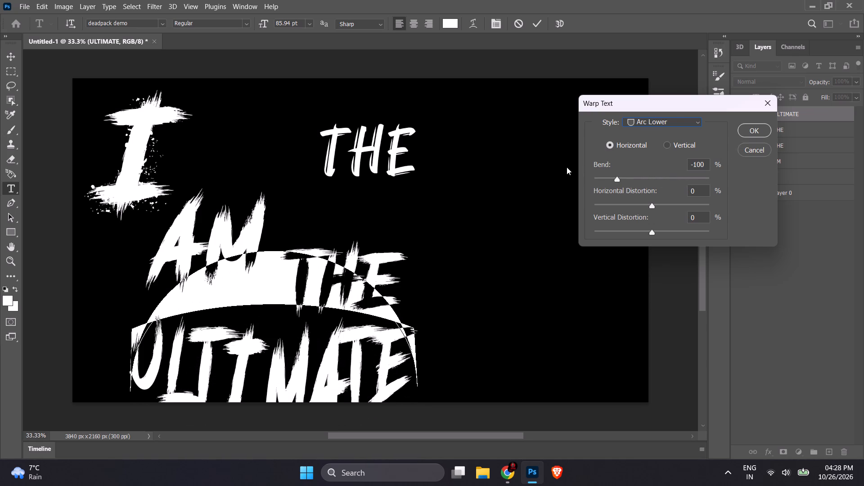
left_click_drag(567, 167, 648, 174)
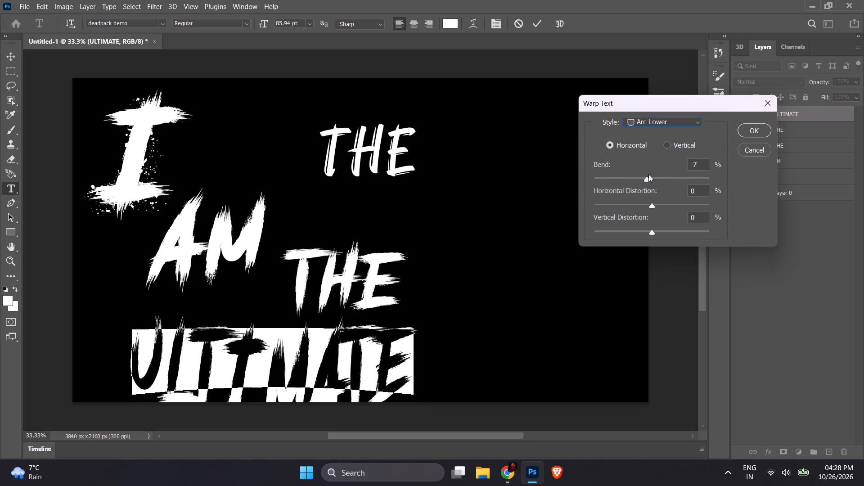
left_click_drag(648, 174, 659, 173)
left_click(751, 134)
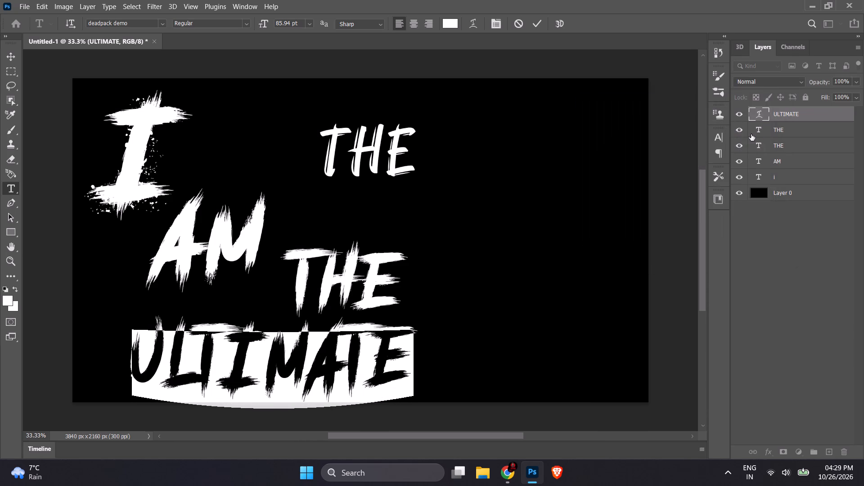
left_click(574, 189)
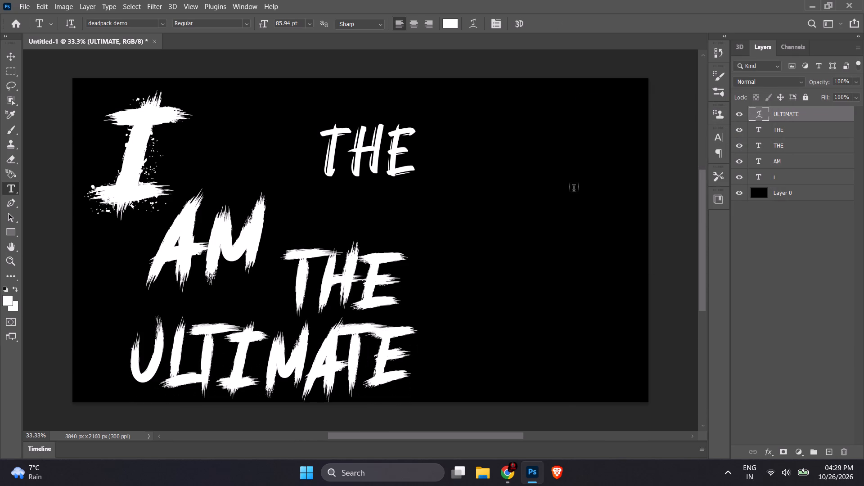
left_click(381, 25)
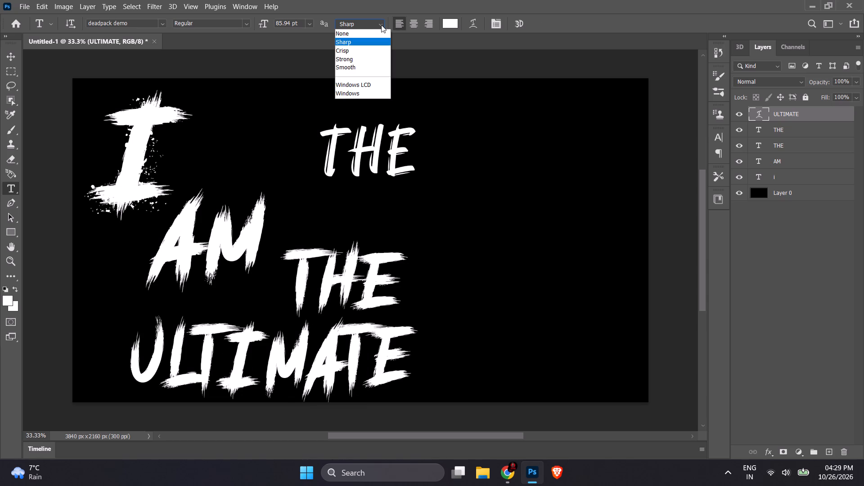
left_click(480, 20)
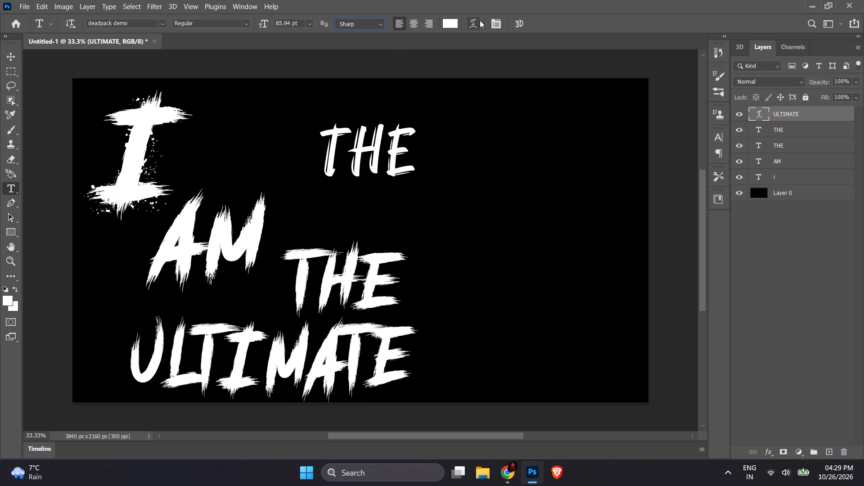
Remove the Arc Lower warp from the whole brush-style ULTIMATE text at the bottom by setting its warp style to None.
left_click(404, 349)
left_click_drag(404, 349, 130, 334)
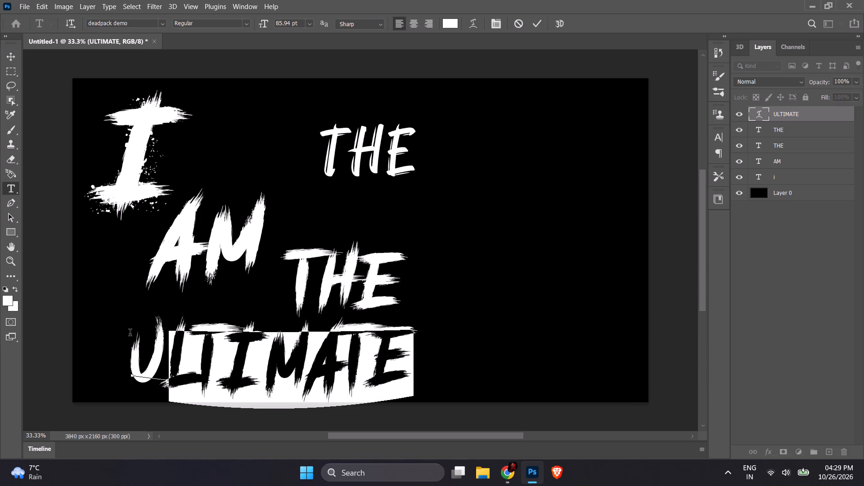
left_click_drag(130, 334, 93, 335)
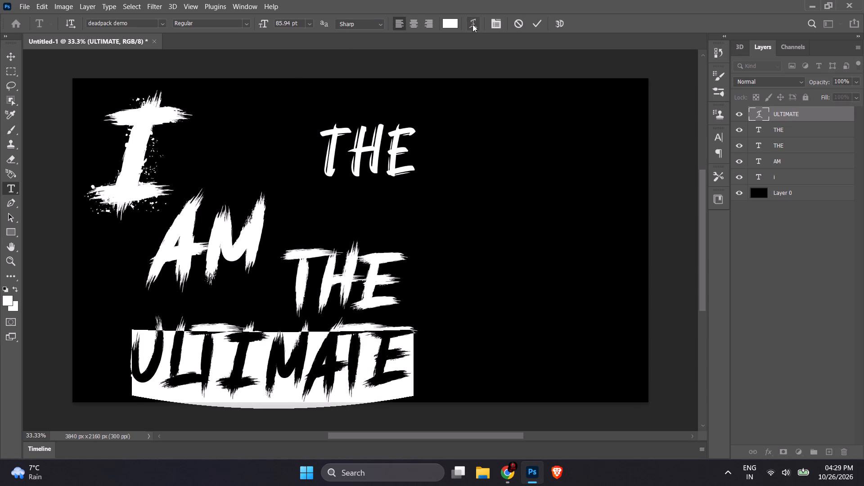
left_click(472, 24)
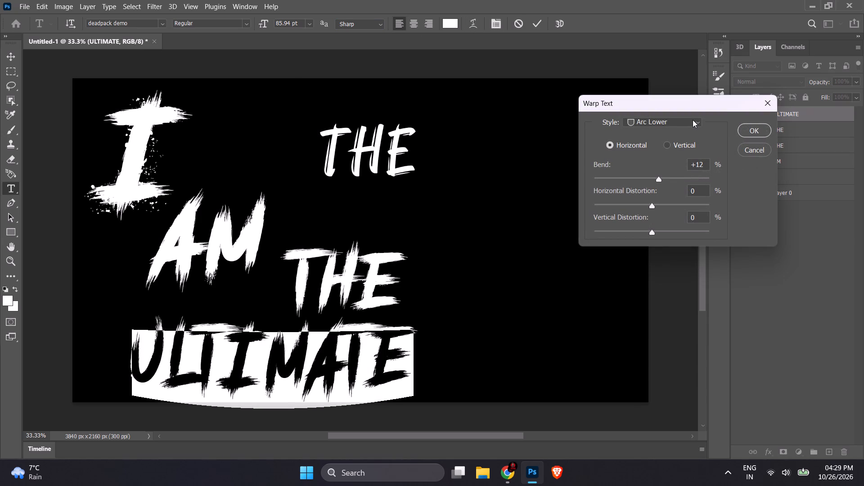
left_click(693, 120)
left_click(669, 130)
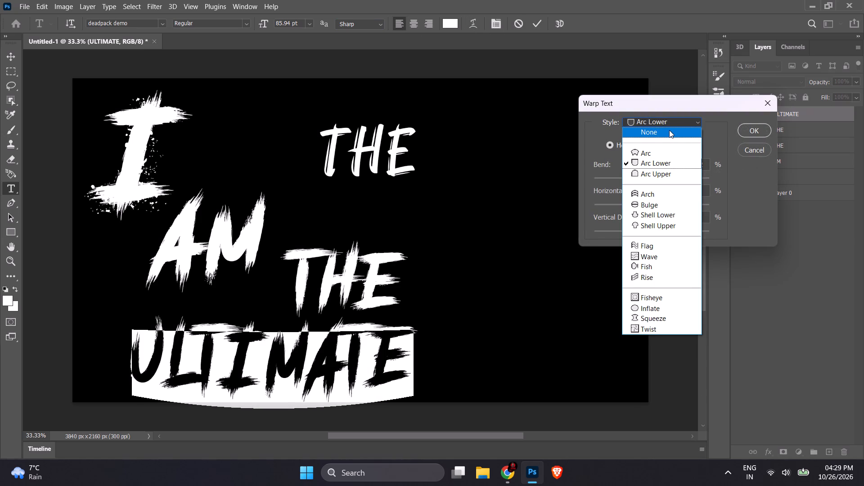
left_click(750, 126)
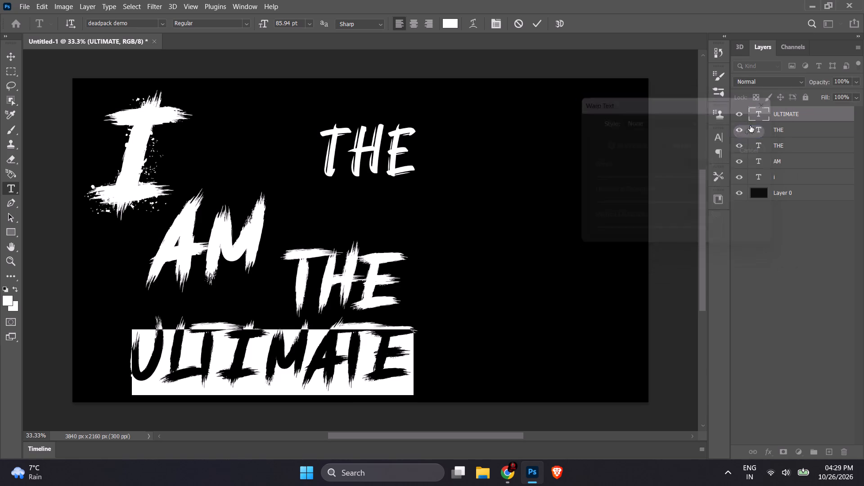
left_click(520, 263)
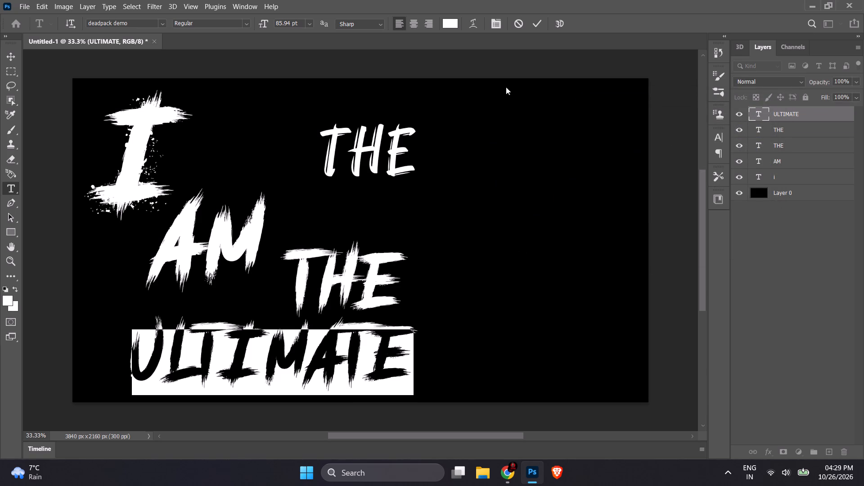
left_click(536, 30)
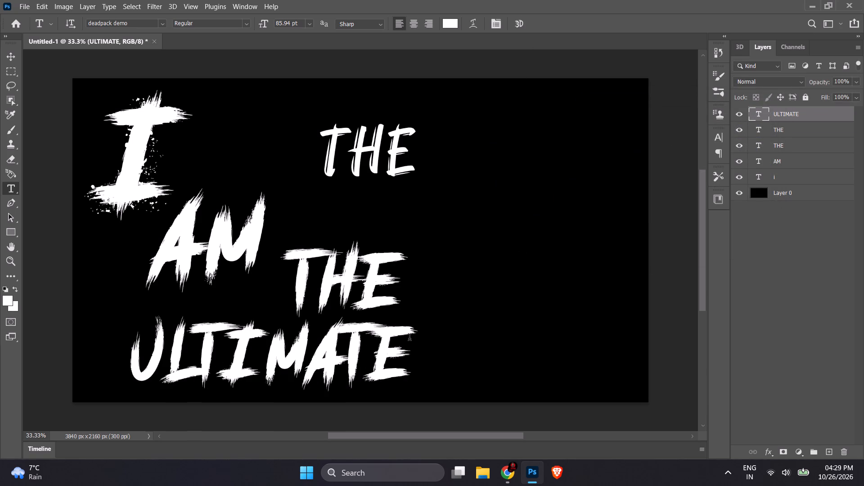
Replace the wording of the Ateeca THE text near the top of the canvas with ULTIMATE.
left_click(407, 343)
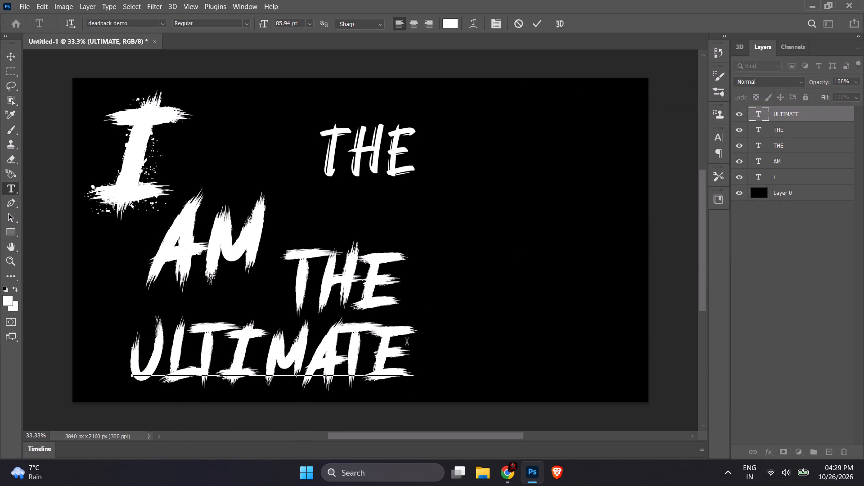
left_click(406, 137)
left_click(409, 144)
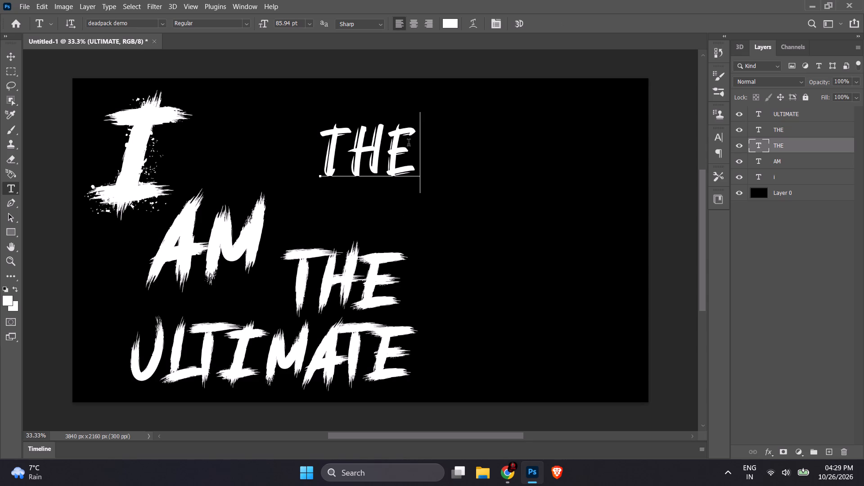
key("BackSpace")
key("BackSpace")
key("BackSpace")
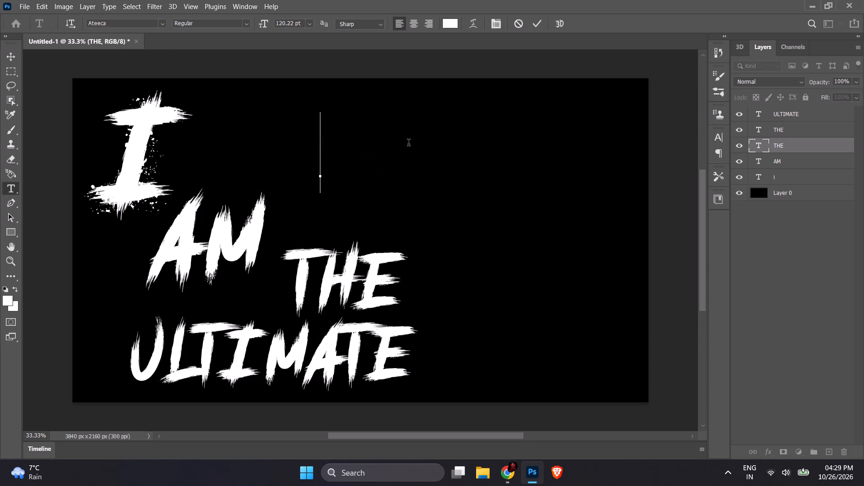
type("ULTIMATE")
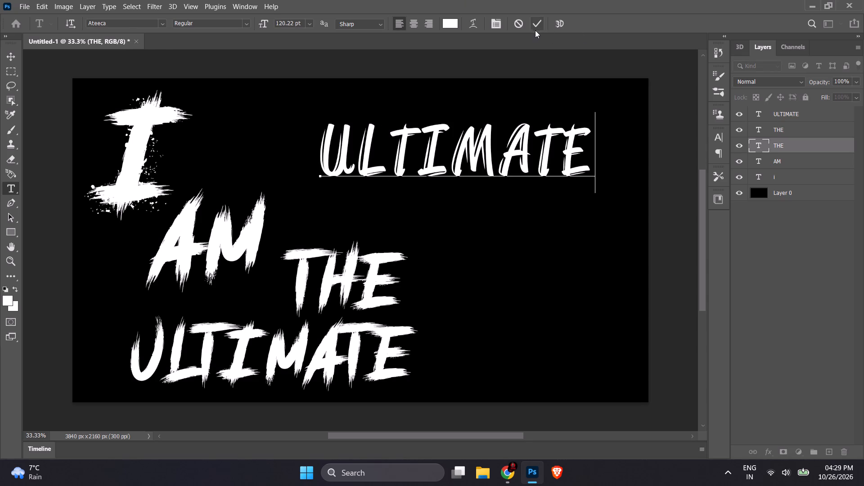
left_click(534, 29)
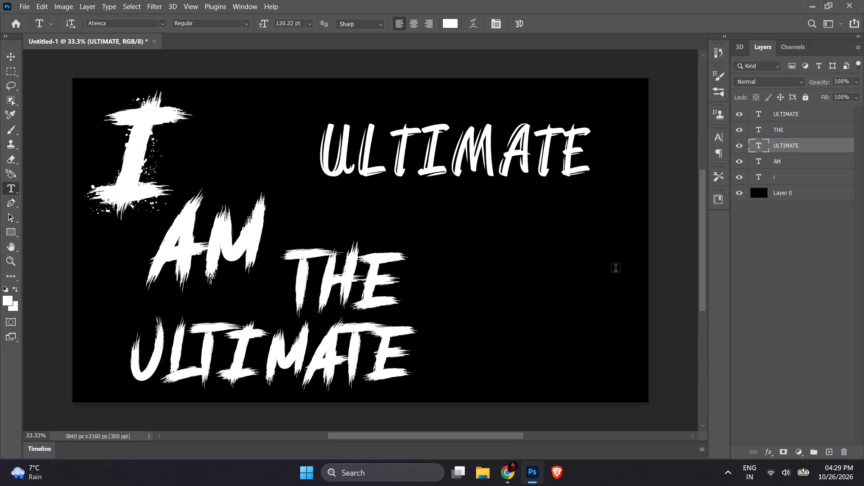
right_click(631, 482)
left_click(572, 265)
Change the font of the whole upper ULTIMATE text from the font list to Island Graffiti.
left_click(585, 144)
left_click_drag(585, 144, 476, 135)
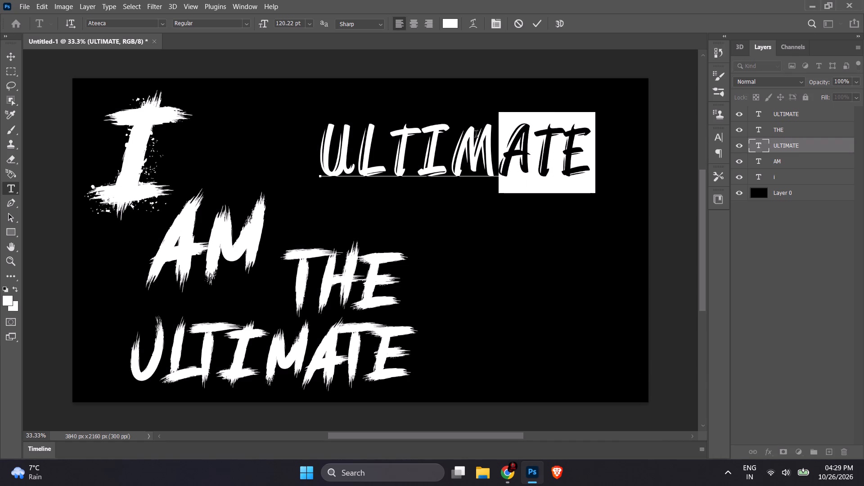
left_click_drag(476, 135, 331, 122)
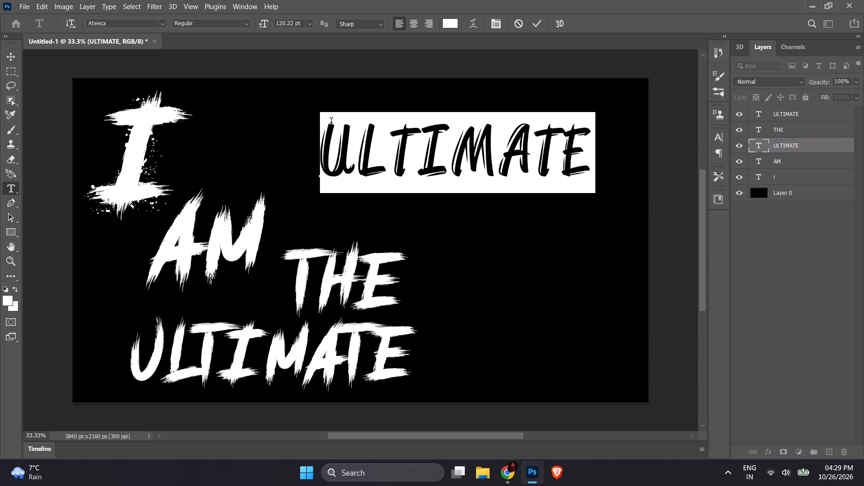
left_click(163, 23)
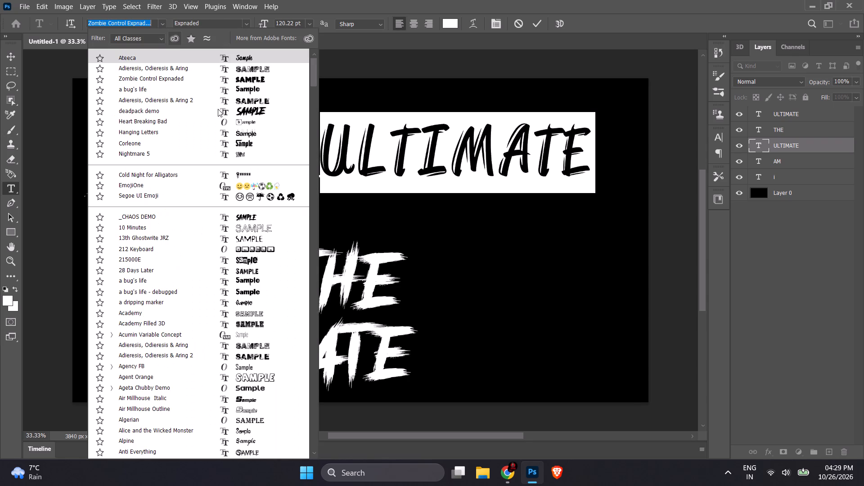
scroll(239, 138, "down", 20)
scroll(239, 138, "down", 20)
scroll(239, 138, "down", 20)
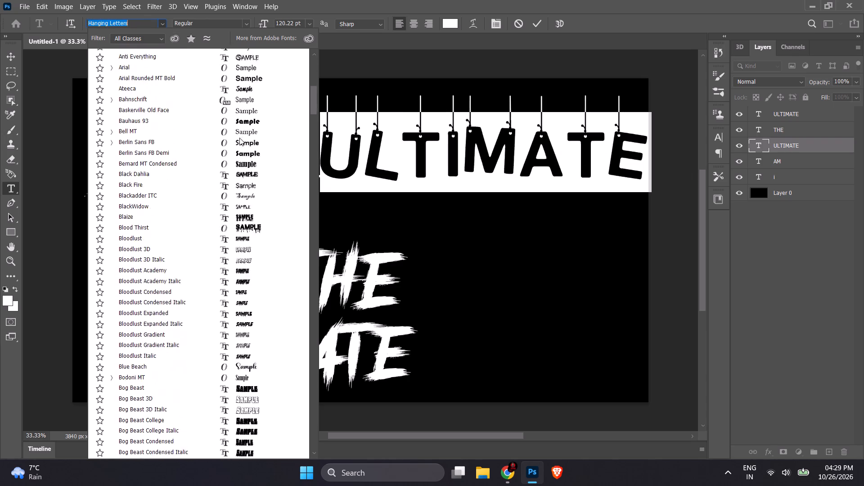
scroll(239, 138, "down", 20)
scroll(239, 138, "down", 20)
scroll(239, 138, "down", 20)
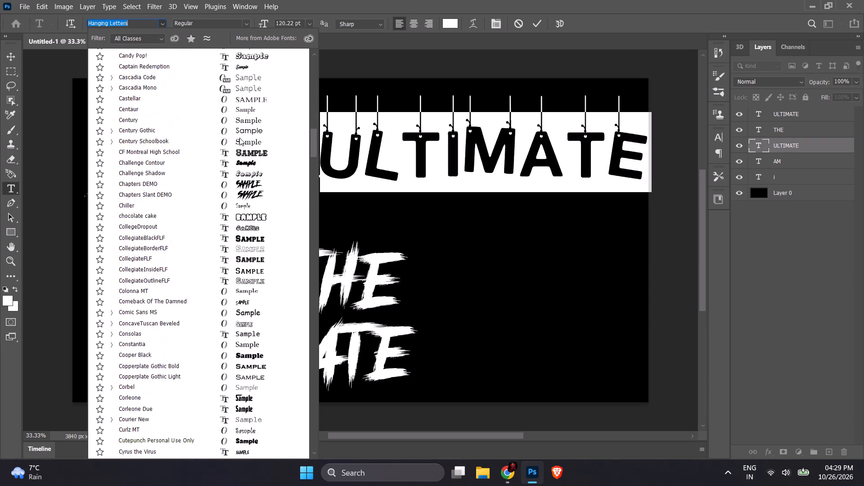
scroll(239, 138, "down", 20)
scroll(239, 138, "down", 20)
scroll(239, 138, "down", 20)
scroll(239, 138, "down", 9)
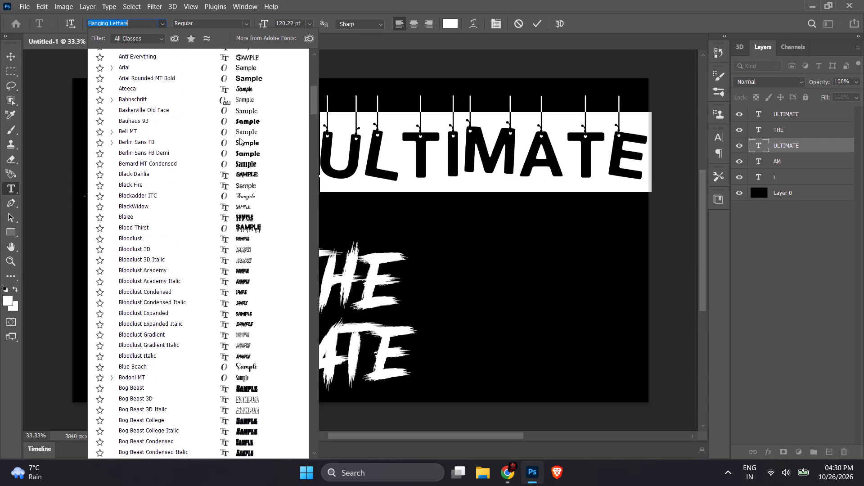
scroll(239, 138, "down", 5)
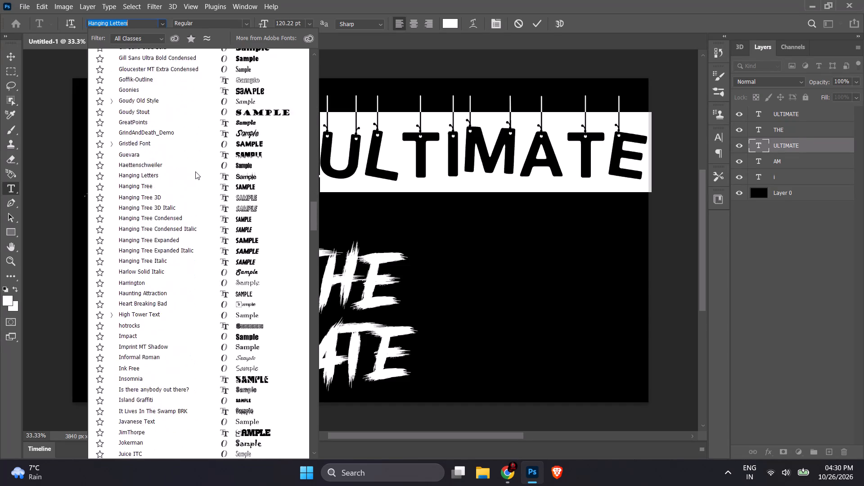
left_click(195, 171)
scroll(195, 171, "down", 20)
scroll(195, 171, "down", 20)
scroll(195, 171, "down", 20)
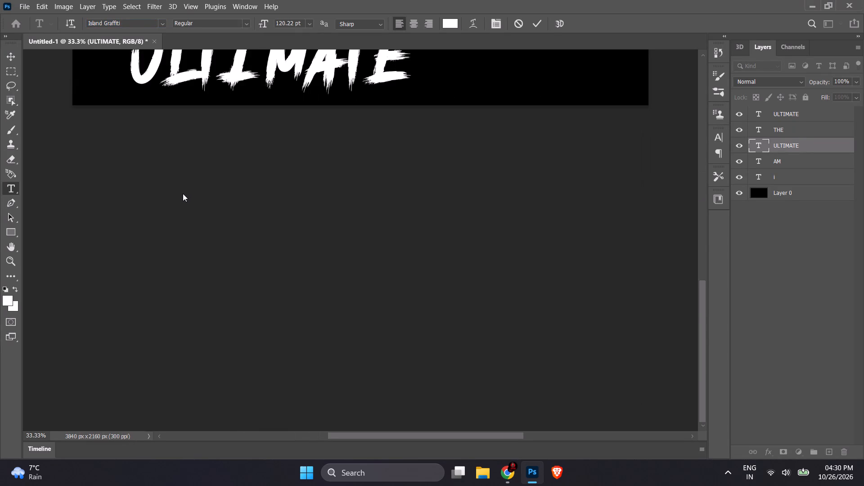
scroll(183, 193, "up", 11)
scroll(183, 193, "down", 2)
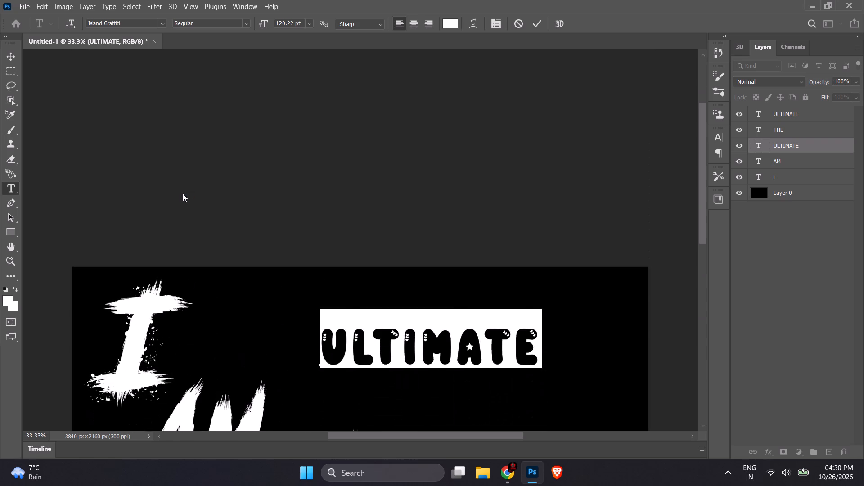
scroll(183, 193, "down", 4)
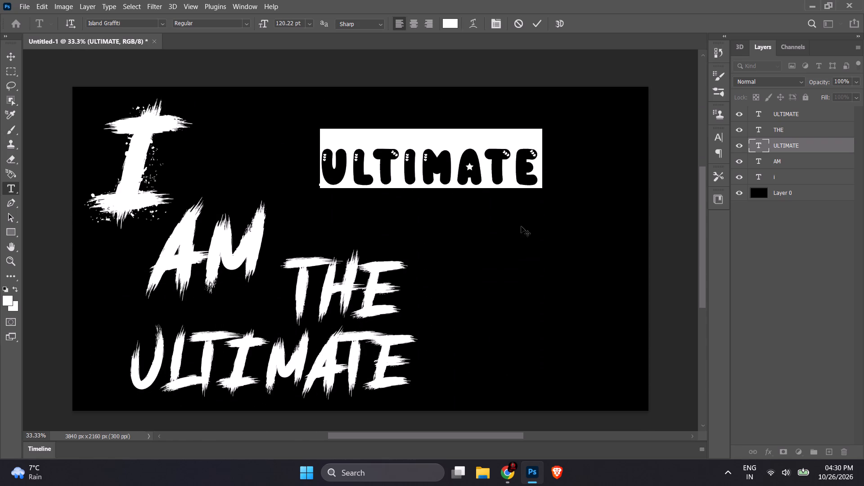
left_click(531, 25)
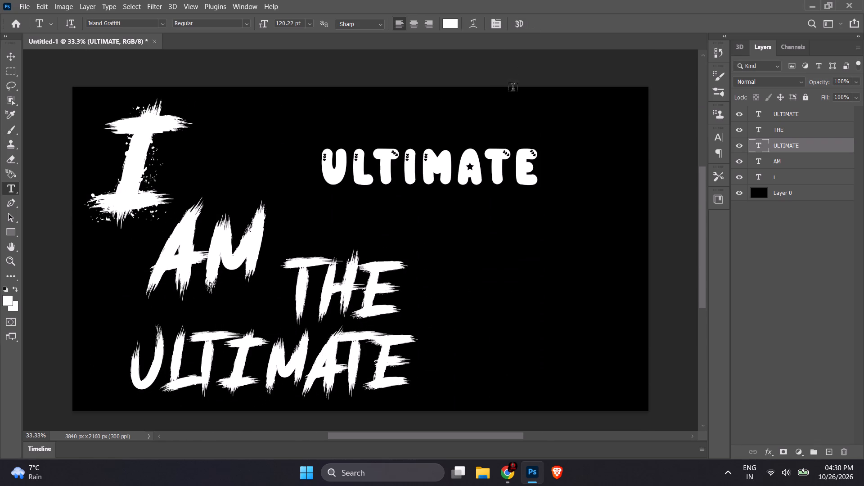
Preview other fonts on the whole upper ULTIMATE text and set it to The Unknown, Regular.
left_click(526, 166)
left_click_drag(535, 166, 319, 135)
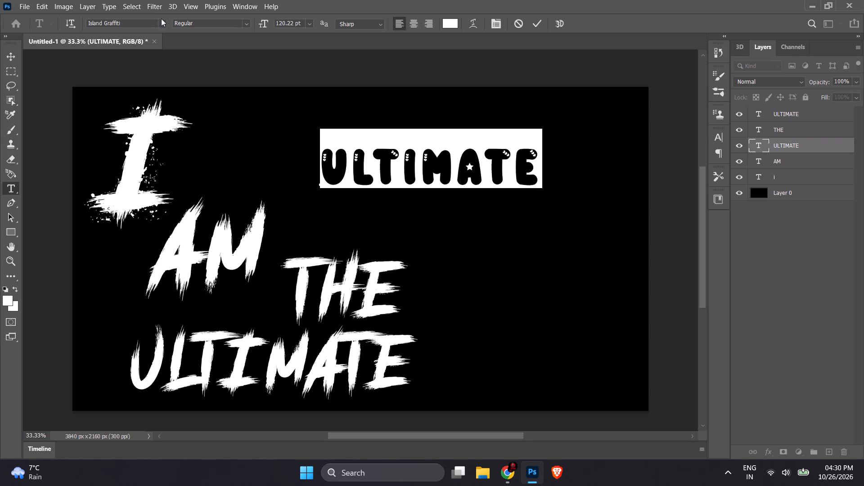
left_click(162, 22)
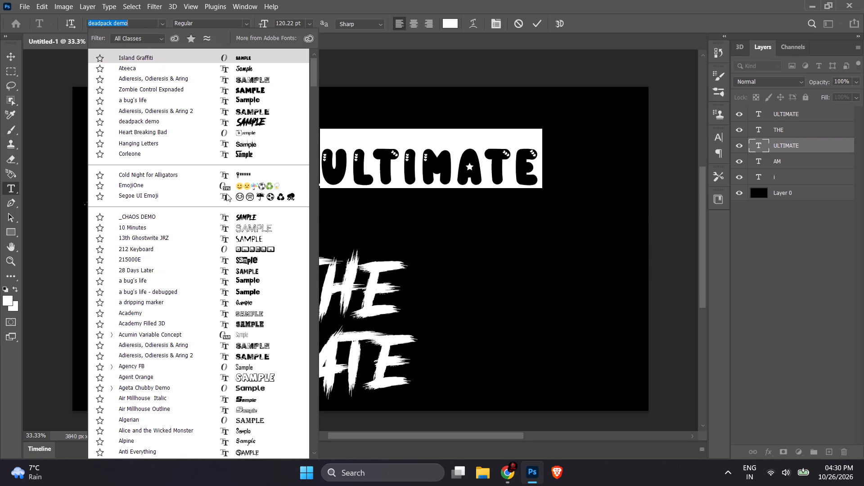
left_click_drag(313, 79, 304, 155)
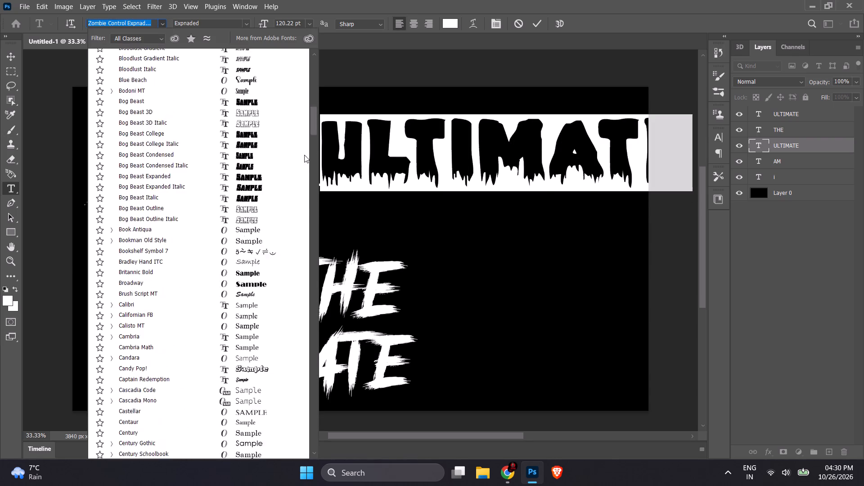
left_click_drag(304, 155, 292, 458)
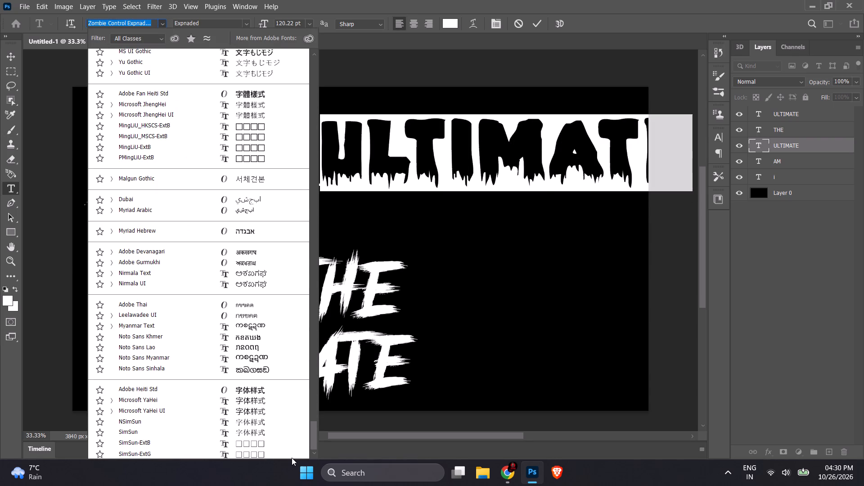
left_click_drag(292, 458, 291, 461)
scroll(136, 436, "up", 3)
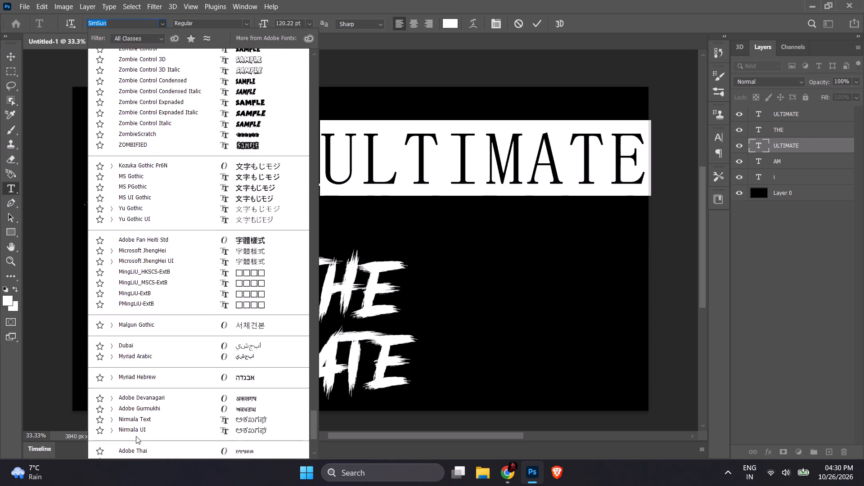
scroll(136, 436, "up", 1)
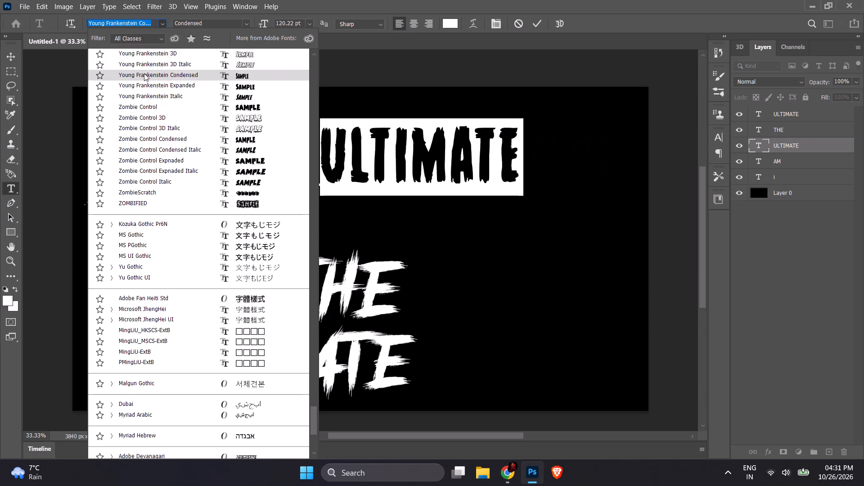
scroll(144, 73, "up", 2)
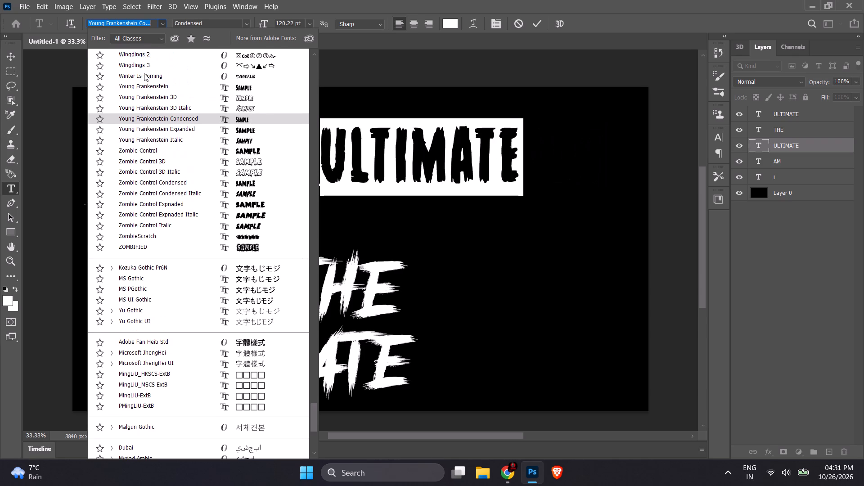
scroll(144, 73, "up", 2)
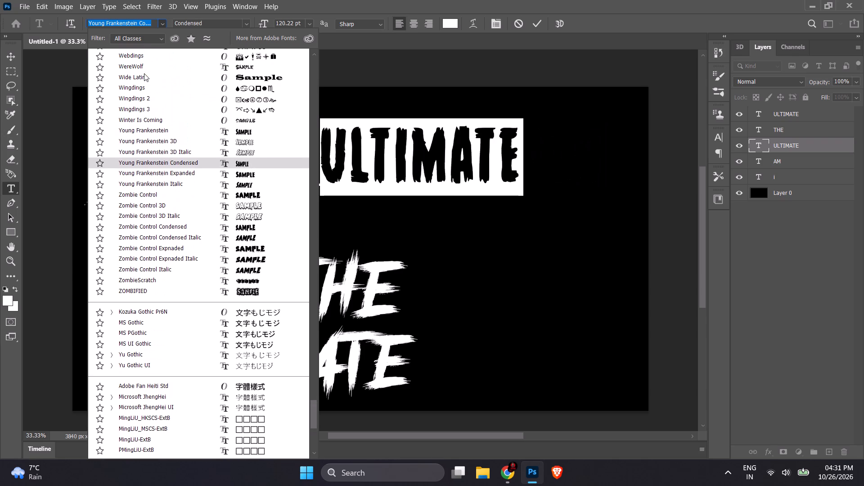
scroll(137, 81, "up", 1)
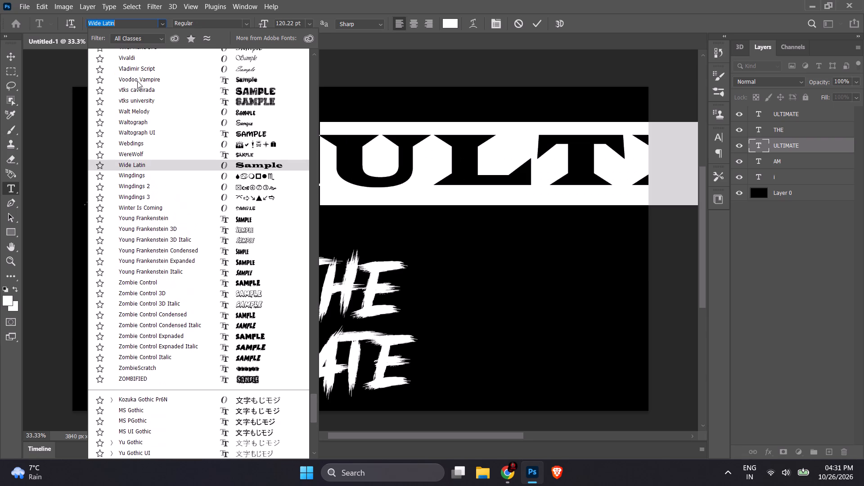
scroll(137, 81, "up", 2)
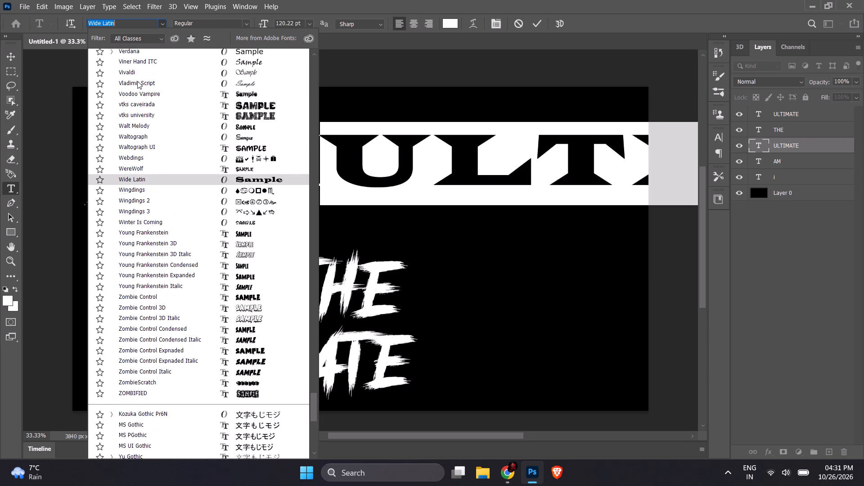
scroll(137, 81, "up", 4)
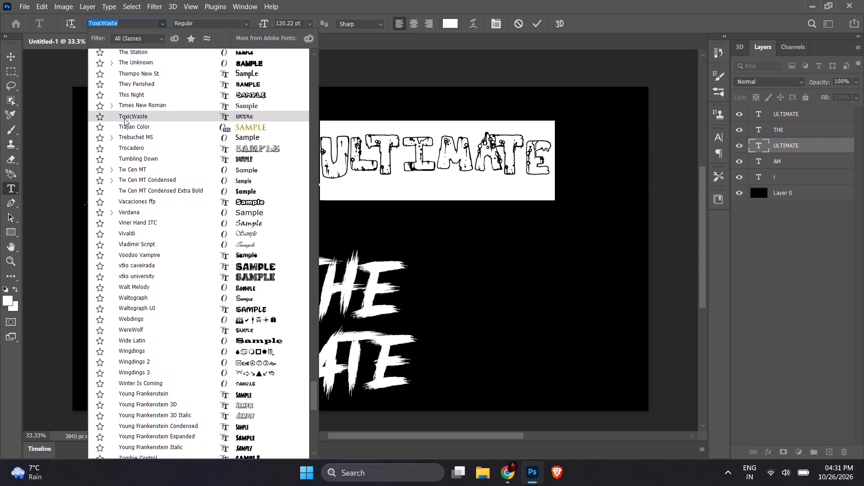
scroll(124, 118, "up", 1)
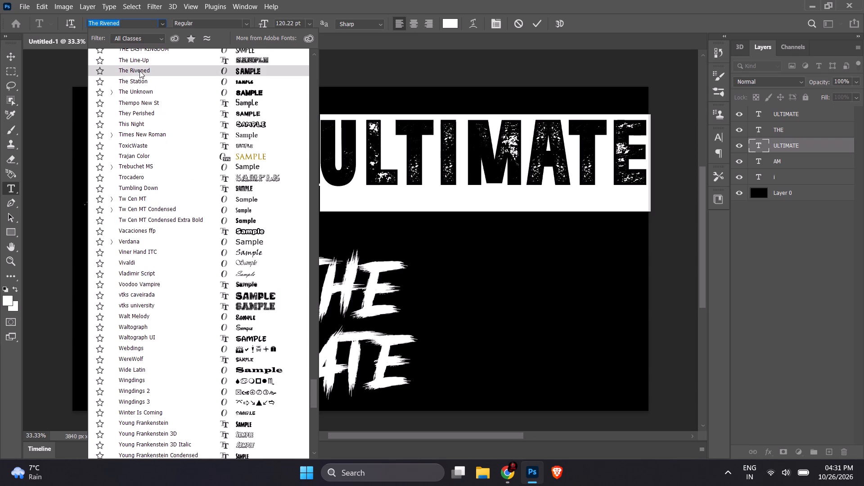
left_click(144, 95)
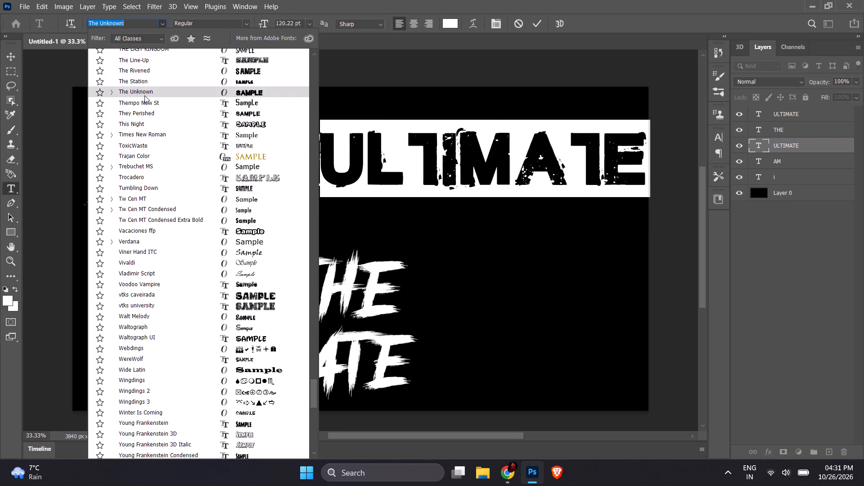
left_click(533, 24)
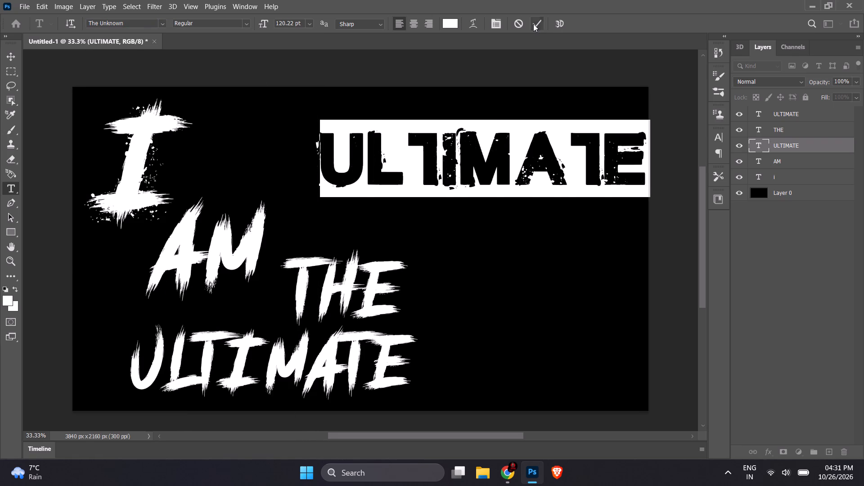
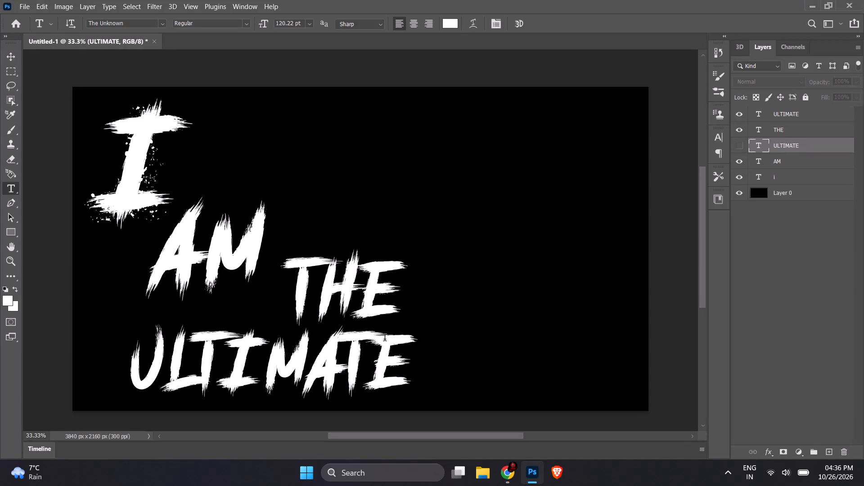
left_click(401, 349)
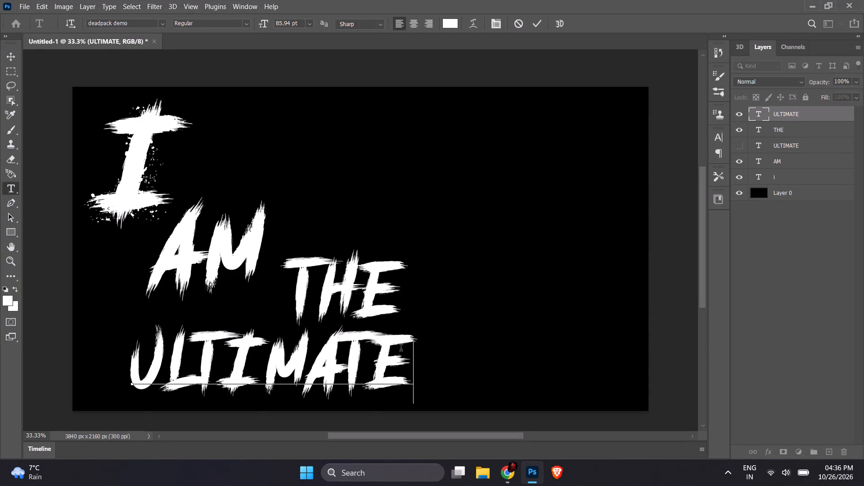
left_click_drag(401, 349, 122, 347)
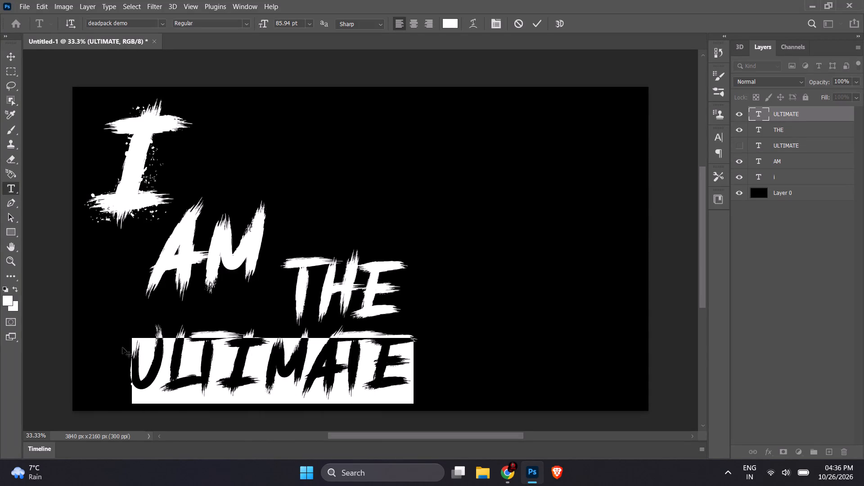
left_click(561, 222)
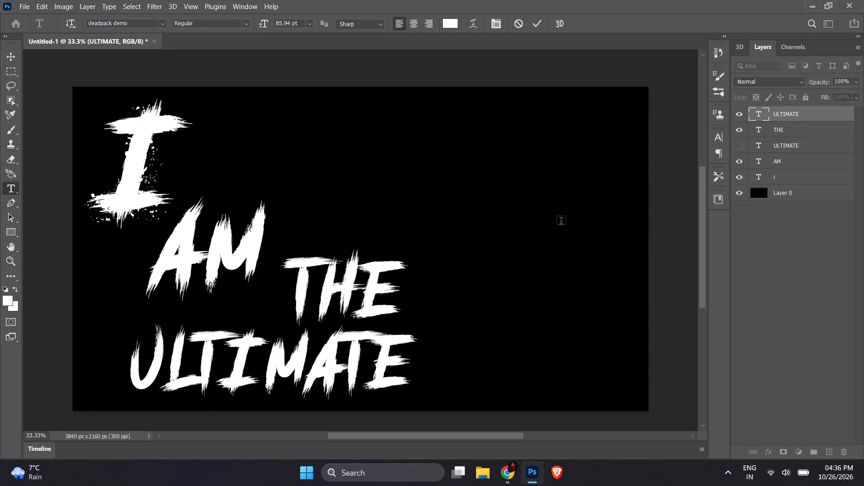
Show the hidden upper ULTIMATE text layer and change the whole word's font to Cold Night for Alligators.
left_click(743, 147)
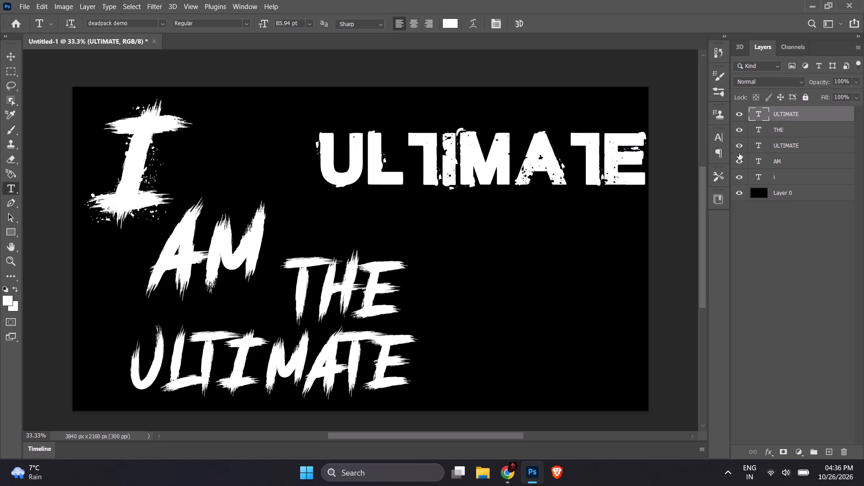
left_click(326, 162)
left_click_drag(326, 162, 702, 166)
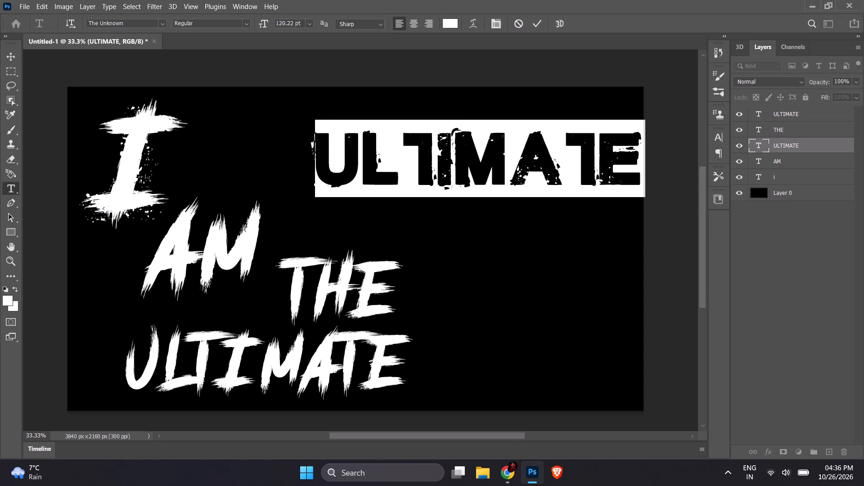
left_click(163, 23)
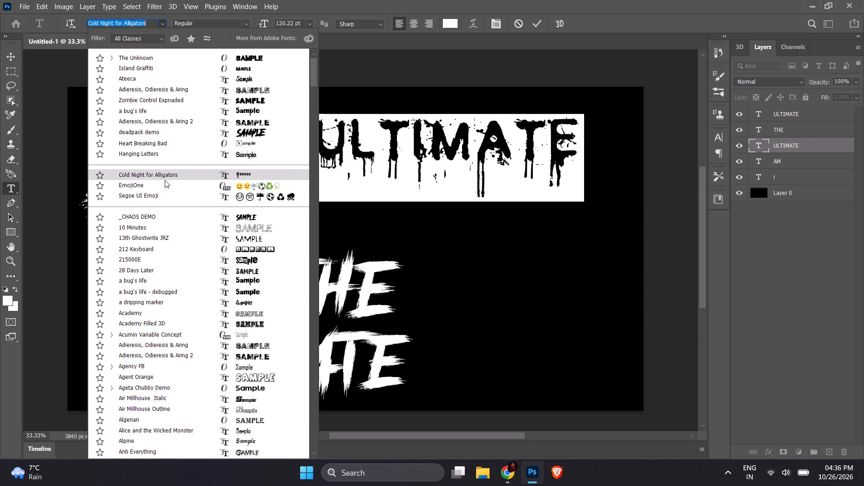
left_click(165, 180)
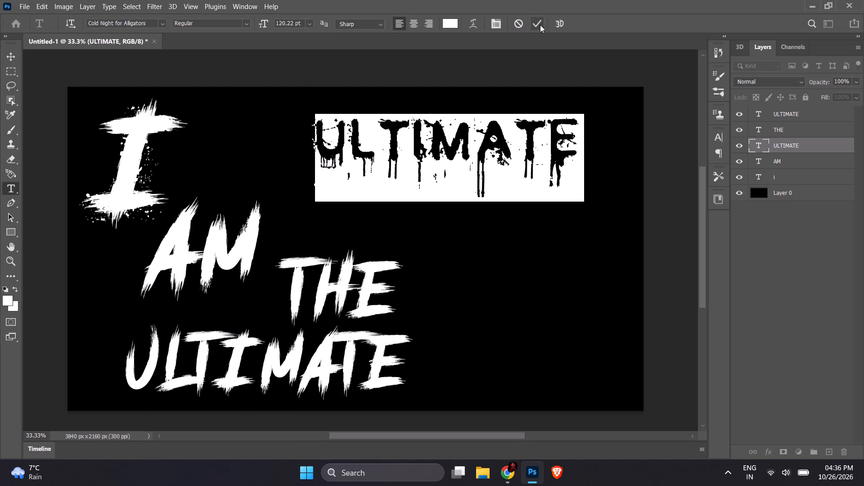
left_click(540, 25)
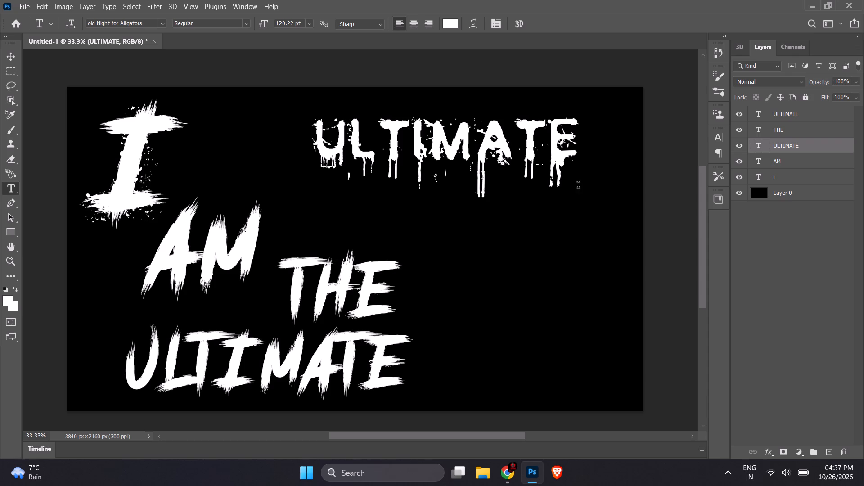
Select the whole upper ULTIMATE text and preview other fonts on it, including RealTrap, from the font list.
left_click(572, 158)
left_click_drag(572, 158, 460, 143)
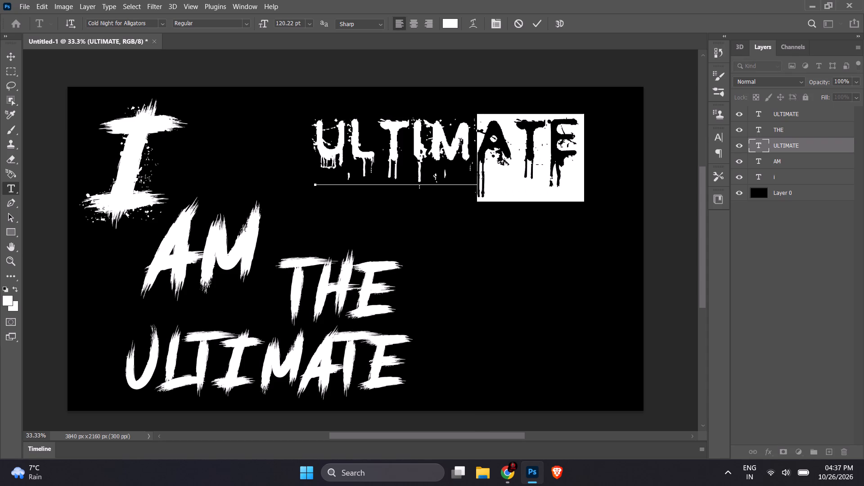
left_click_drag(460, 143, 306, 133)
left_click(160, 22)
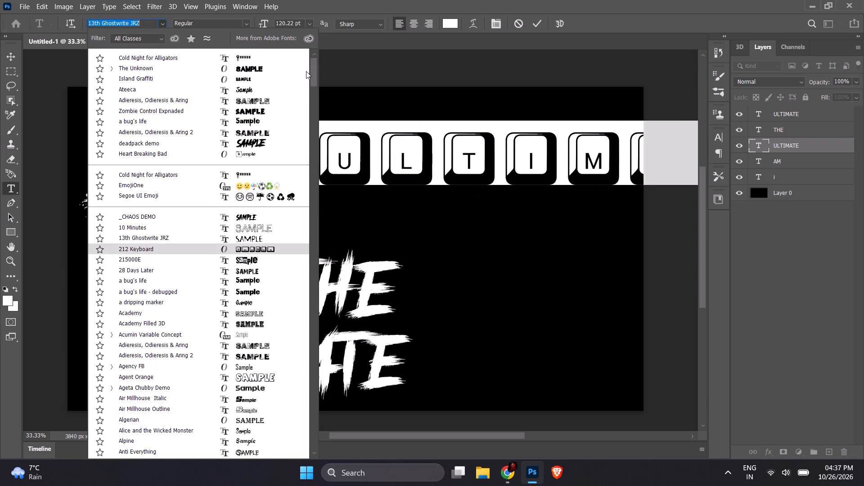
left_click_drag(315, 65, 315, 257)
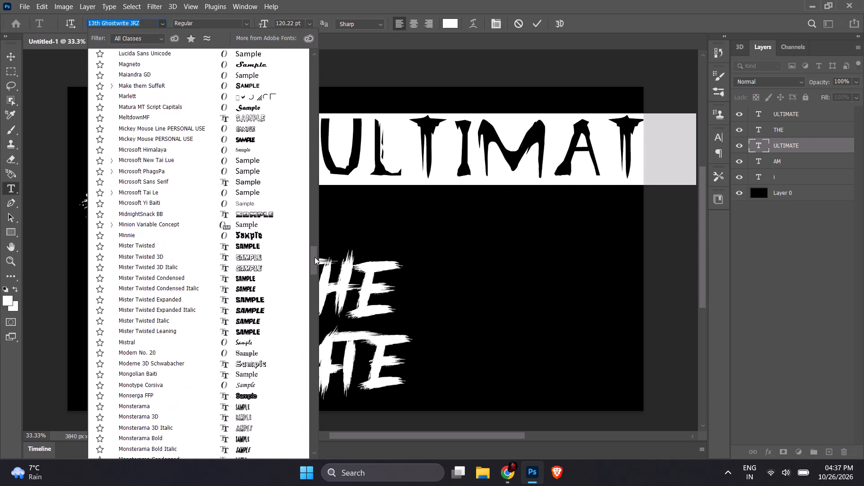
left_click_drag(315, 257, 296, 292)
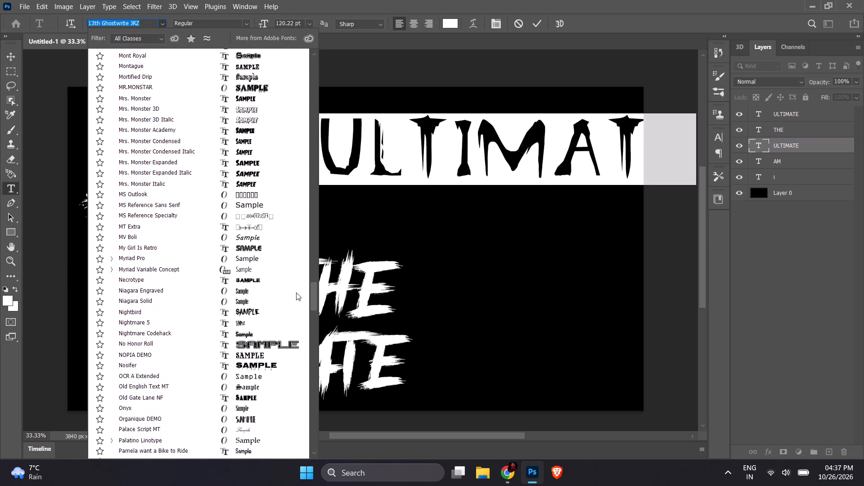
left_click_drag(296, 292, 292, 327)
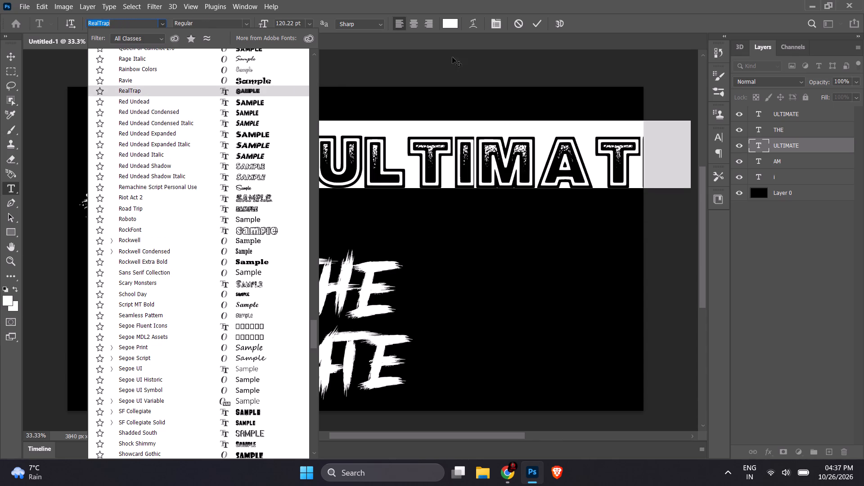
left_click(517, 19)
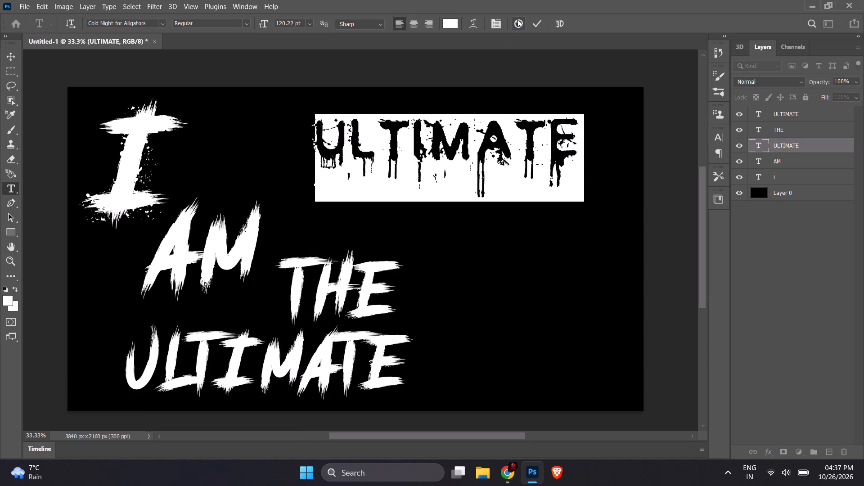
Delete the upper drip-style ULTIMATE text layer, leaving the brush-style ULTIMATE at the bottom of the canvas.
key("Delete")
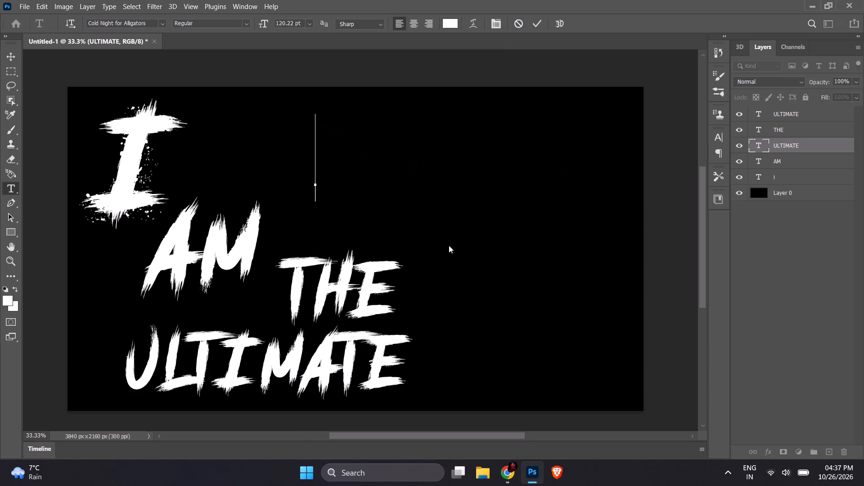
left_click(529, 24)
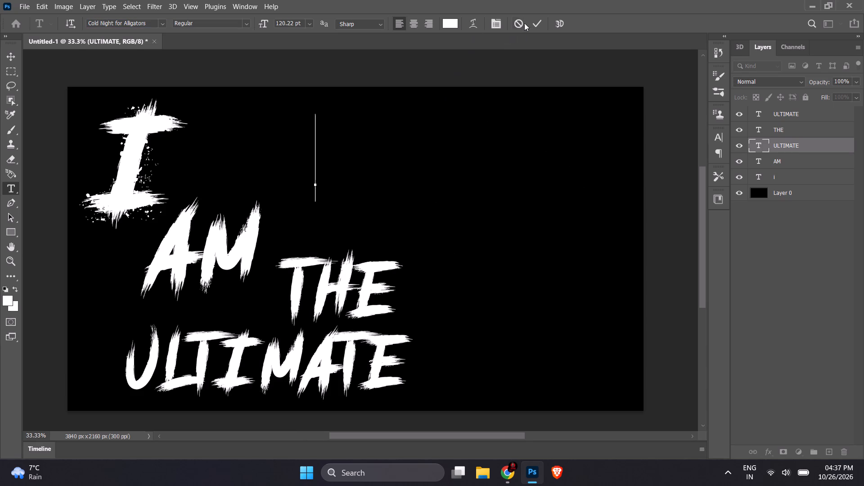
left_click(521, 22)
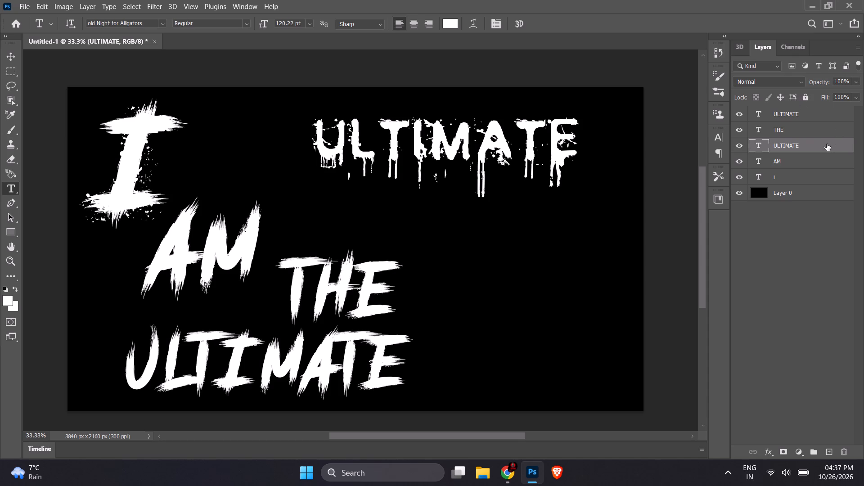
left_click(823, 146)
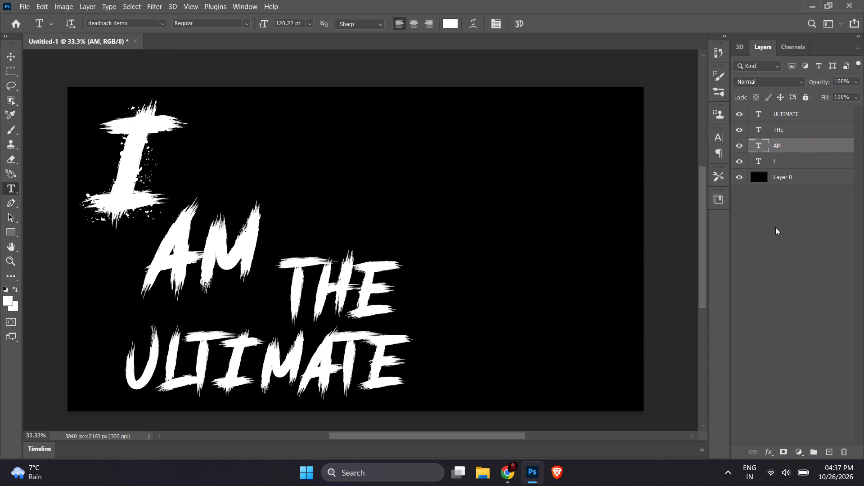
left_click(775, 227)
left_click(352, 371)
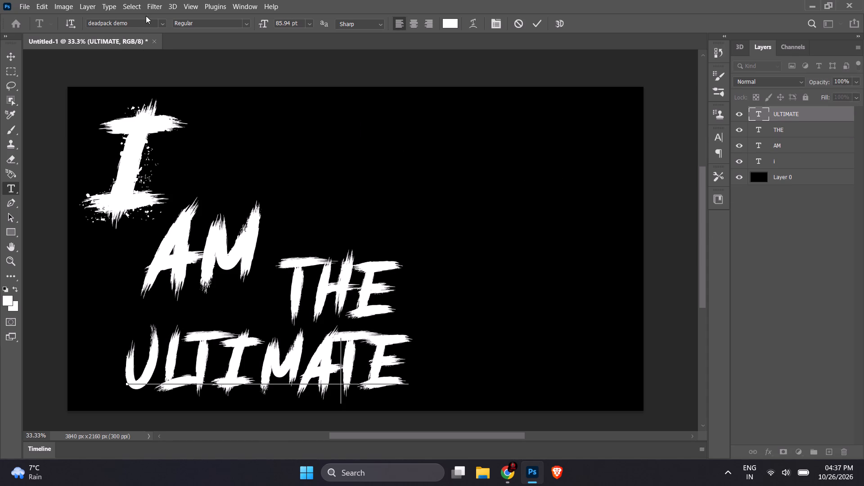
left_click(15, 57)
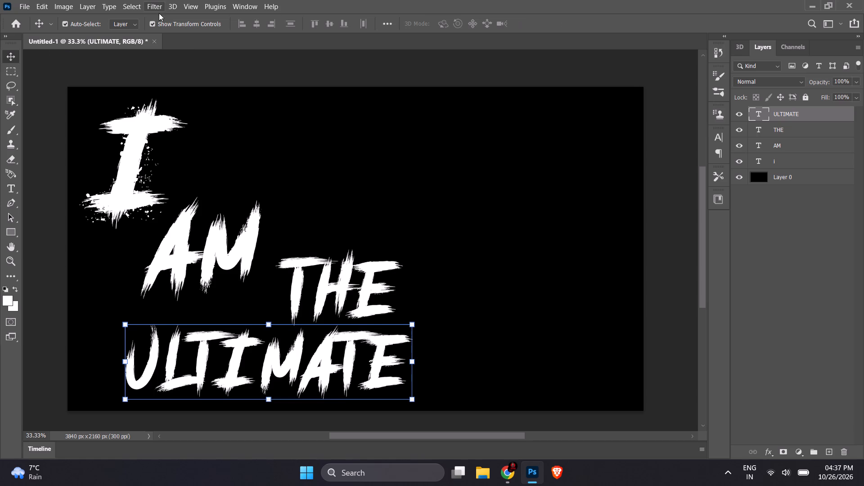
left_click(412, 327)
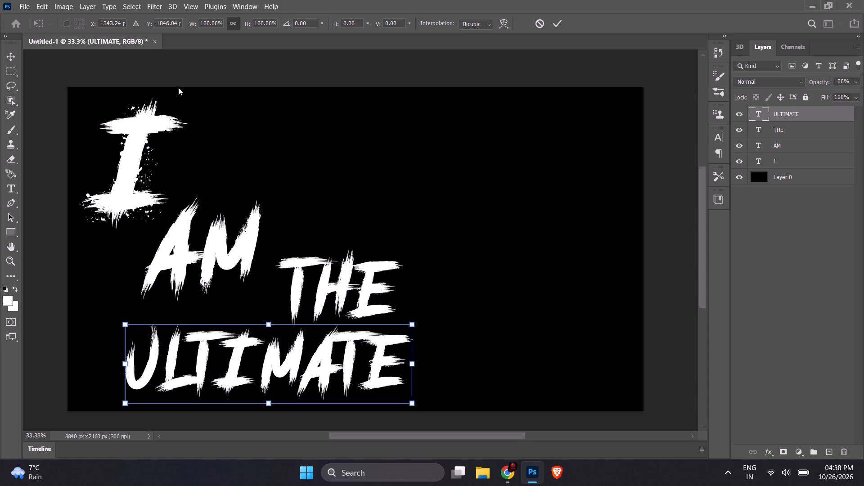
Open the Layer Style presets for the bottom ULTIMATE text layer and expand the Basics and Natural groups.
triple_click(813, 115)
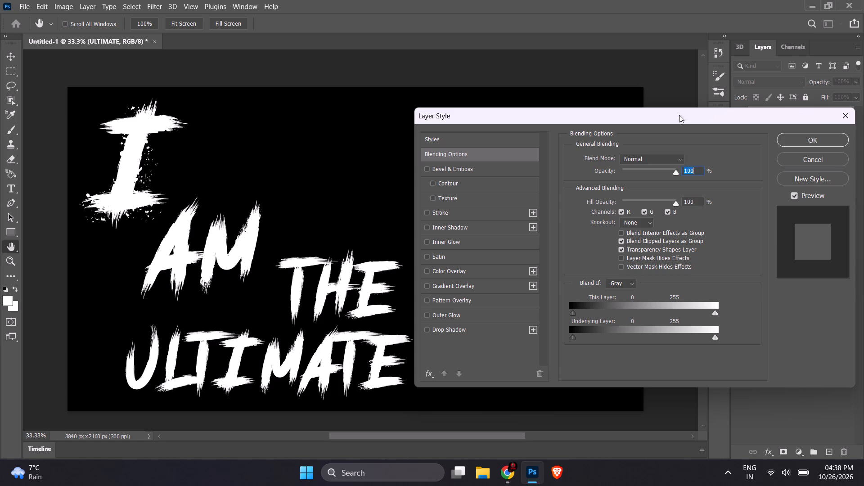
left_click(504, 141)
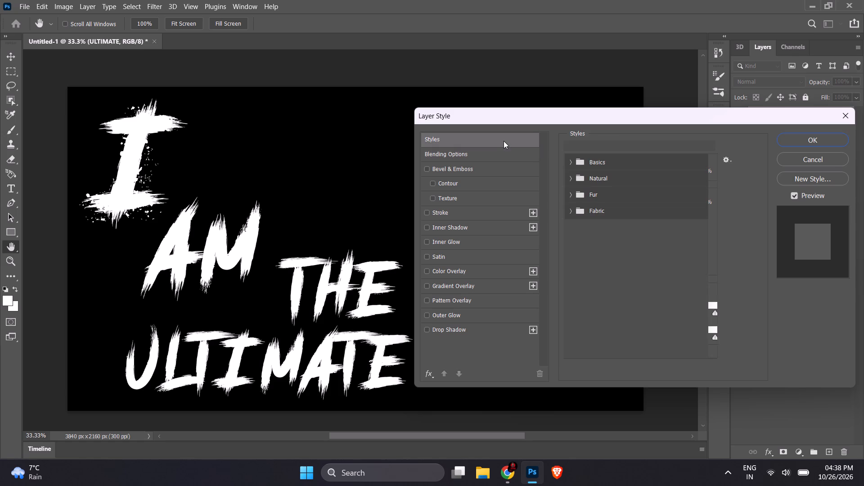
left_click(569, 161)
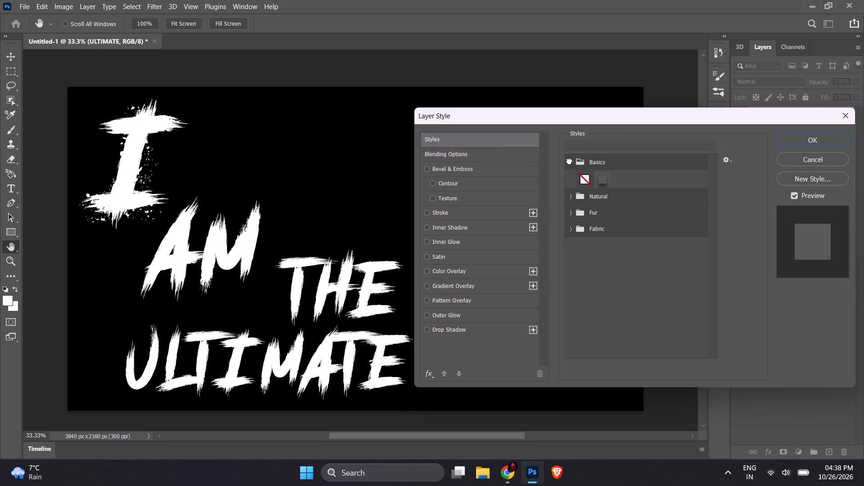
left_click(572, 200)
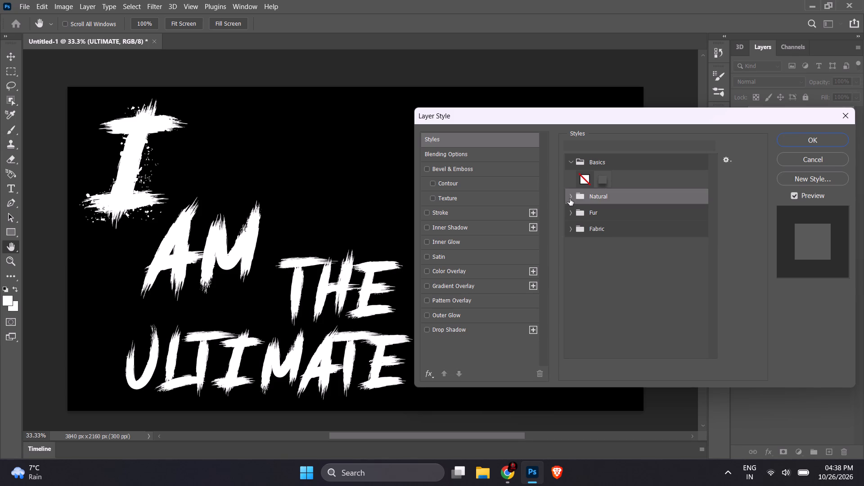
left_click(570, 198)
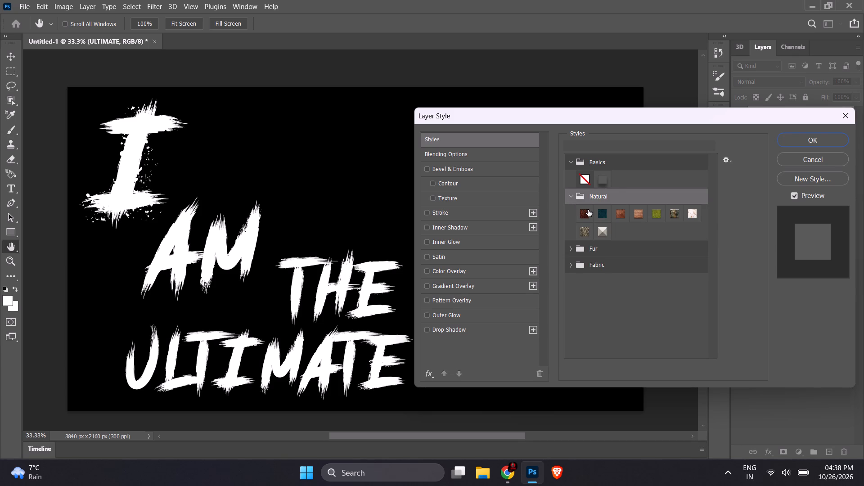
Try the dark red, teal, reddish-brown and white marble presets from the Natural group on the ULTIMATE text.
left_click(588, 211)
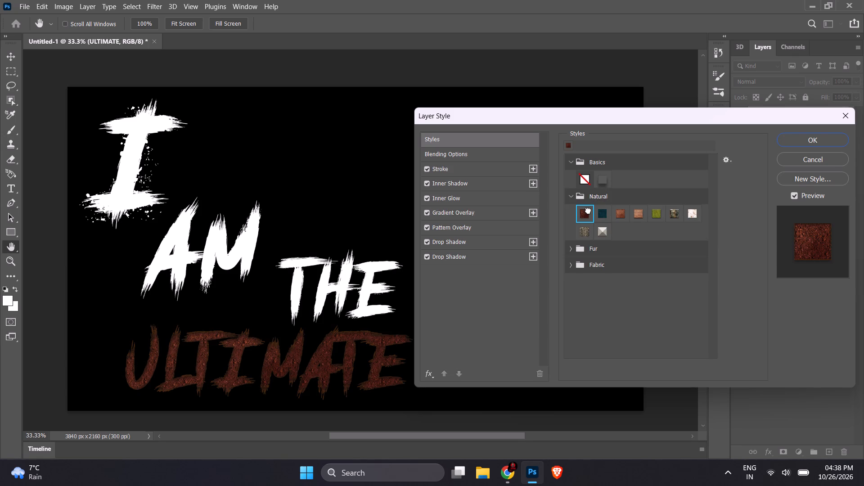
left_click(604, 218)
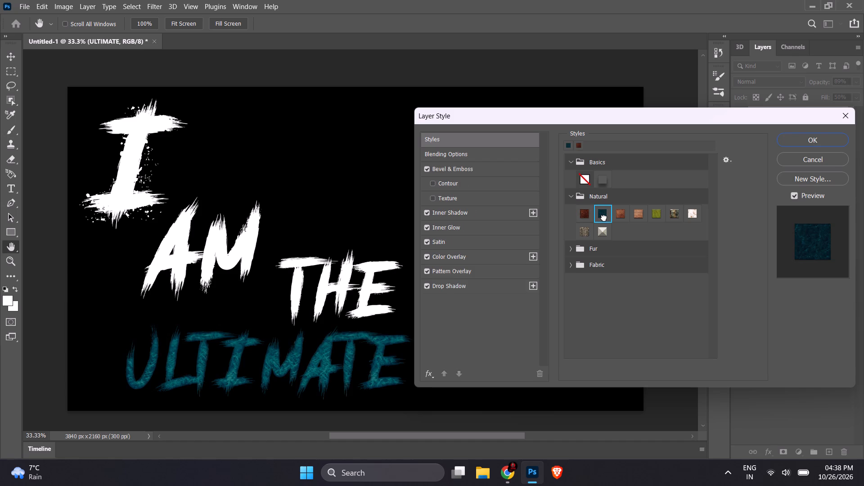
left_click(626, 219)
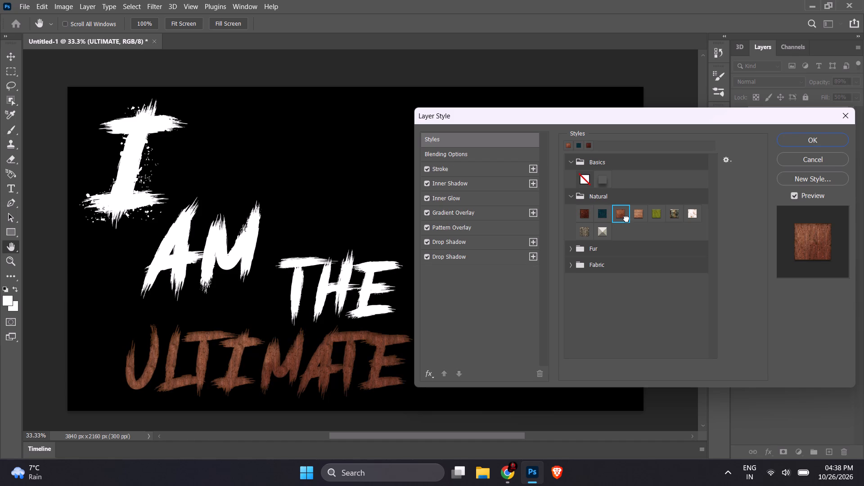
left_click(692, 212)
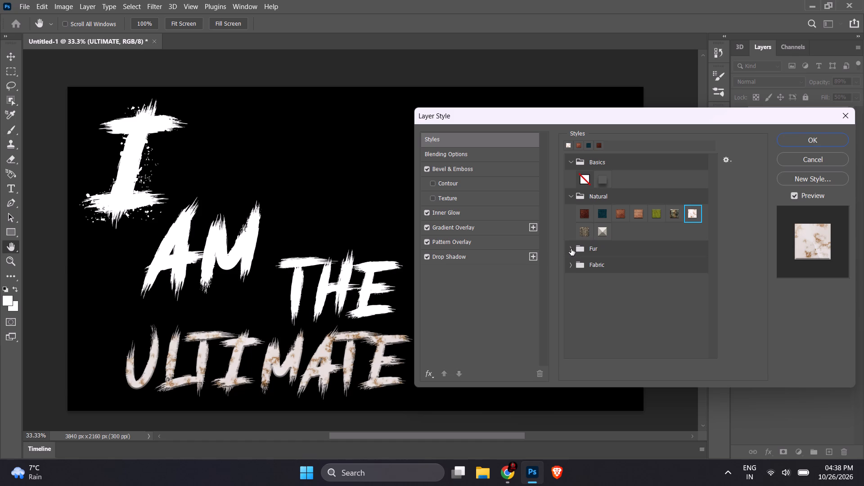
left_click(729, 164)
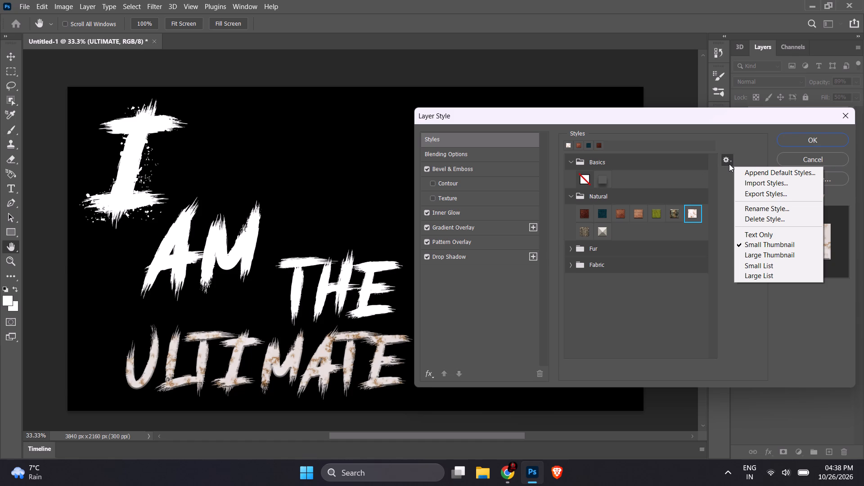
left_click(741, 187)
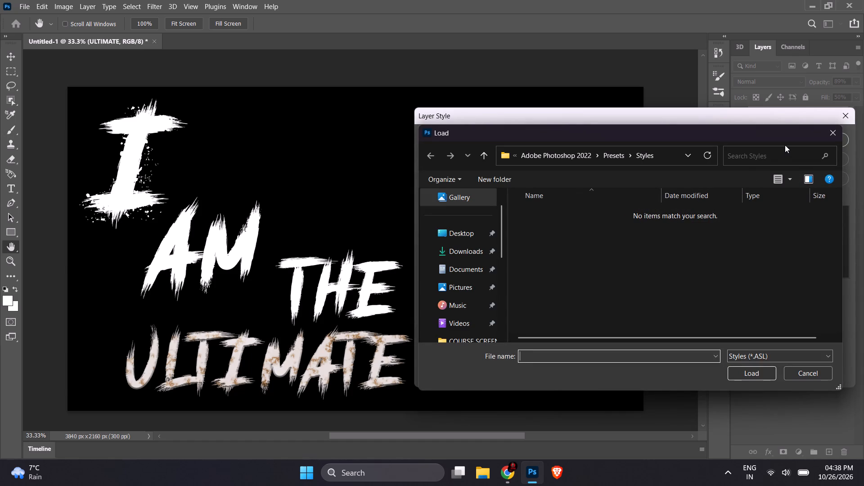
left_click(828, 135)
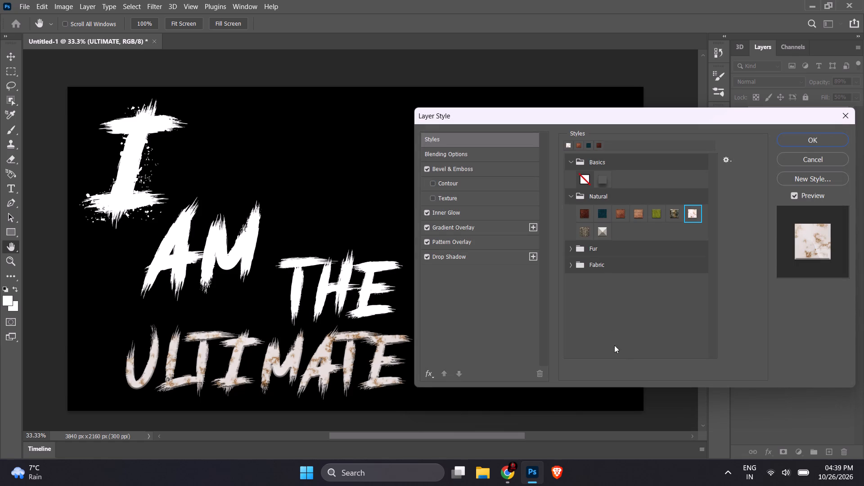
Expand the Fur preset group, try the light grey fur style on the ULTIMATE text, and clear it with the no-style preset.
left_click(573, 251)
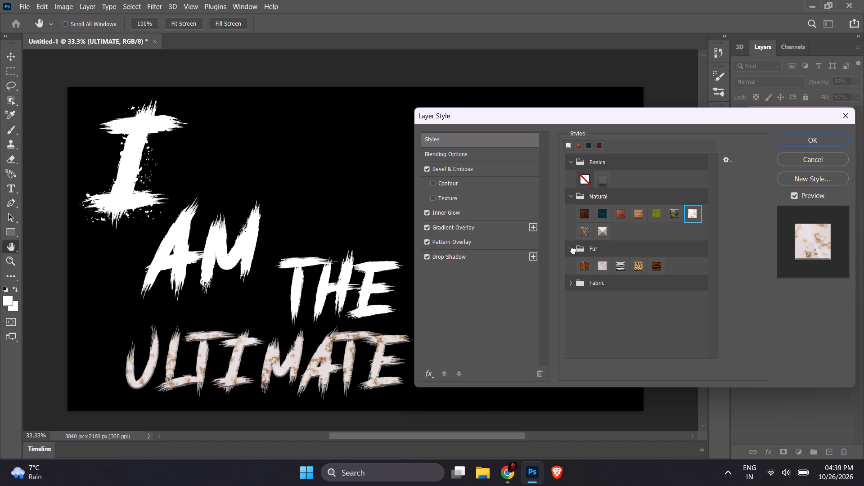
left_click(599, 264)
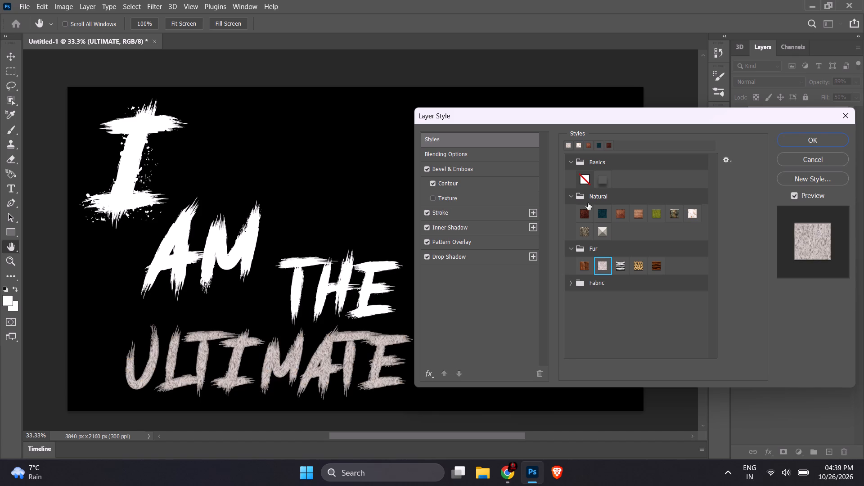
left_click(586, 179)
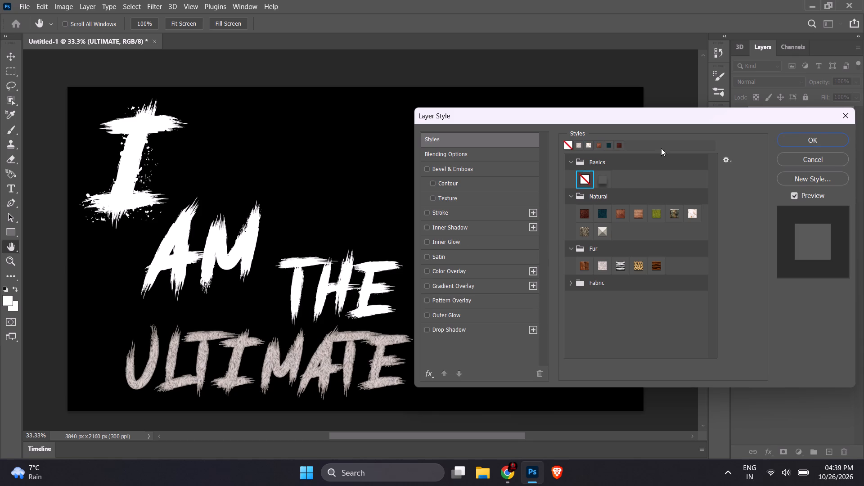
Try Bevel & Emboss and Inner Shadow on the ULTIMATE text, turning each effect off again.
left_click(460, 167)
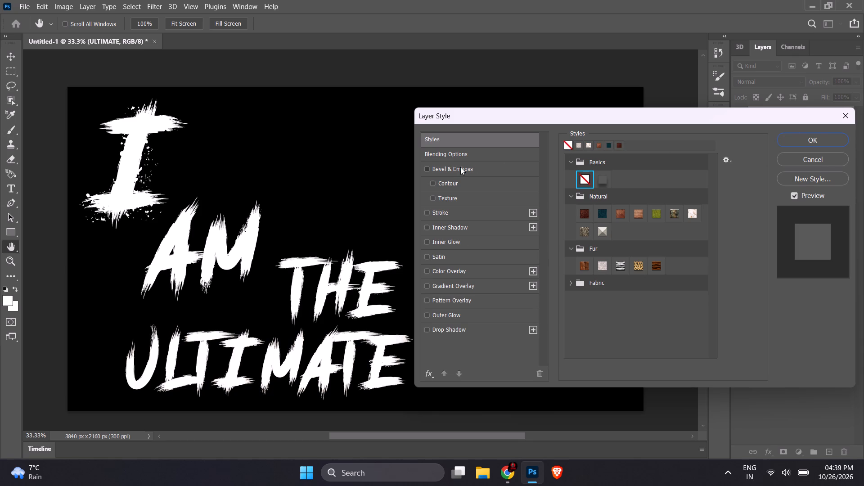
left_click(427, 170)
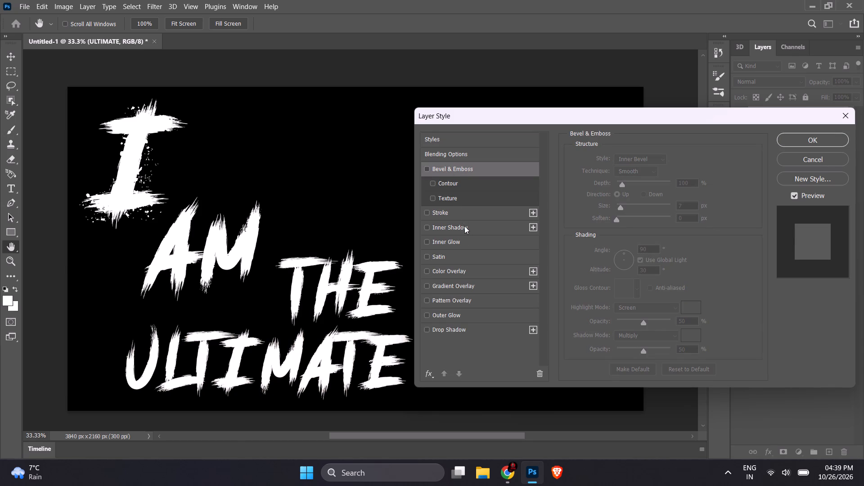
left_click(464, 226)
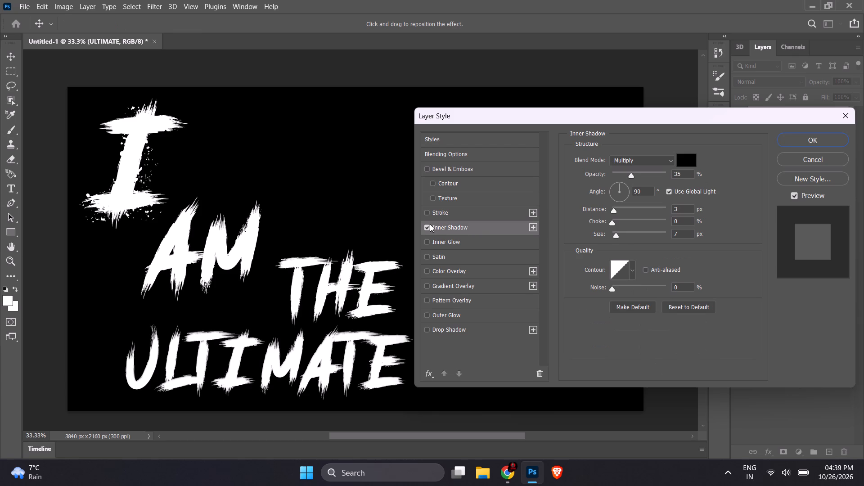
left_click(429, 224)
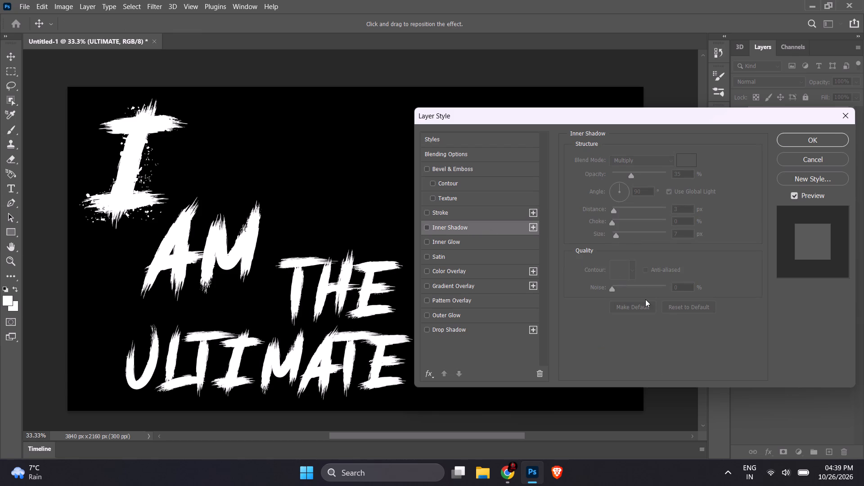
Open Task Manager.
left_click(645, 299)
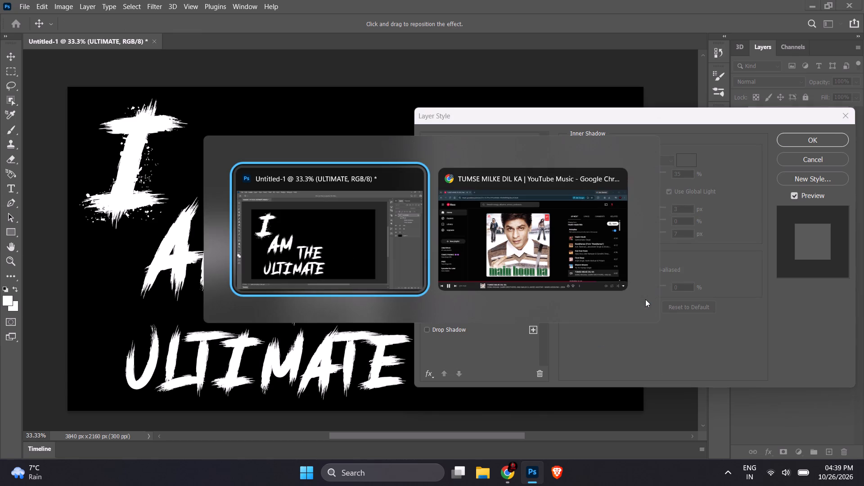
right_click(651, 468)
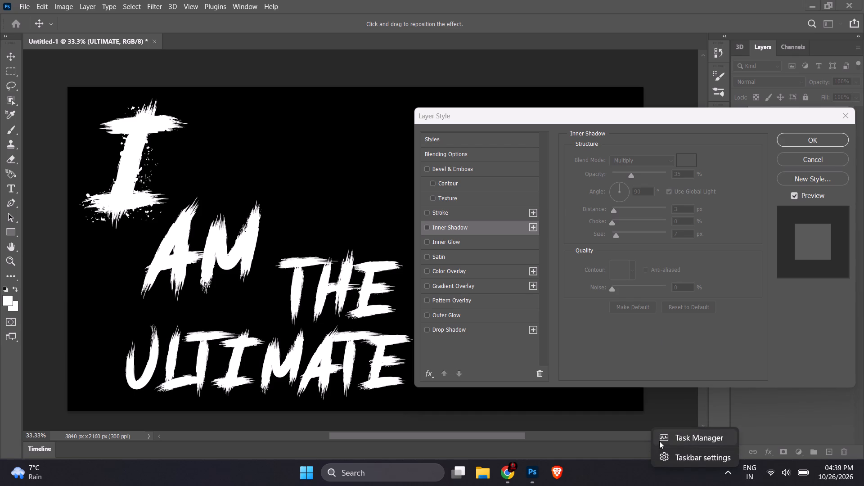
left_click(664, 439)
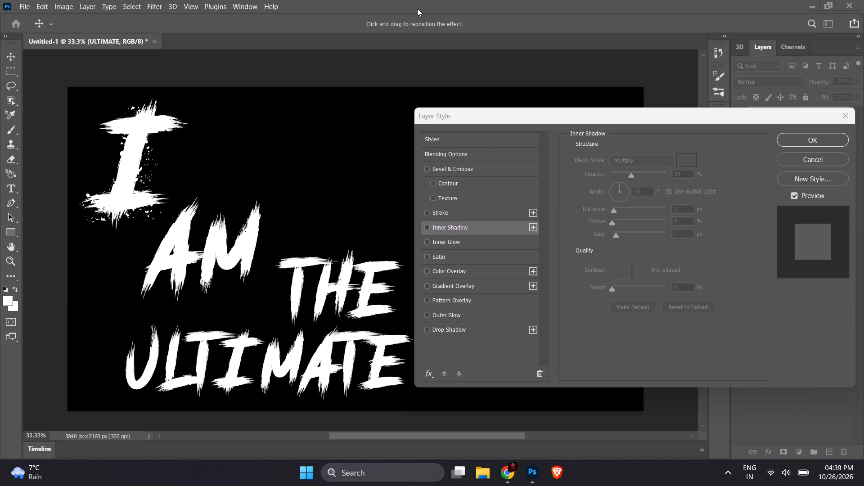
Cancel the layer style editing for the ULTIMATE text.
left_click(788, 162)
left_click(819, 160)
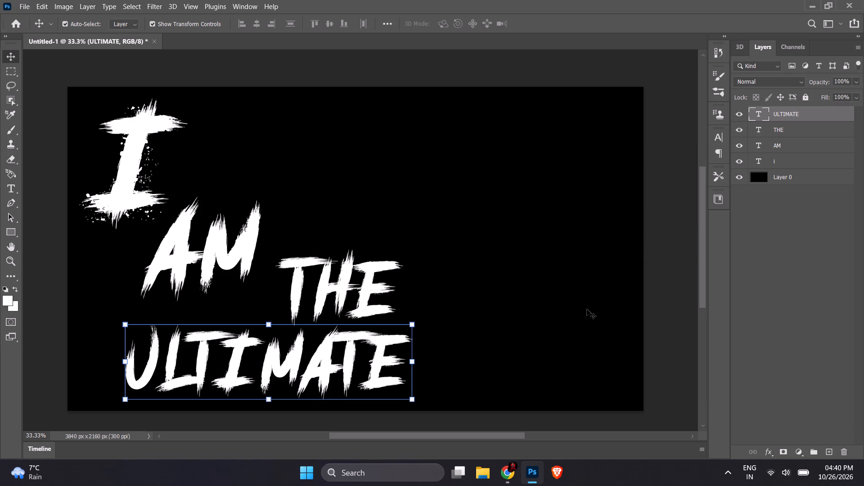
Scale the ULTIMATE text up proportionally to about 107.5% and nudge it slightly left.
left_click_drag(409, 364, 424, 364)
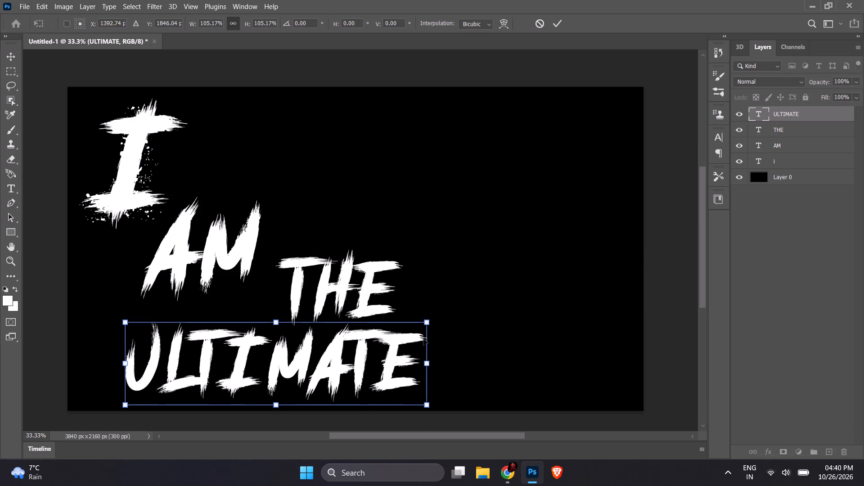
left_click_drag(429, 323, 437, 321)
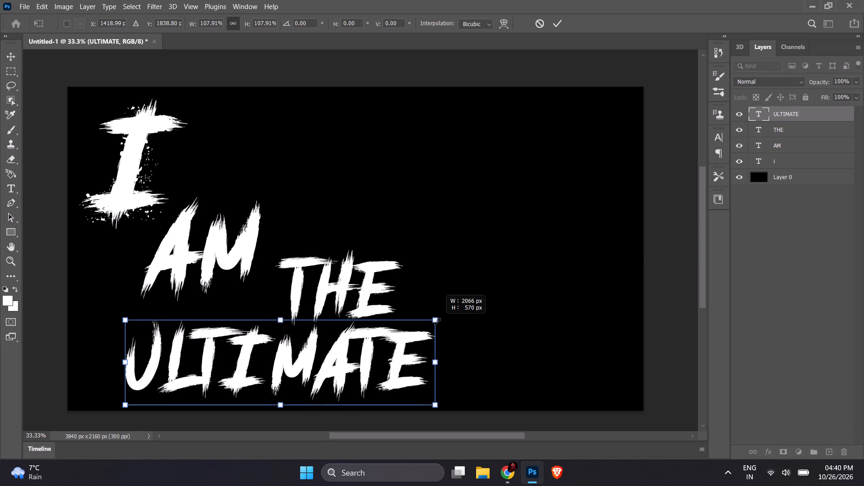
left_click_drag(437, 321, 437, 320)
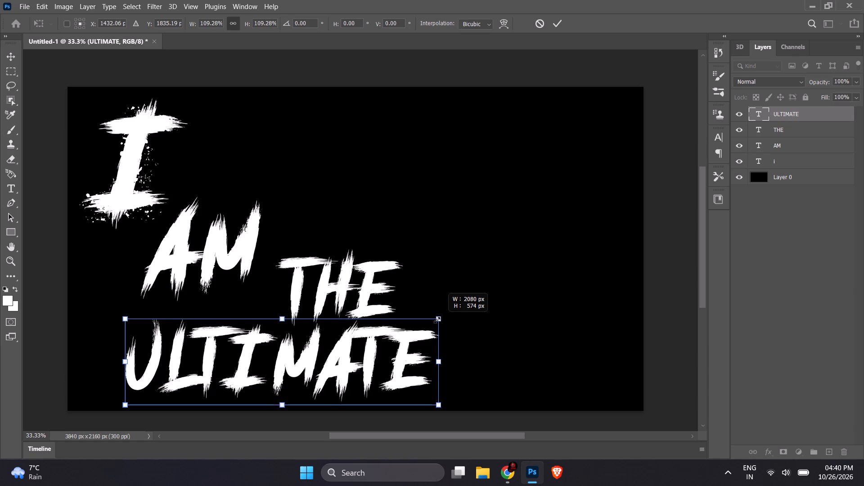
left_click_drag(437, 320, 436, 320)
left_click(471, 336)
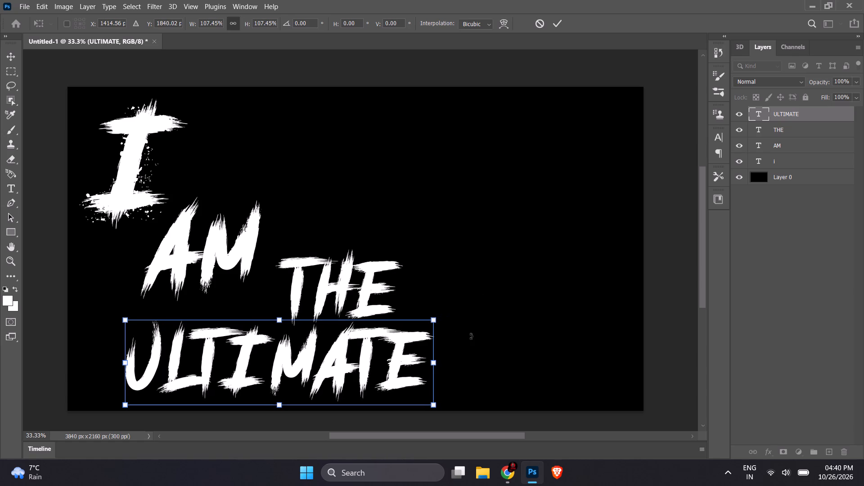
left_click(557, 20)
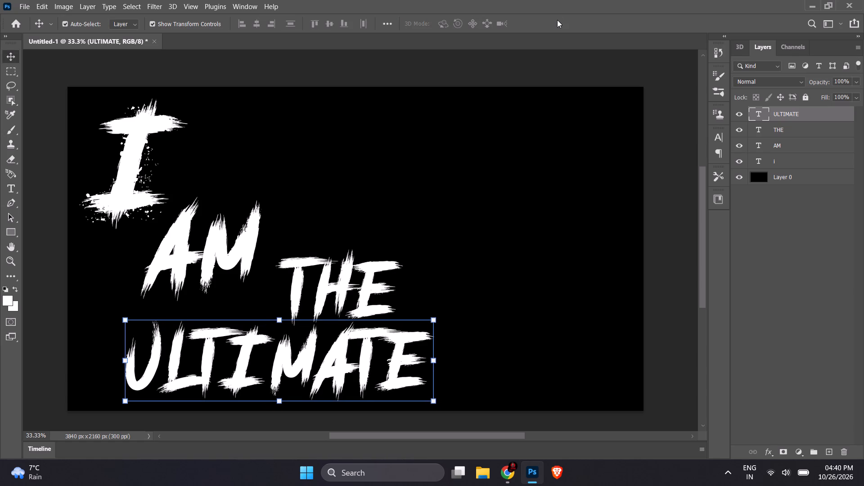
key("Left")
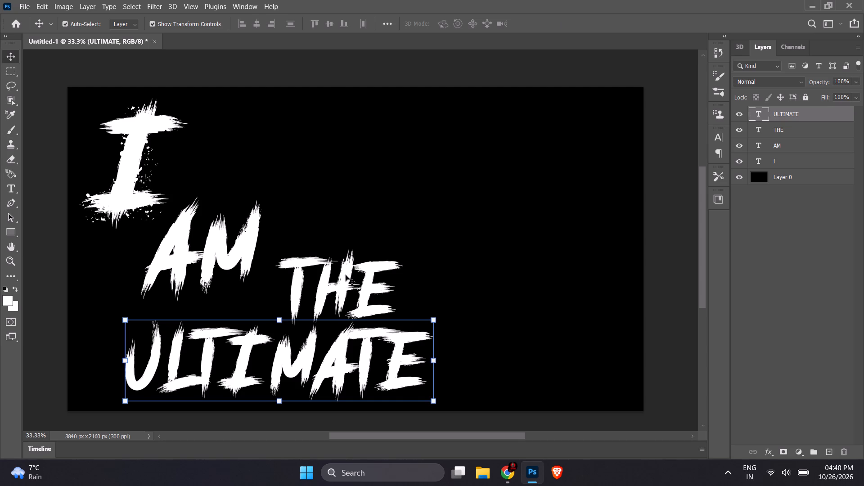
Nudge the THE text slightly upward, away from ULTIMATE.
left_click(346, 275)
key("Up")
key("Up")
key("Up")
key("Up")
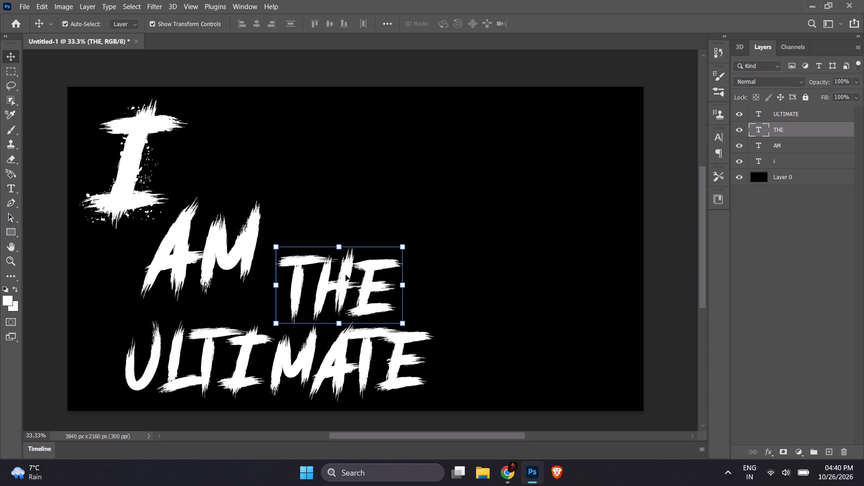
Scale the THE text up proportionally to about 108.4% and shift it slightly right.
left_click_drag(400, 247, 413, 243)
left_click(470, 281)
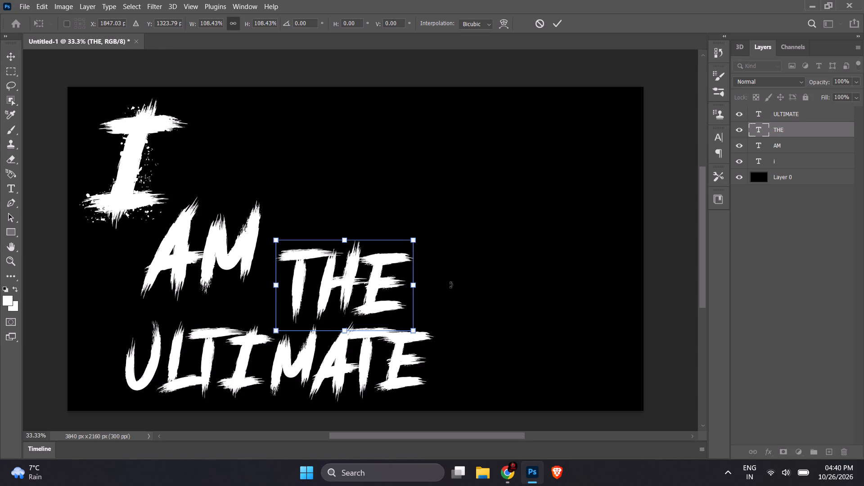
key("Right")
key("Right")
key("Right")
key("Right")
key("Right")
key("Right")
key("Right")
key("Right")
key("Right")
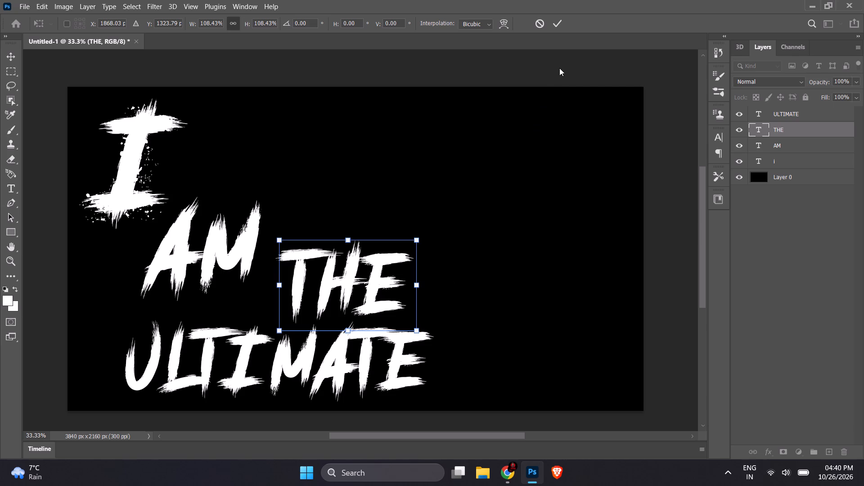
left_click(557, 20)
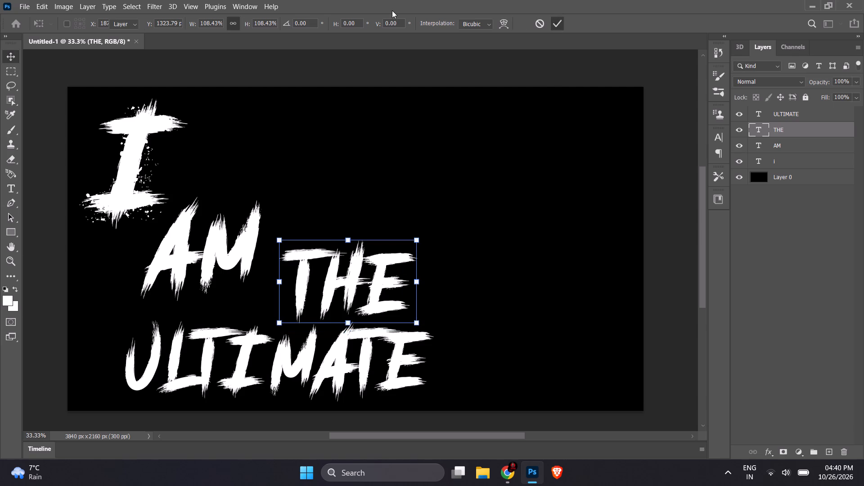
Hide the transform controls and fine-tune the THE text's position, moving it slightly left and a few pixels up.
left_click(177, 22)
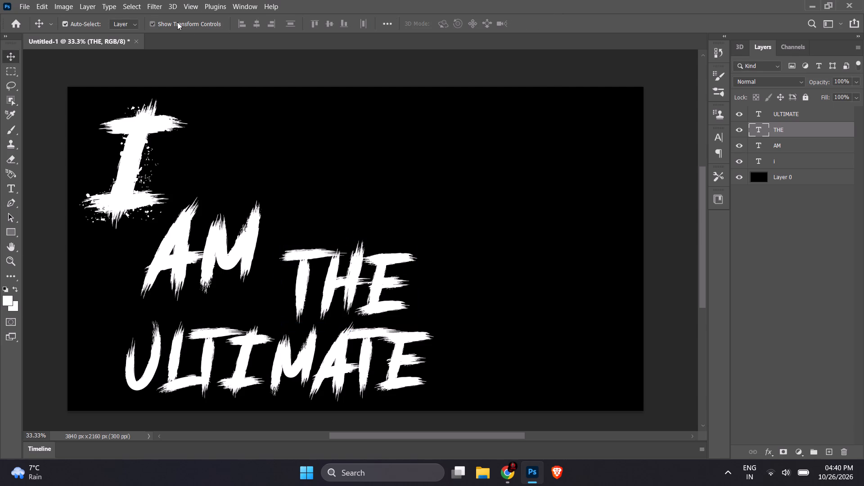
key("Right")
key("Right")
key("Right")
key("Right")
key("Left")
key("Left")
key("Left")
key("Left")
key("Left")
key("Left")
key("Up")
key("Up")
key("Up")
key("Up")
key("Up")
key("Up")
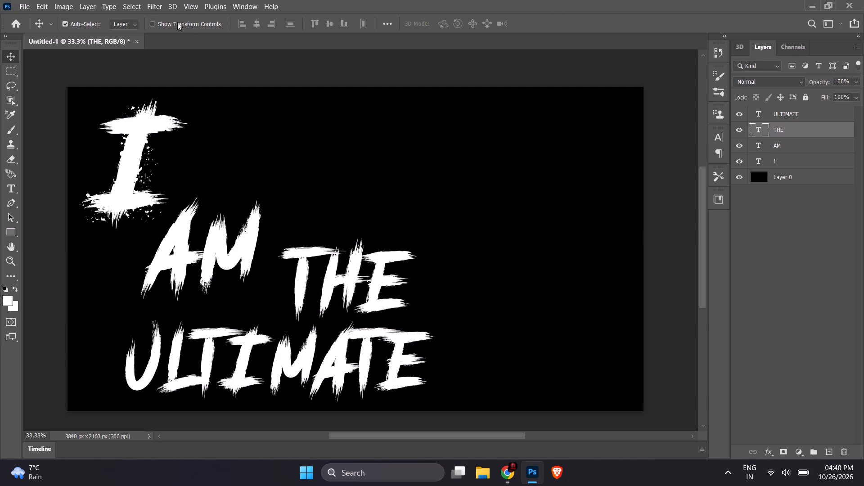
key("Up")
key("Up")
key("Down")
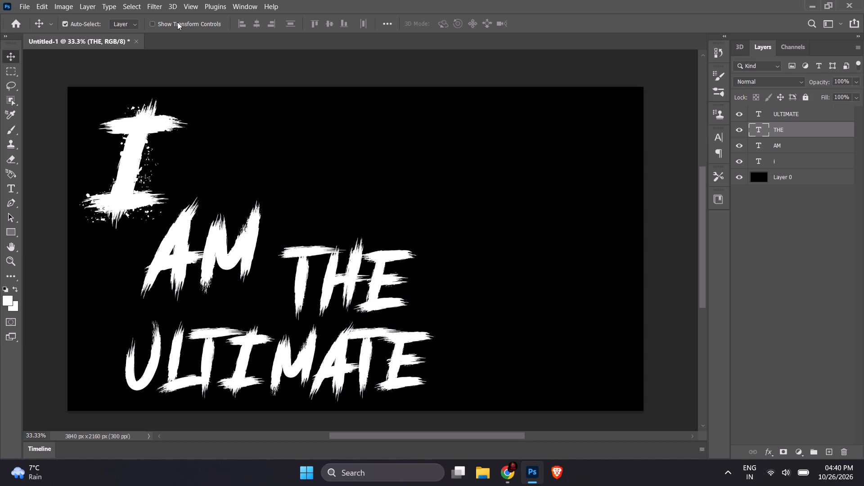
key("Up")
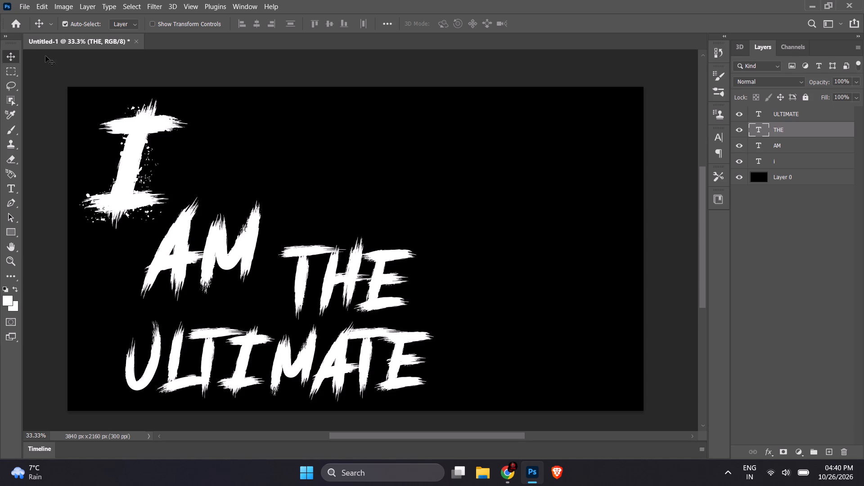
Nudge the AM text upward and slightly right to even out its spacing between I and THE.
left_click(236, 244)
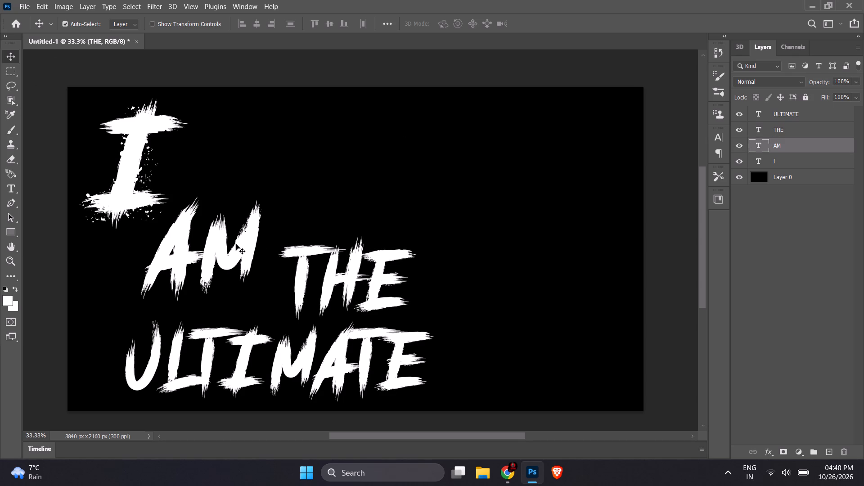
key("Up")
key("Up")
key("Up")
key("Up")
key("Up")
key("Up")
key("Up")
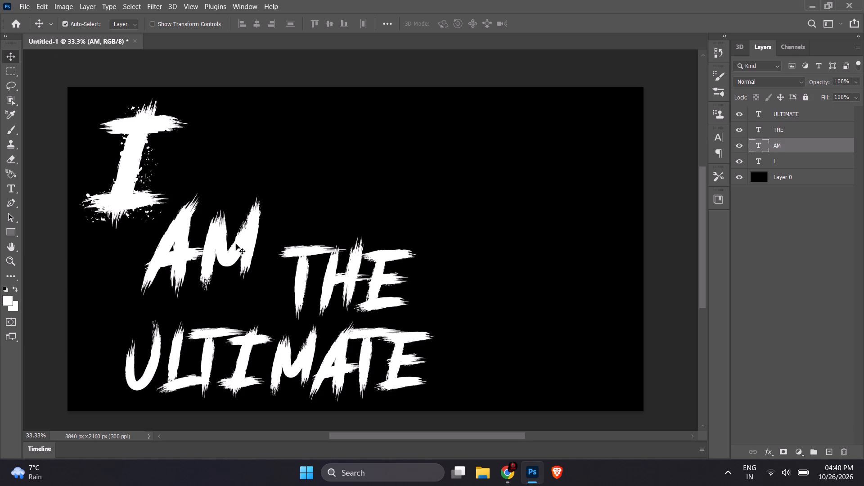
key("Up")
key("Up")
key("Right")
key("Right")
key("Right")
key("Up")
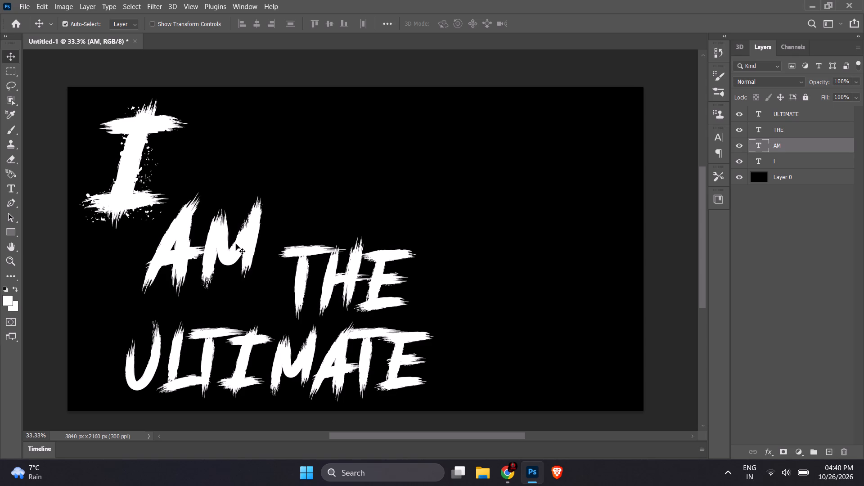
key("Up")
key("Up")
key("Up")
key("Up")
key("Up")
key("Right")
key("Up")
key("Up")
key("Up")
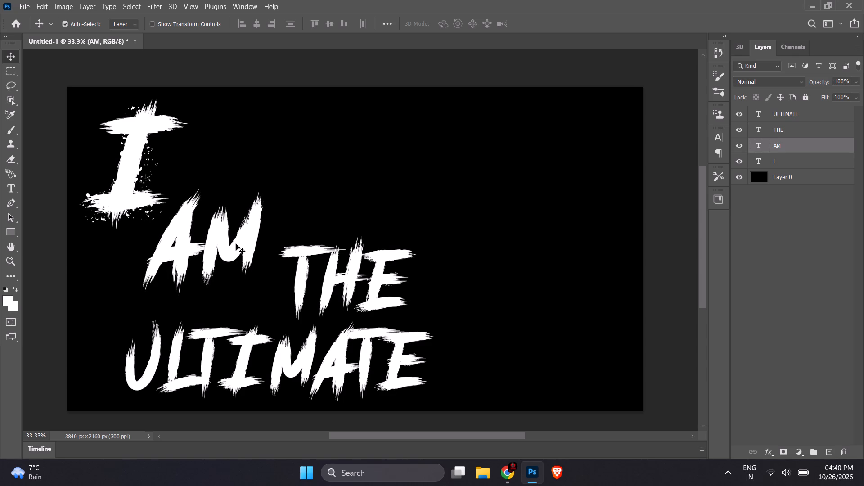
key("Up")
key("Right")
key("Right")
key("Right")
key("Right")
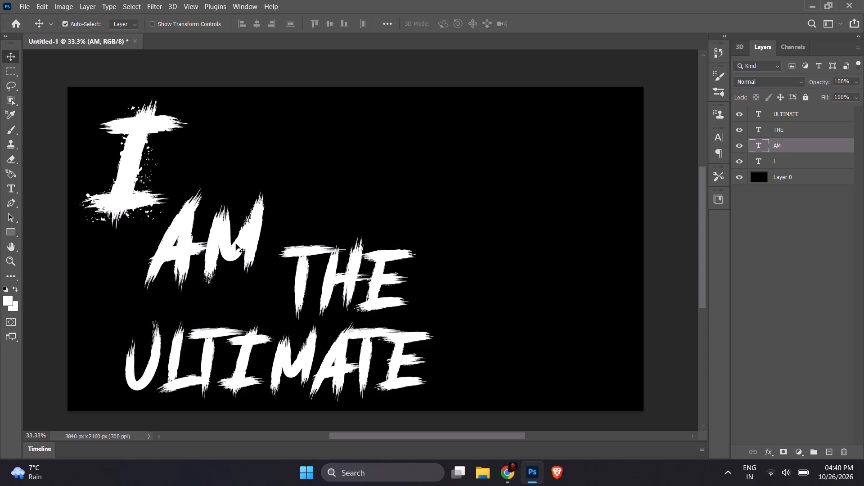
key("Up")
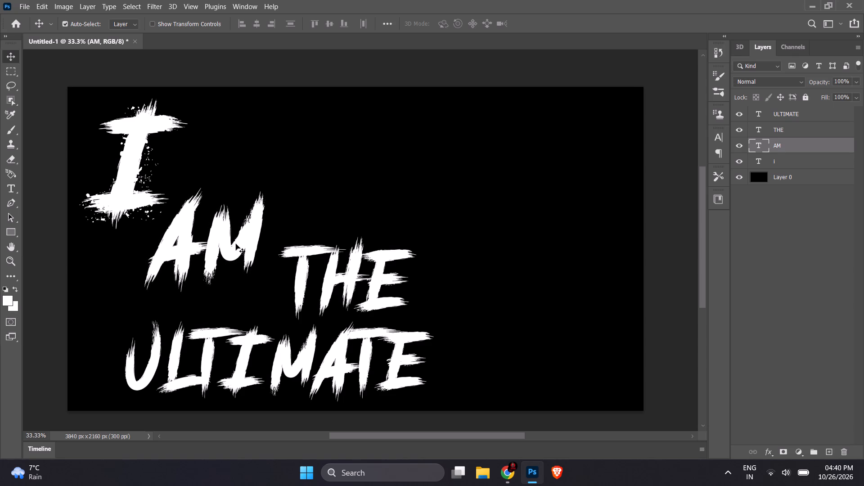
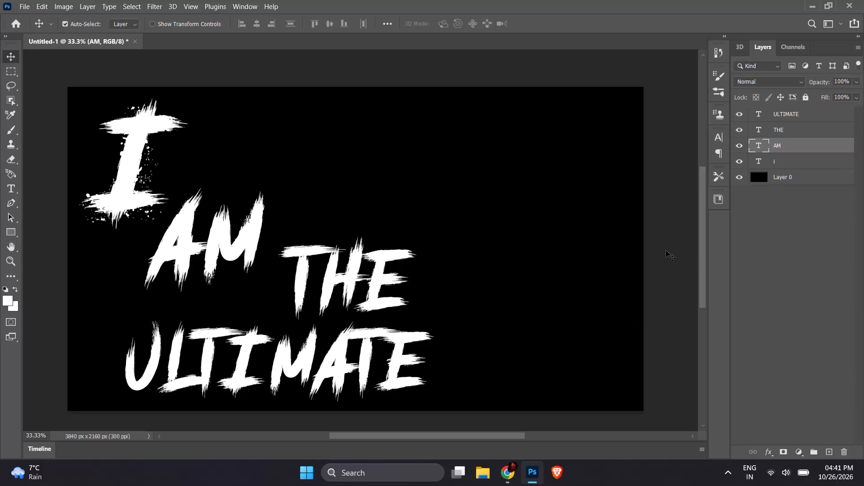
Add a Color Overlay effect to the ULTIMATE text layer with its colour set to white (ffffff).
left_click(801, 159)
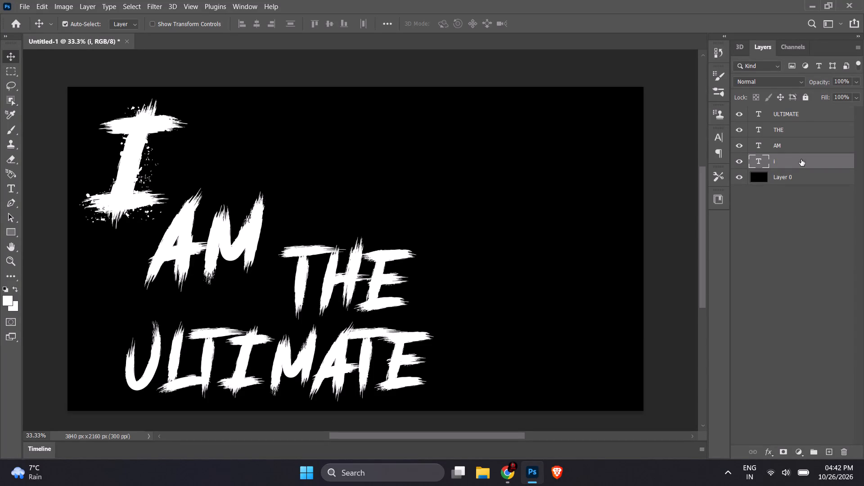
double_click(792, 112)
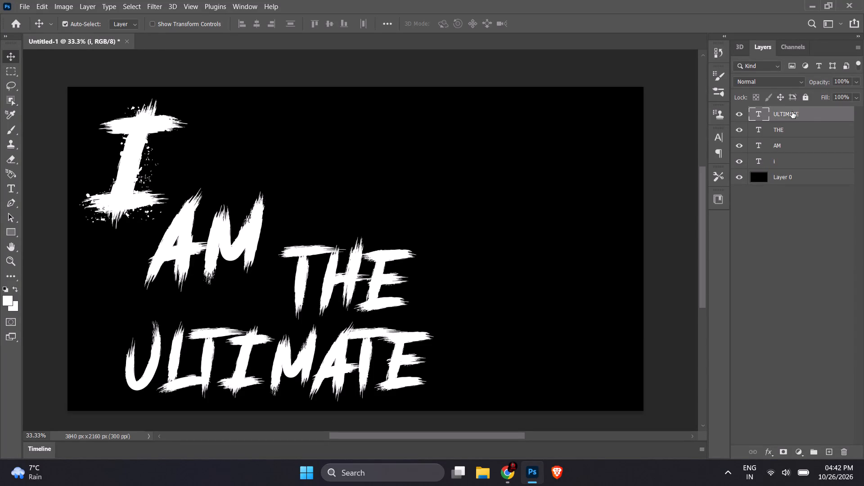
double_click(818, 112)
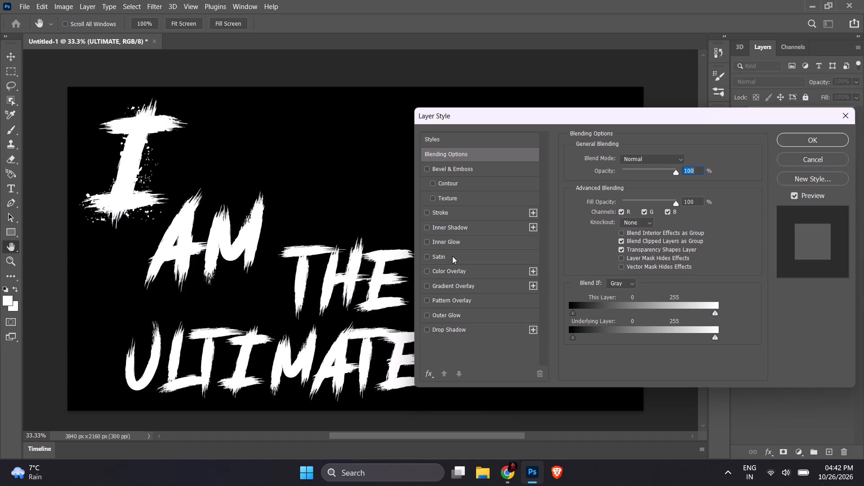
left_click(457, 272)
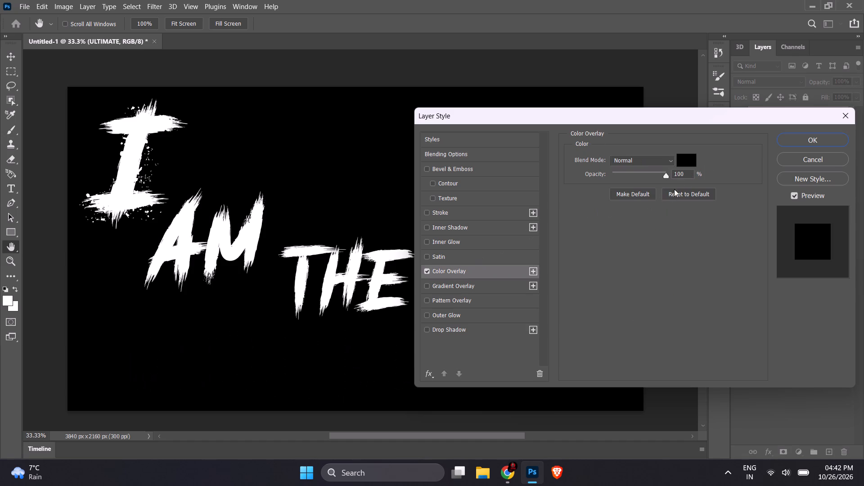
left_click(683, 166)
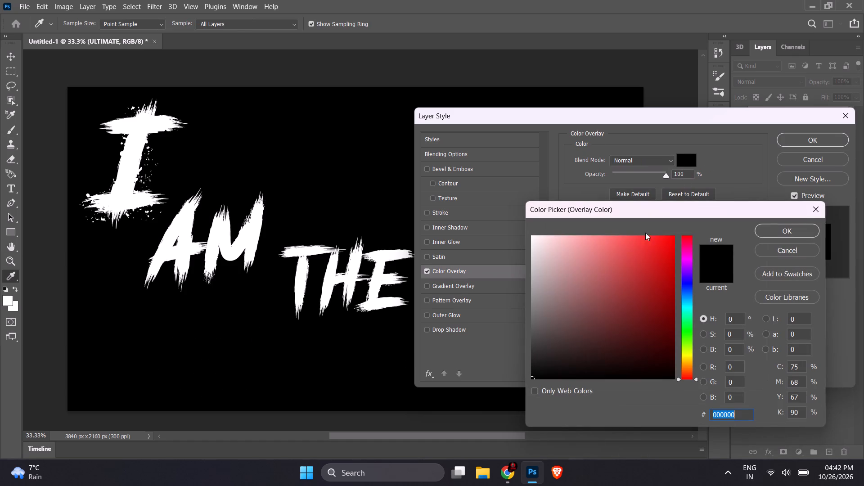
left_click_drag(632, 264, 672, 238)
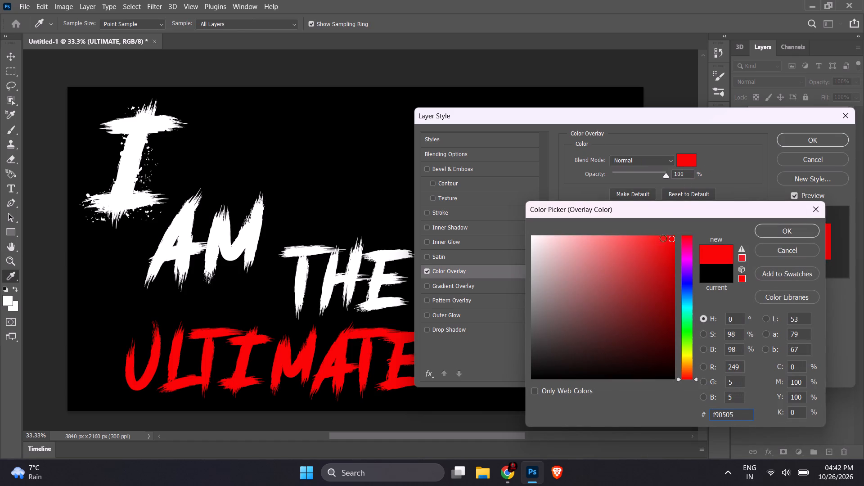
left_click_drag(616, 254, 489, 228)
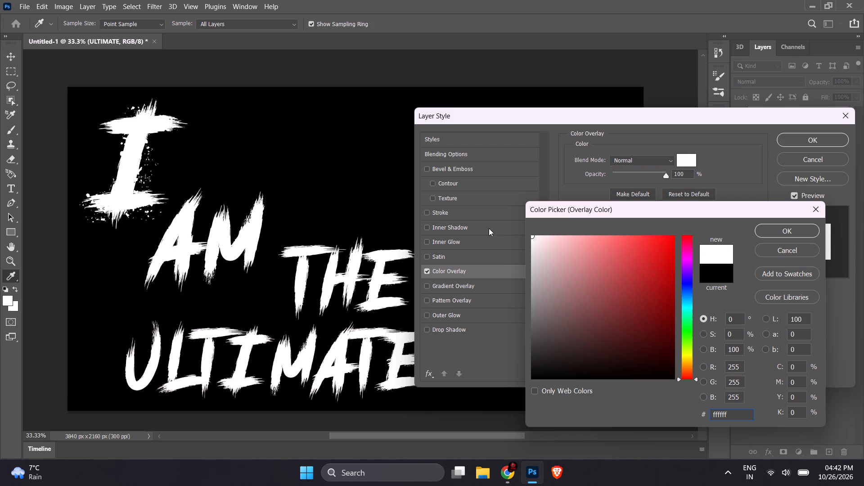
left_click(783, 233)
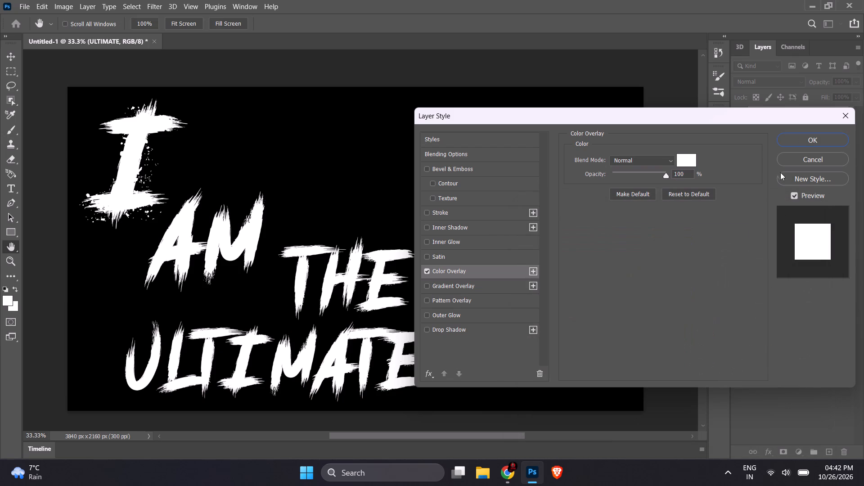
left_click(799, 139)
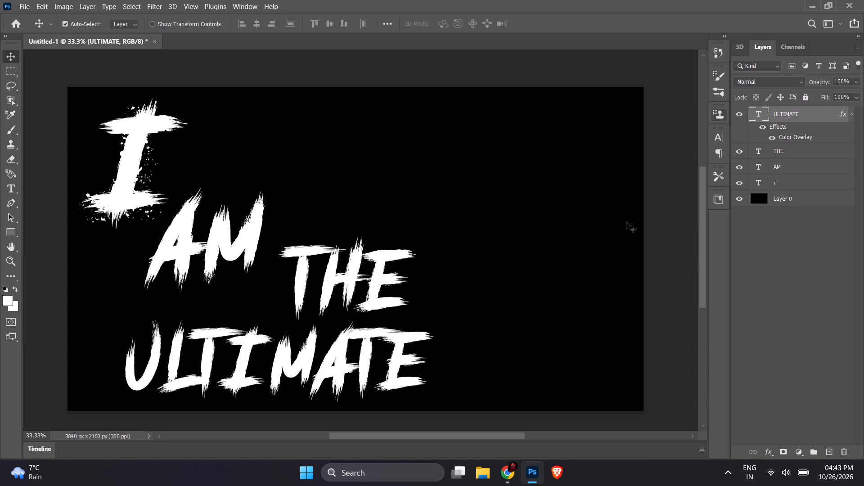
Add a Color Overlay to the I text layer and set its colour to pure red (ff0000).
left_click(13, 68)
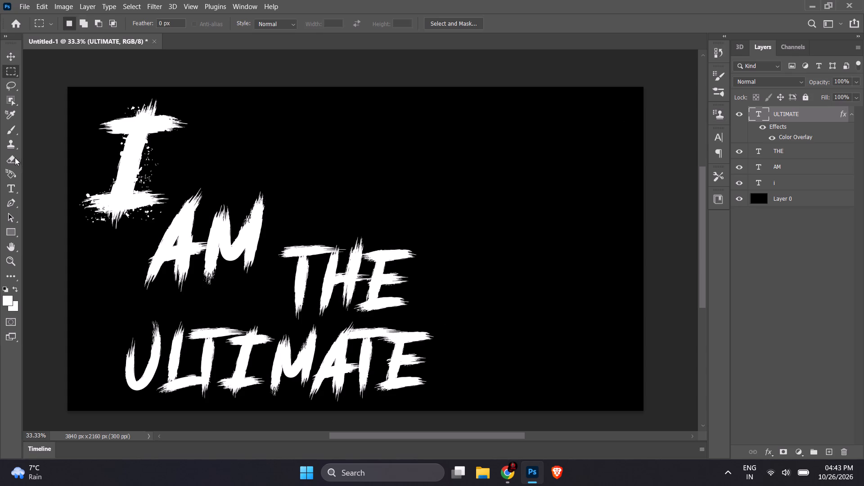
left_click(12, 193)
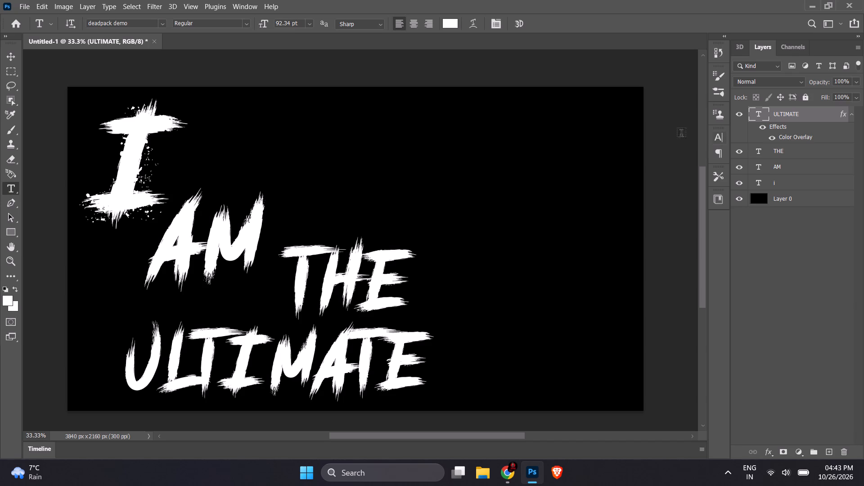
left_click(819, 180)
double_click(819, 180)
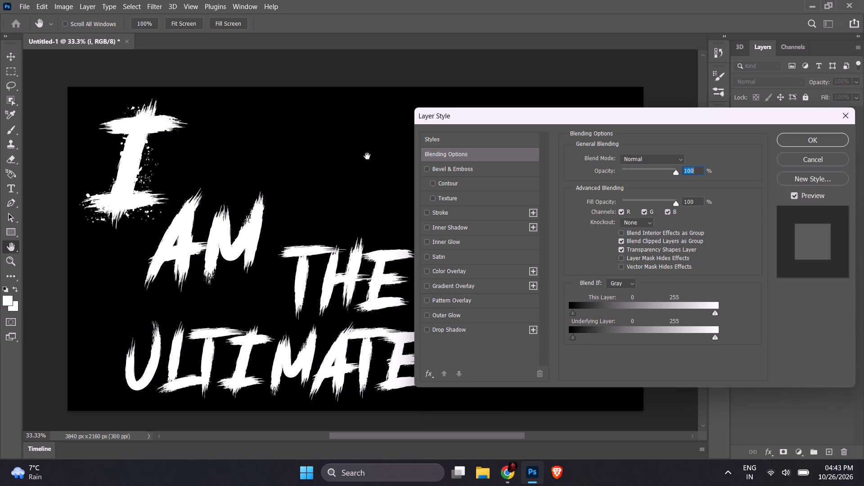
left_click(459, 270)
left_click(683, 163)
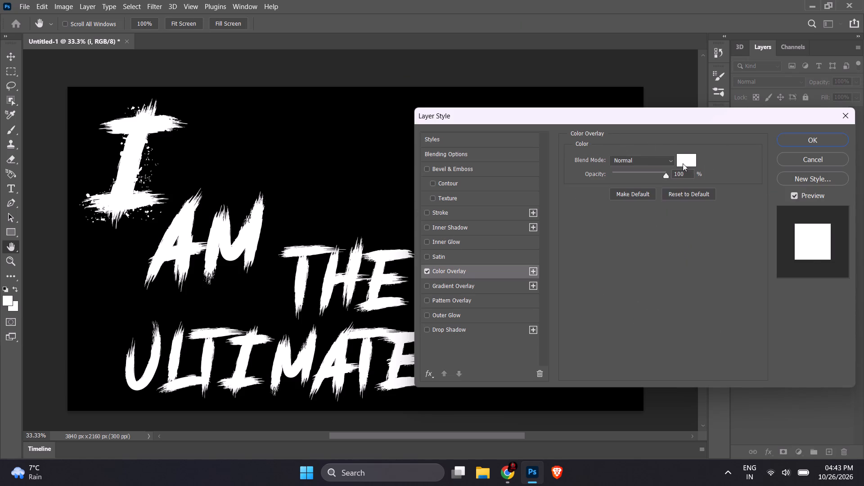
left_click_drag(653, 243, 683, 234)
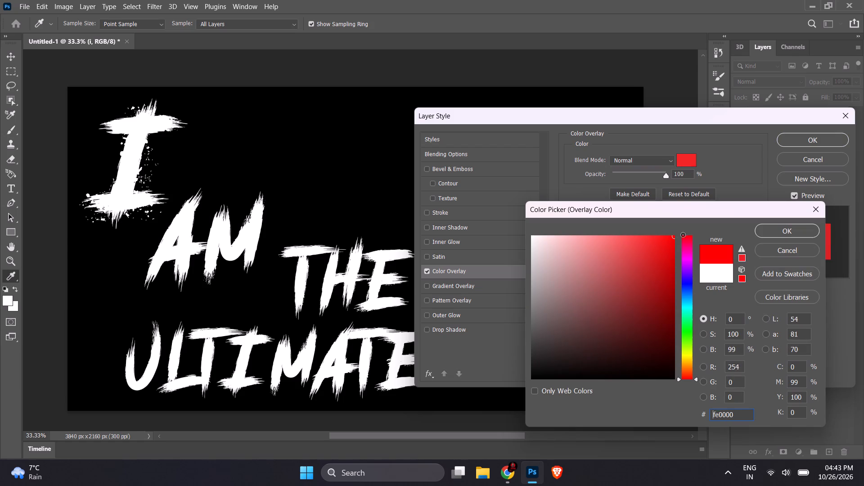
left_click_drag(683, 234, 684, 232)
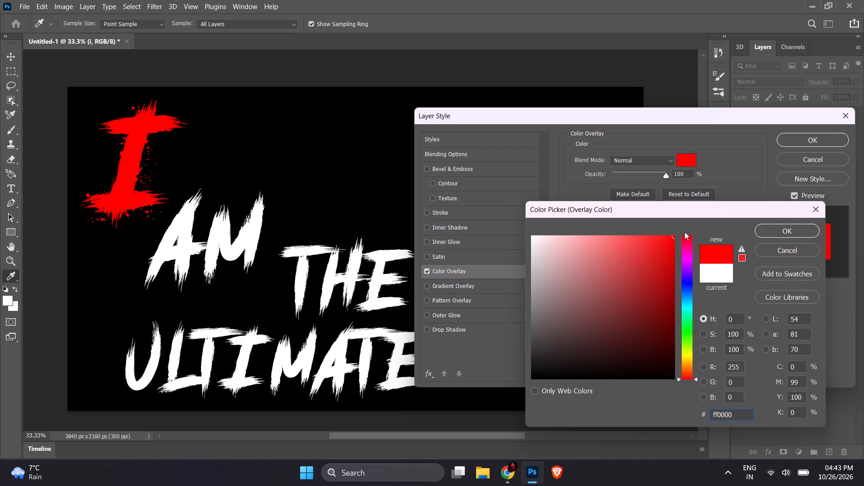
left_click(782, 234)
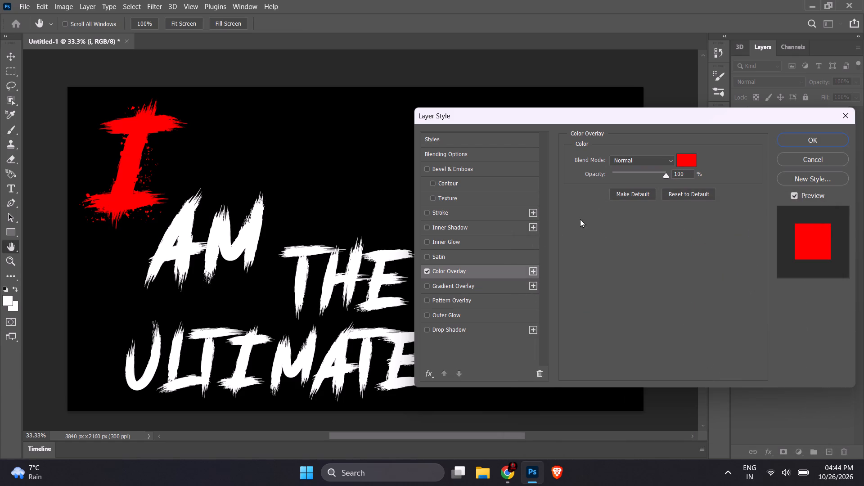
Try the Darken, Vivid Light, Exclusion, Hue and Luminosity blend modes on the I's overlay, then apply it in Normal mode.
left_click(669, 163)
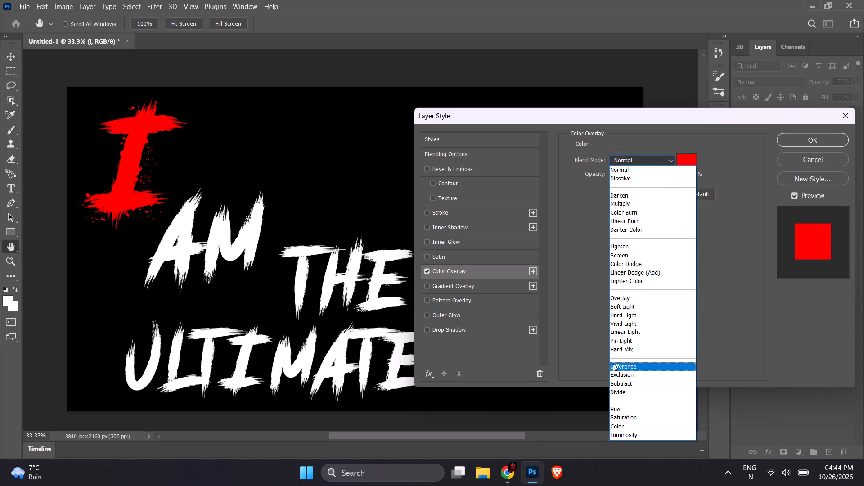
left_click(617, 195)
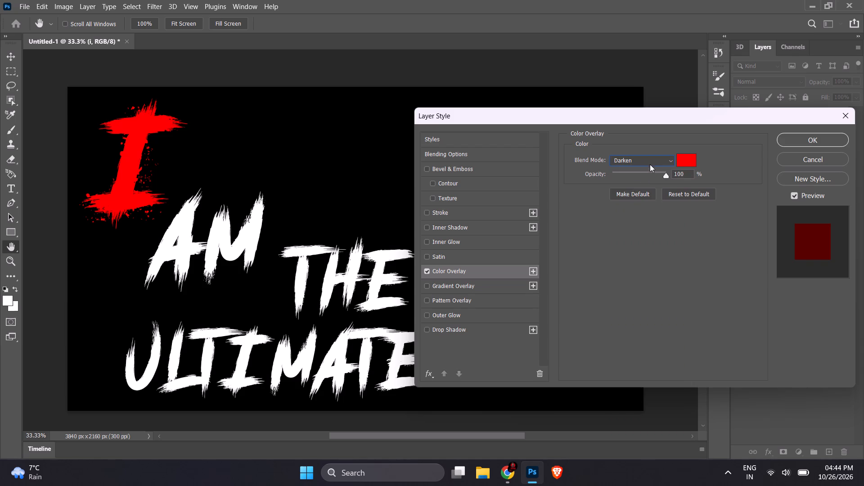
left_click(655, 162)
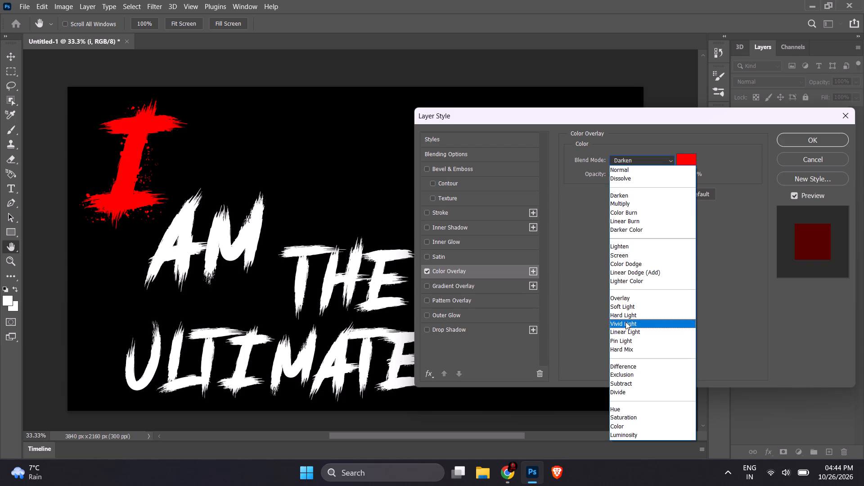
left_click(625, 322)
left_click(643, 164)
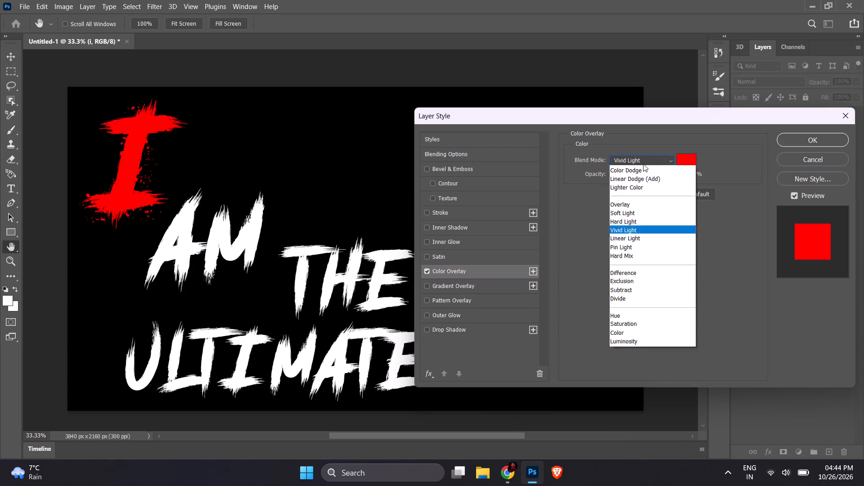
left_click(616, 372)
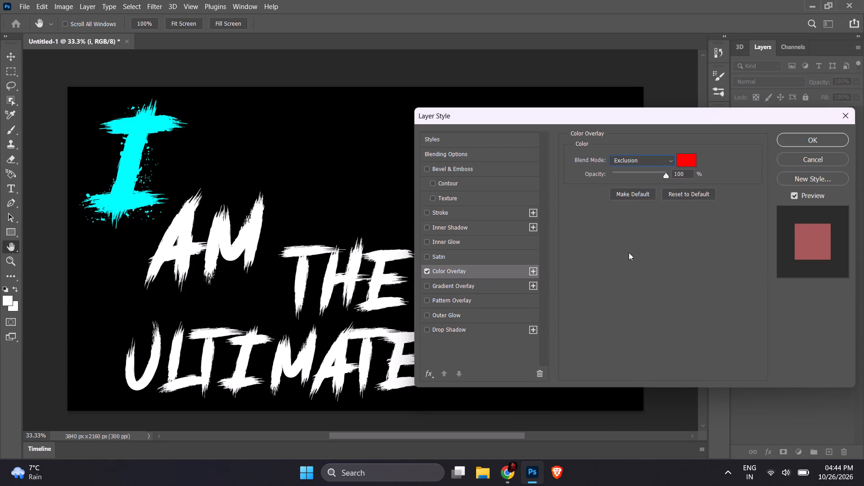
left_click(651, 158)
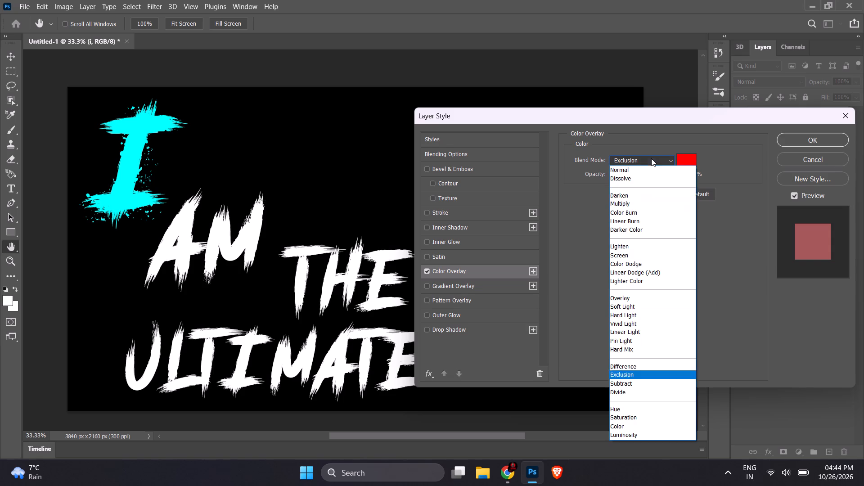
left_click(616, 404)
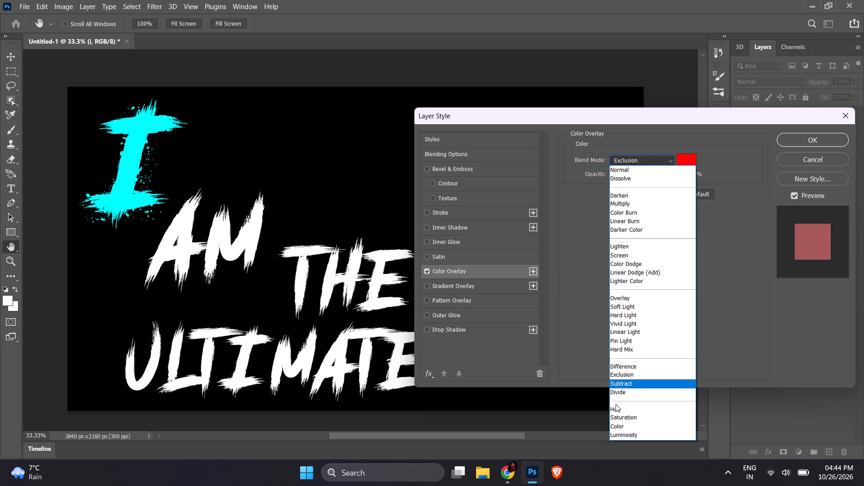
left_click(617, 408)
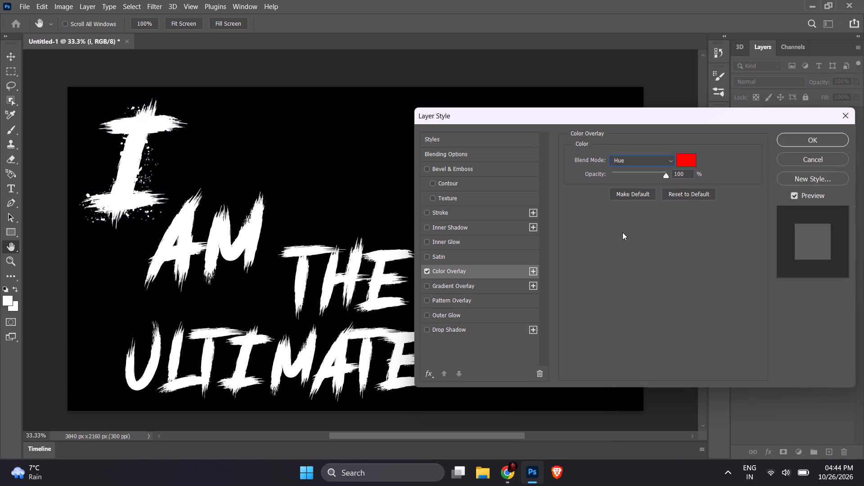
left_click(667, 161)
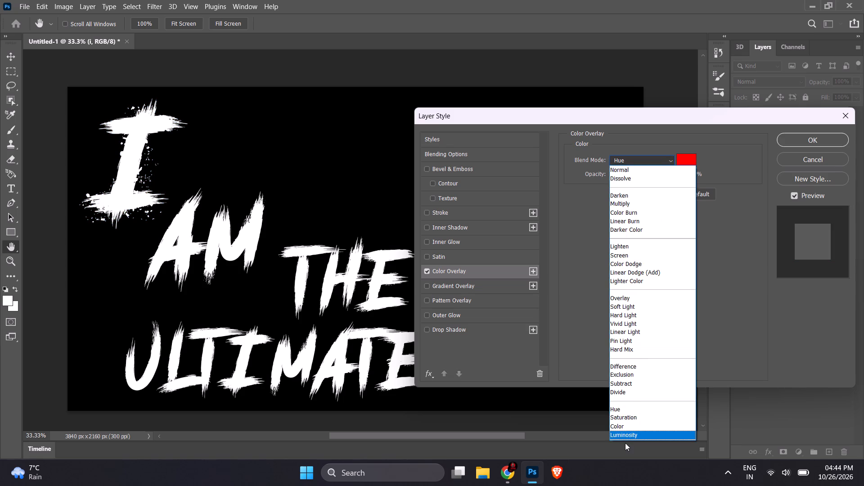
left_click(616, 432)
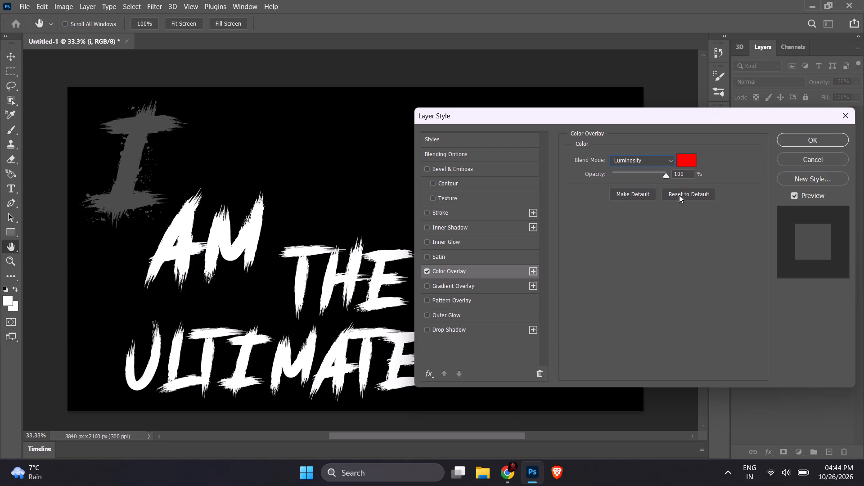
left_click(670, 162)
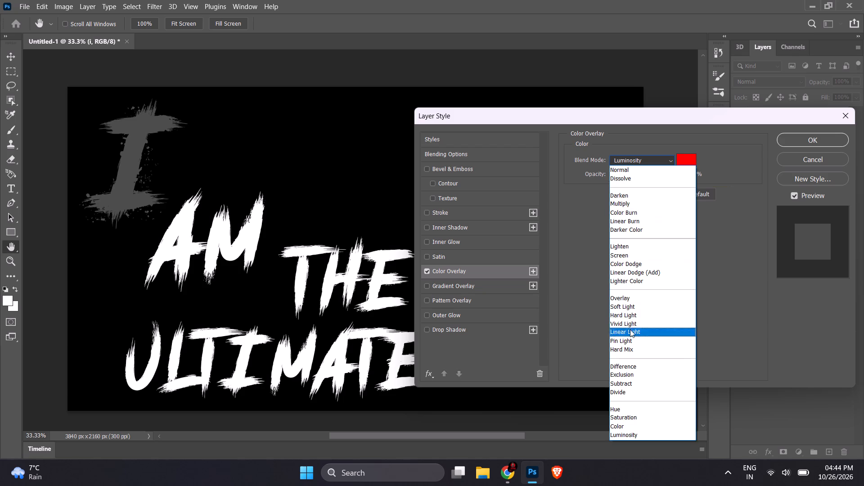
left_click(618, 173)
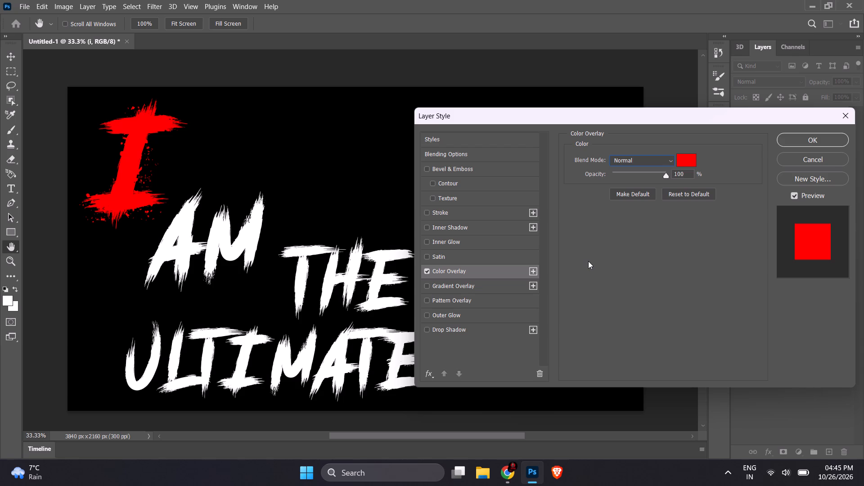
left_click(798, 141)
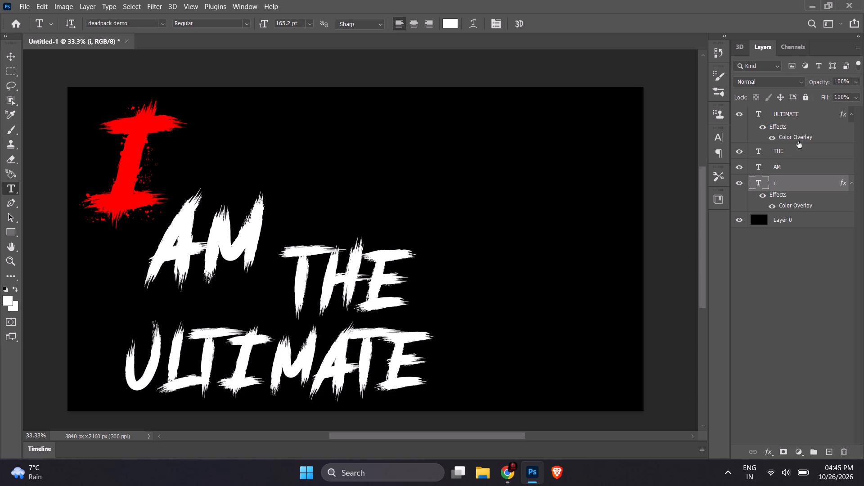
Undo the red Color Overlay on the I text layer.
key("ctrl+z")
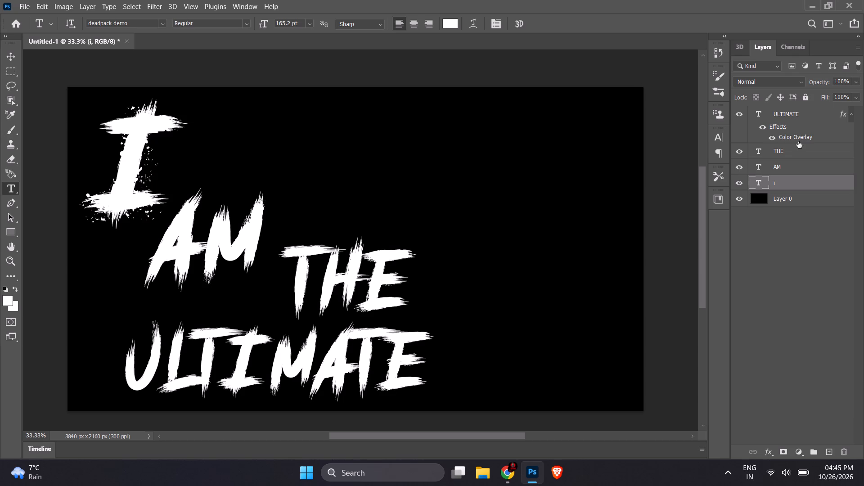
Set the text colour of the letter A in the word AM to bright red.
left_click(805, 266)
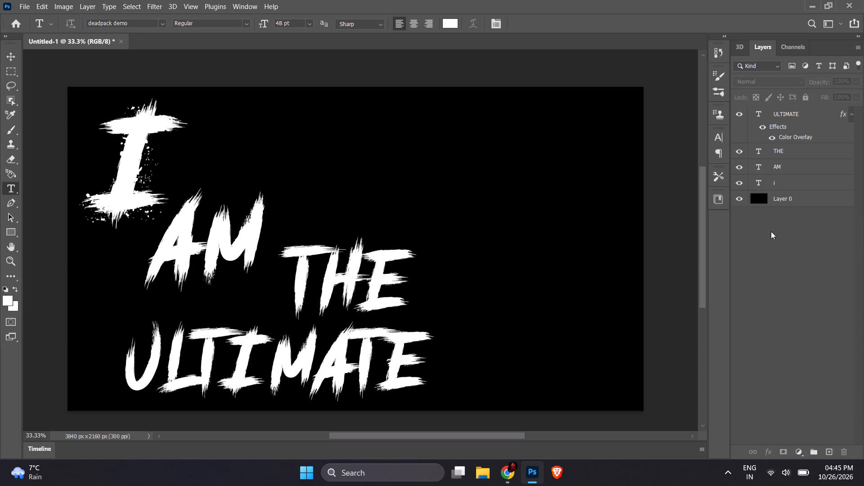
left_click(788, 166)
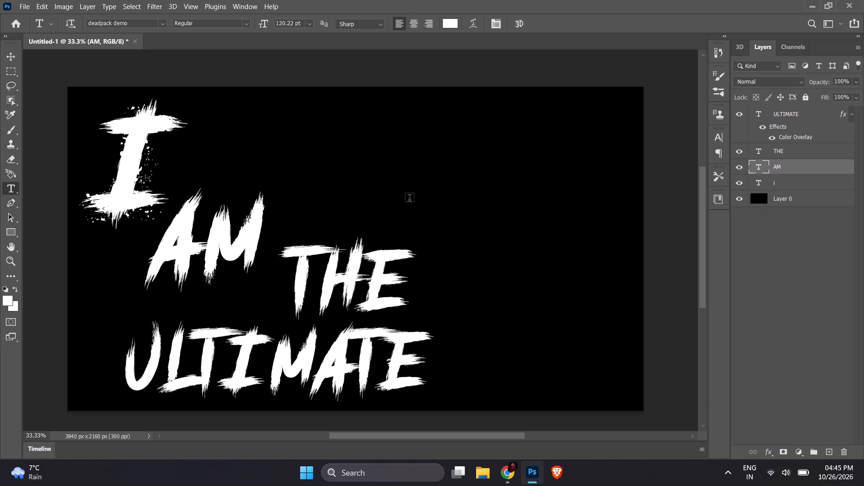
left_click(199, 238)
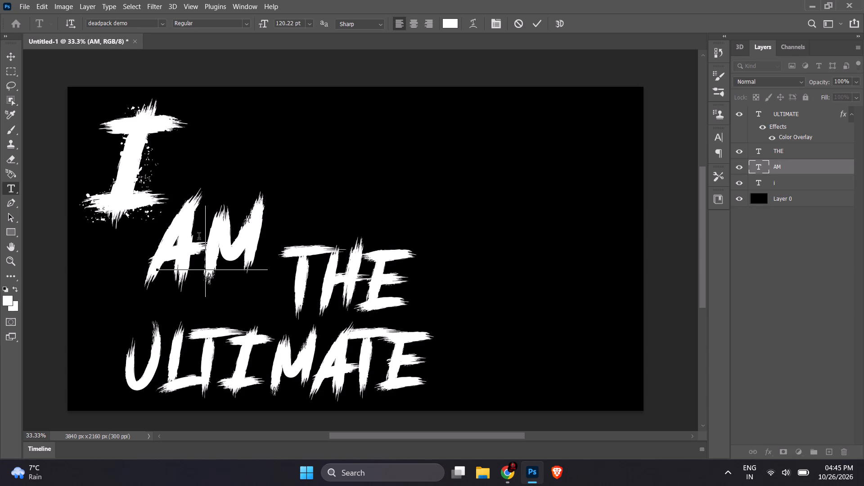
left_click_drag(199, 238, 175, 236)
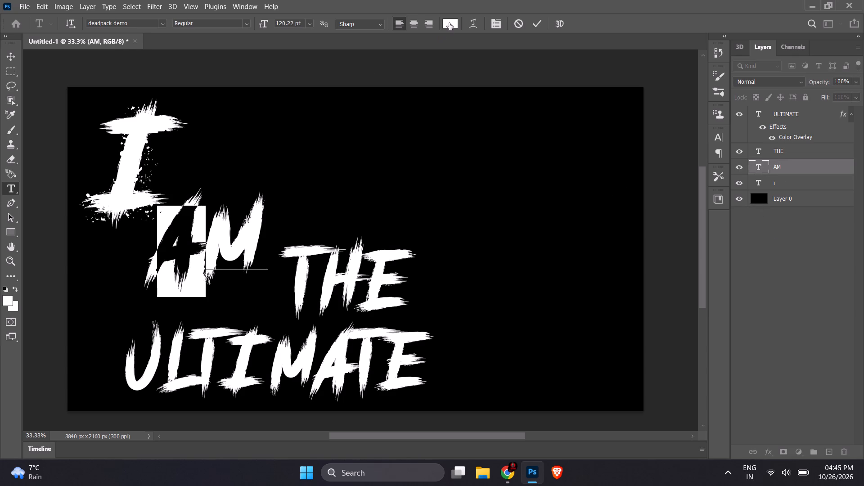
left_click(449, 23)
left_click_drag(622, 275, 684, 229)
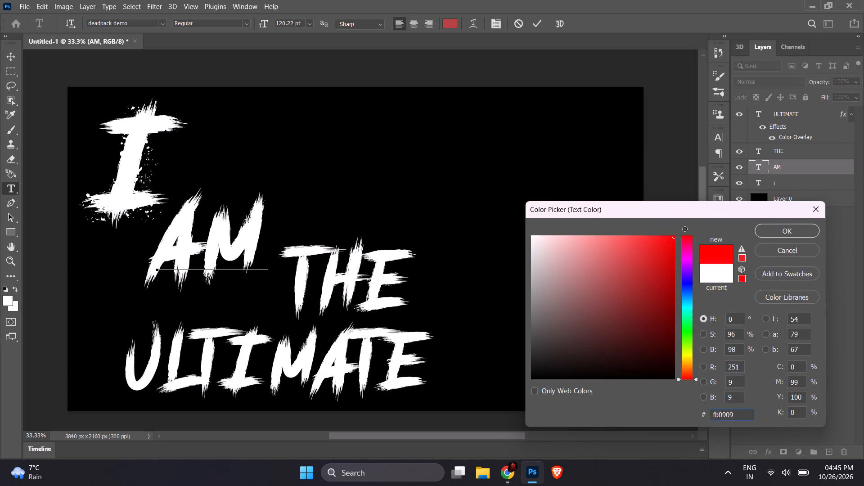
left_click_drag(684, 229, 692, 228)
left_click(775, 229)
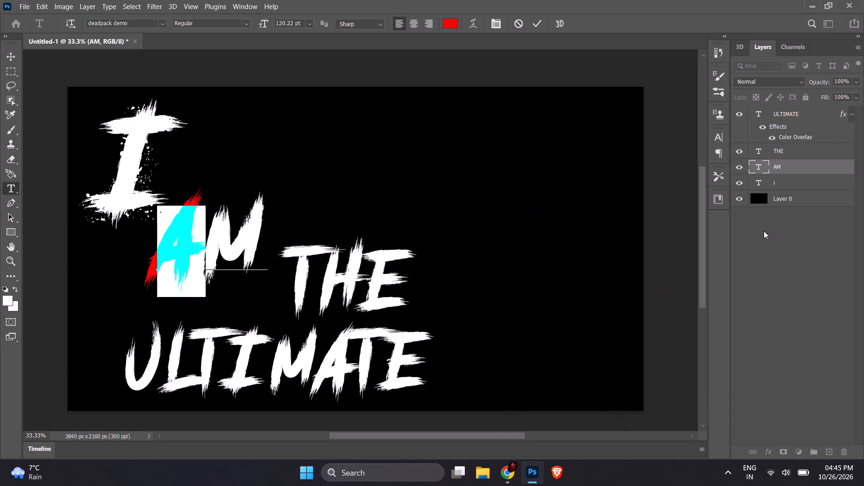
left_click(532, 23)
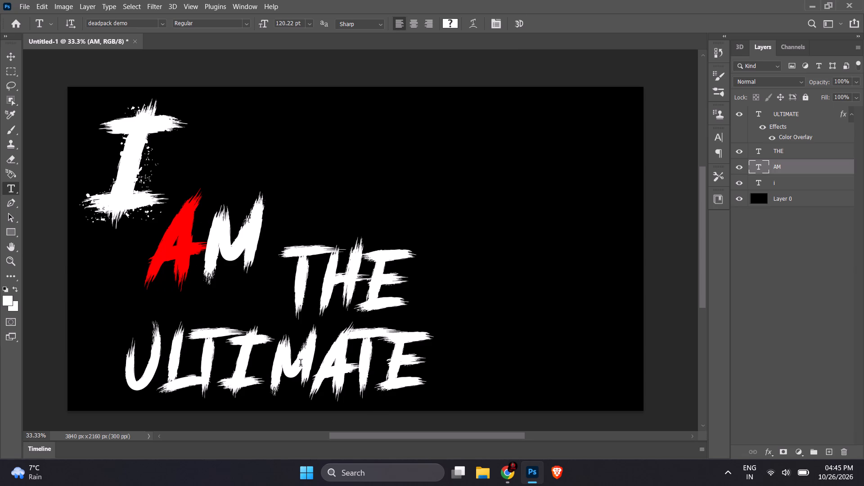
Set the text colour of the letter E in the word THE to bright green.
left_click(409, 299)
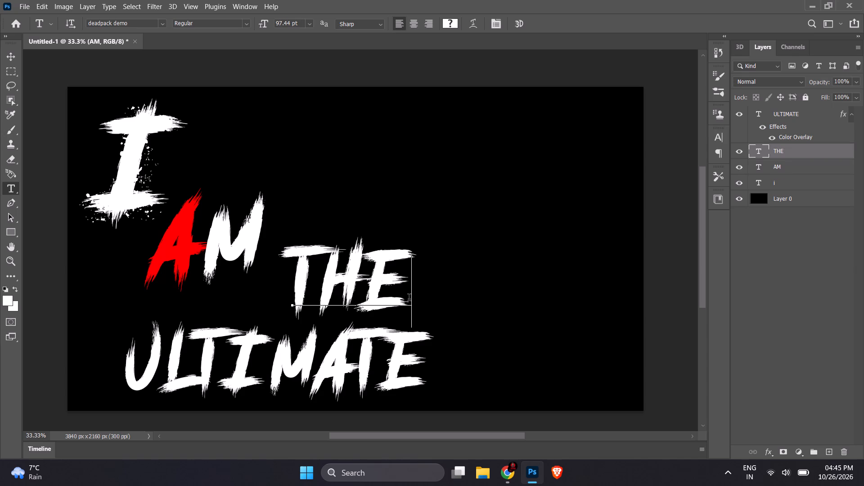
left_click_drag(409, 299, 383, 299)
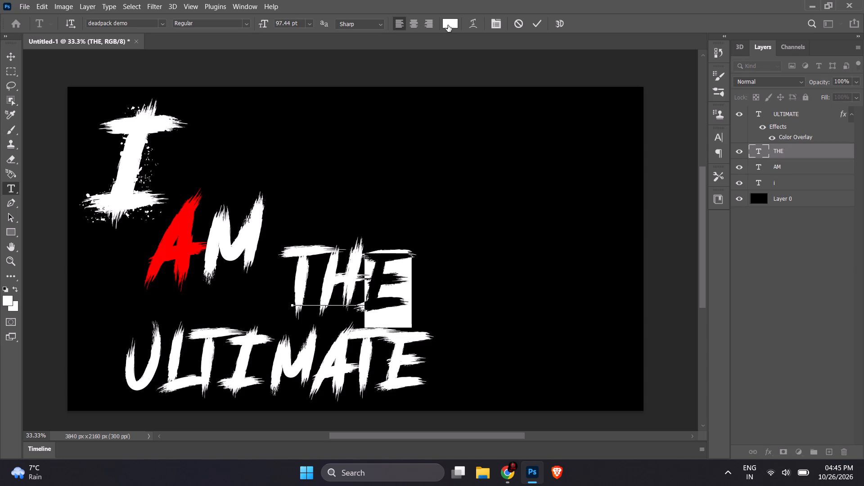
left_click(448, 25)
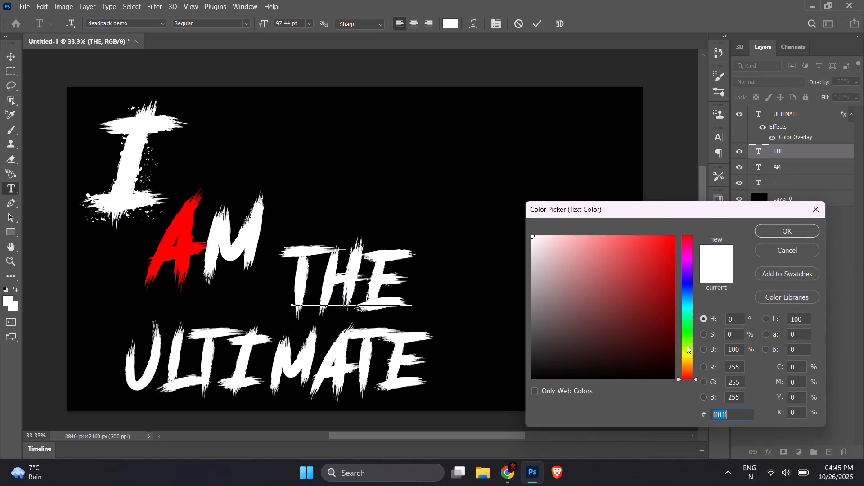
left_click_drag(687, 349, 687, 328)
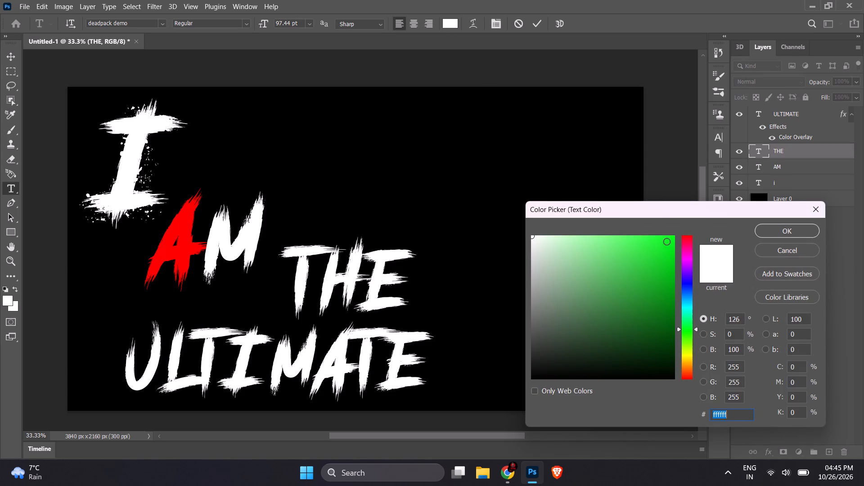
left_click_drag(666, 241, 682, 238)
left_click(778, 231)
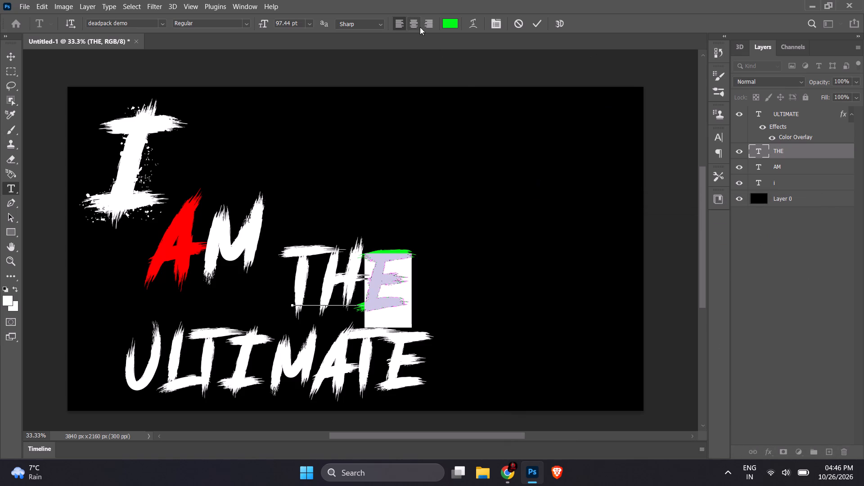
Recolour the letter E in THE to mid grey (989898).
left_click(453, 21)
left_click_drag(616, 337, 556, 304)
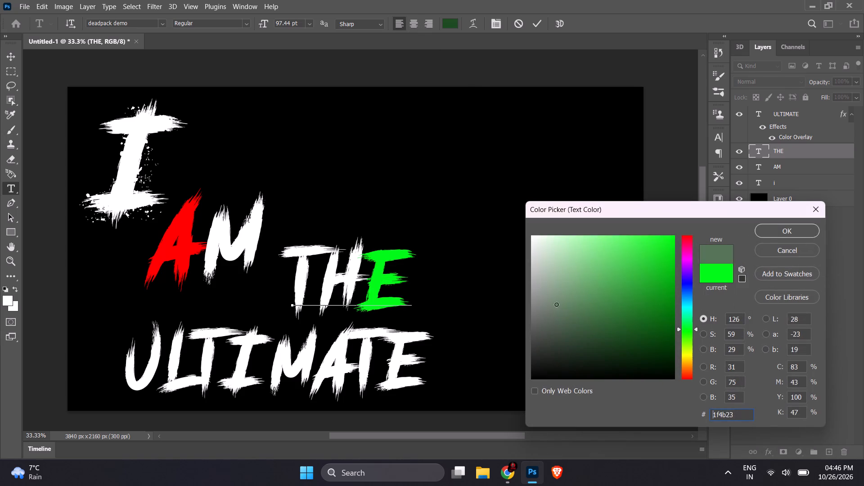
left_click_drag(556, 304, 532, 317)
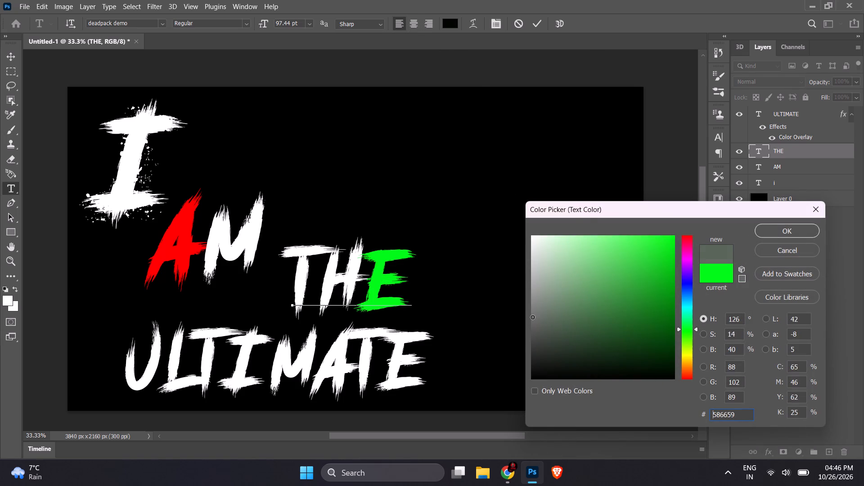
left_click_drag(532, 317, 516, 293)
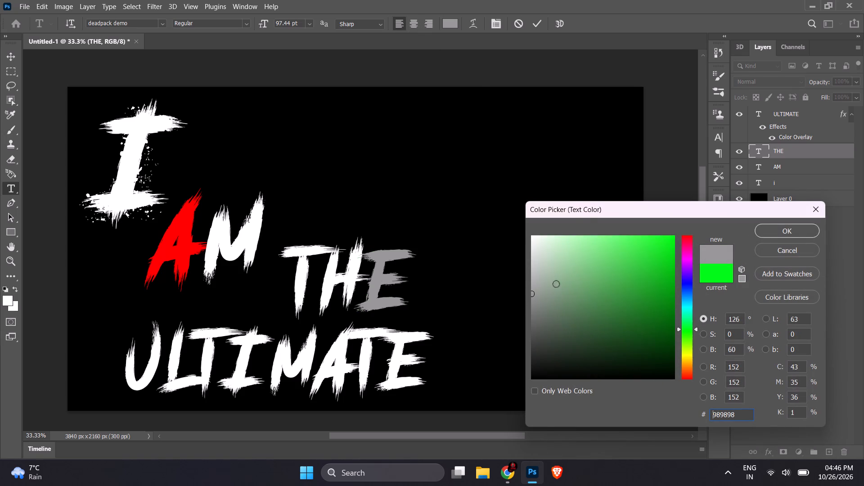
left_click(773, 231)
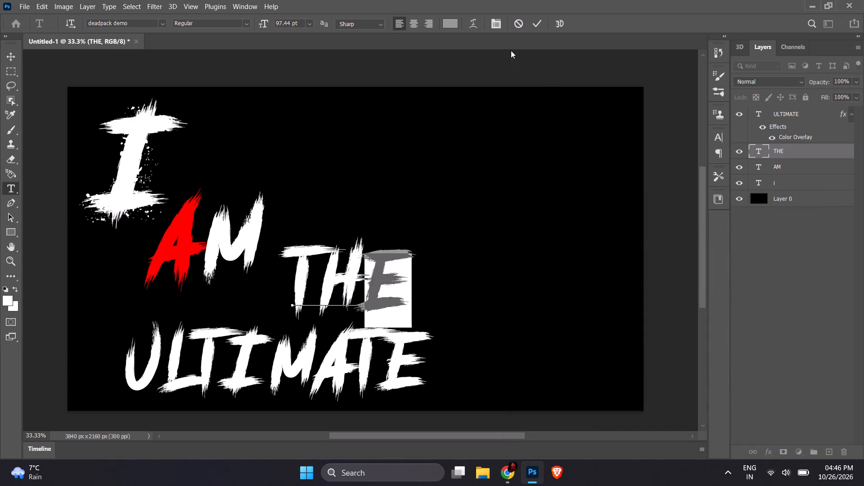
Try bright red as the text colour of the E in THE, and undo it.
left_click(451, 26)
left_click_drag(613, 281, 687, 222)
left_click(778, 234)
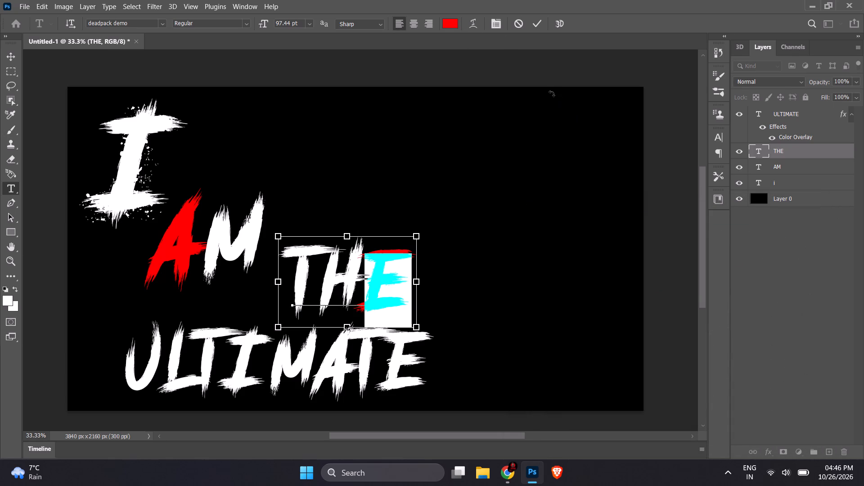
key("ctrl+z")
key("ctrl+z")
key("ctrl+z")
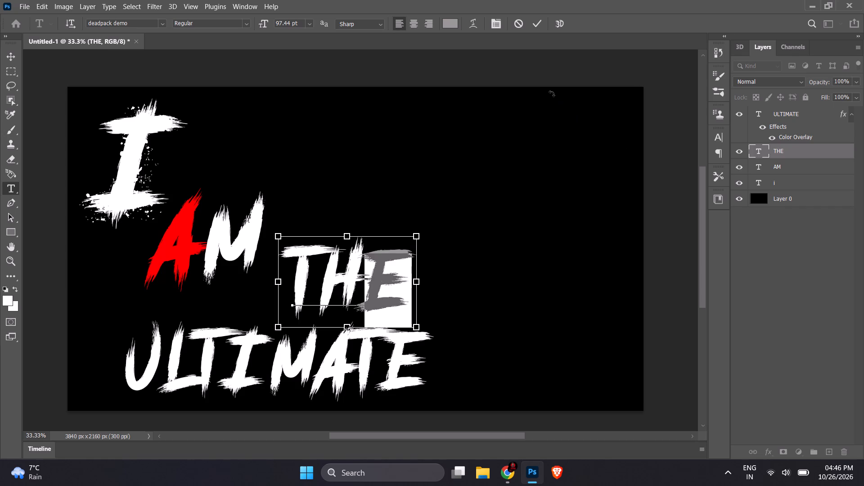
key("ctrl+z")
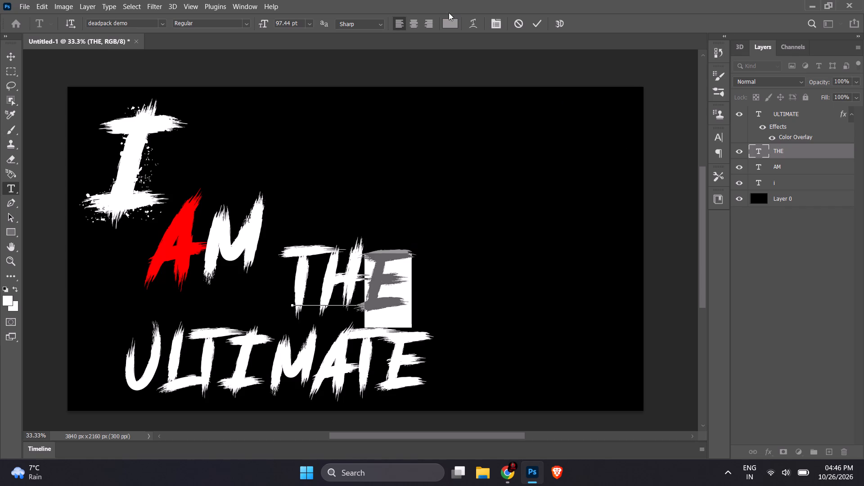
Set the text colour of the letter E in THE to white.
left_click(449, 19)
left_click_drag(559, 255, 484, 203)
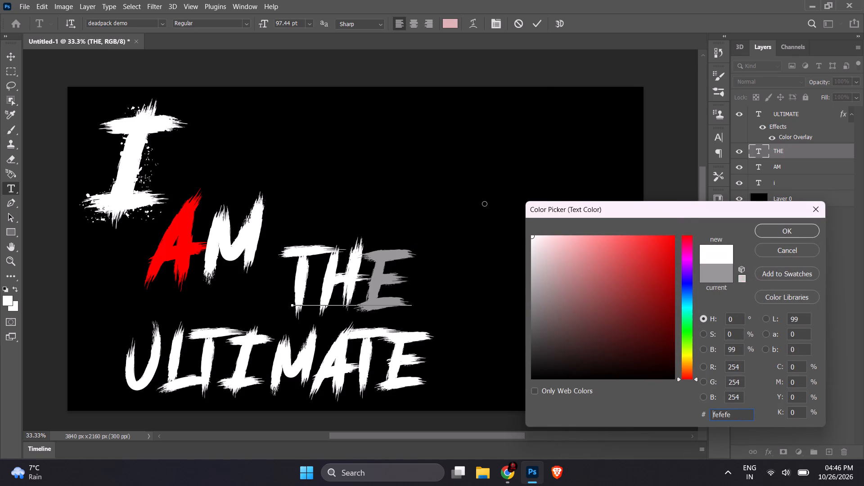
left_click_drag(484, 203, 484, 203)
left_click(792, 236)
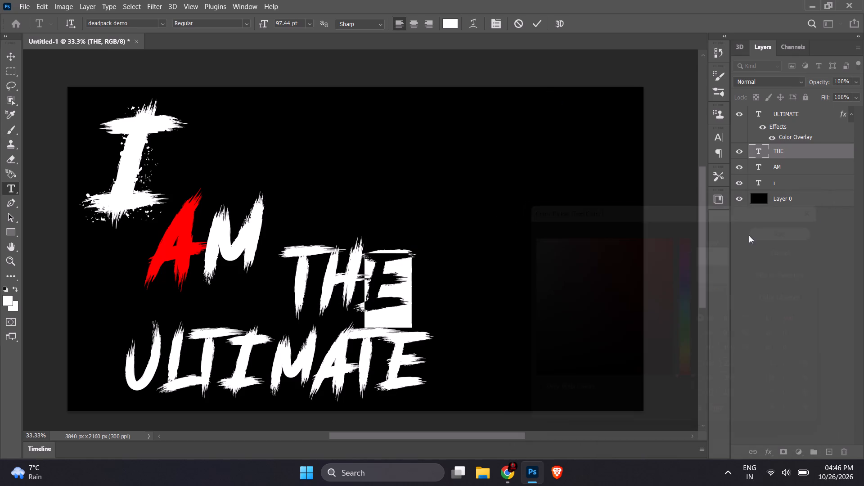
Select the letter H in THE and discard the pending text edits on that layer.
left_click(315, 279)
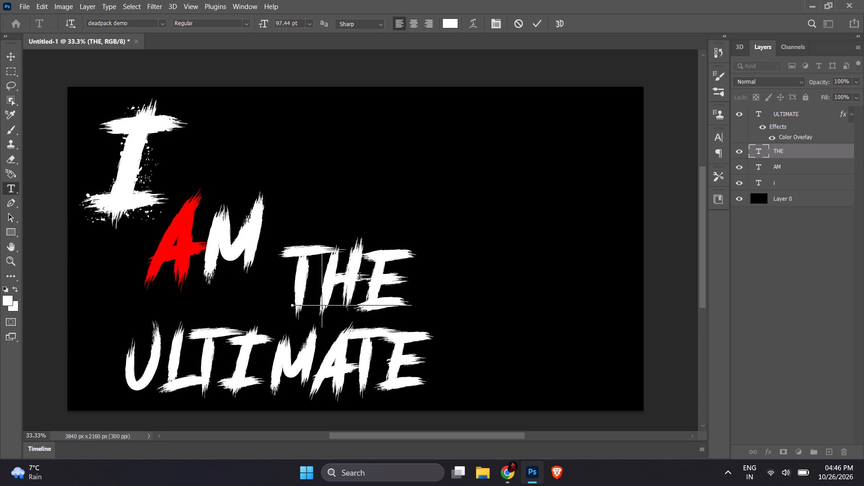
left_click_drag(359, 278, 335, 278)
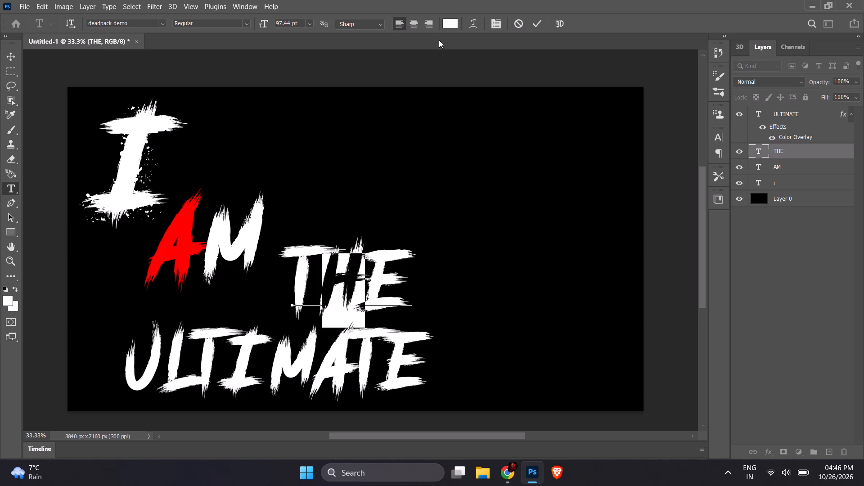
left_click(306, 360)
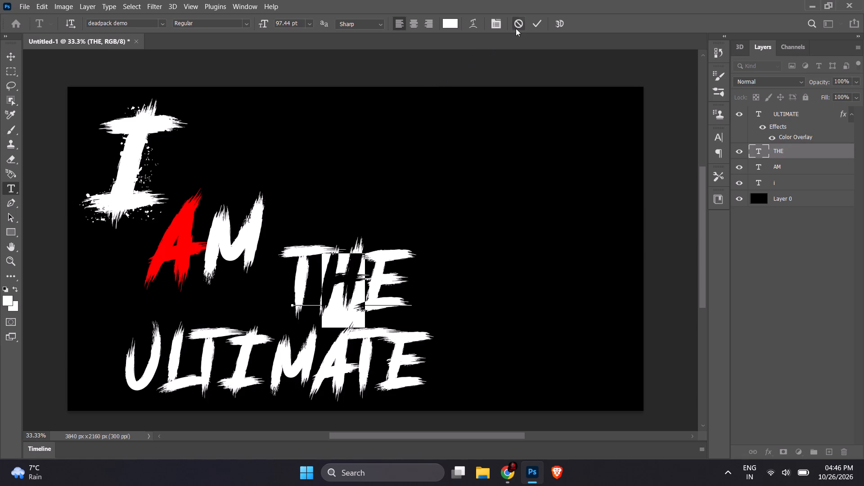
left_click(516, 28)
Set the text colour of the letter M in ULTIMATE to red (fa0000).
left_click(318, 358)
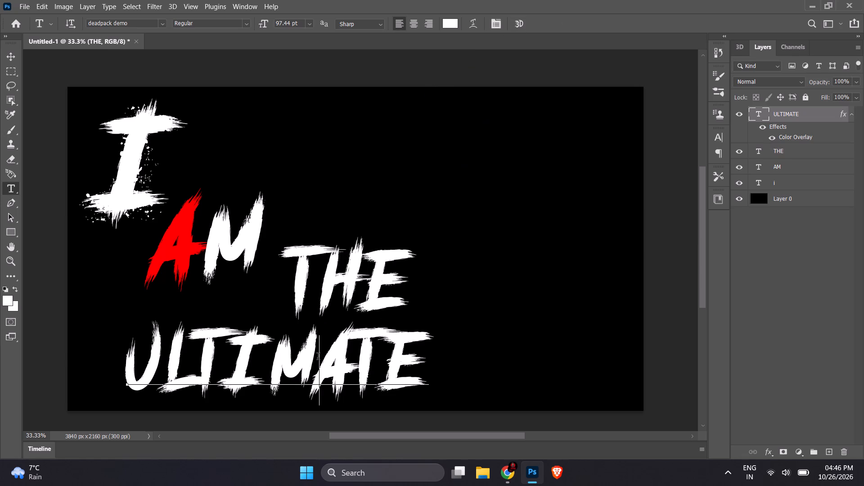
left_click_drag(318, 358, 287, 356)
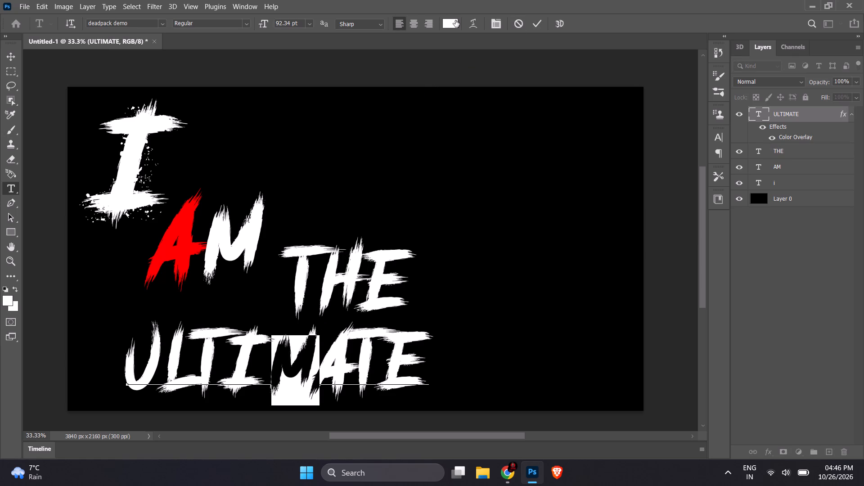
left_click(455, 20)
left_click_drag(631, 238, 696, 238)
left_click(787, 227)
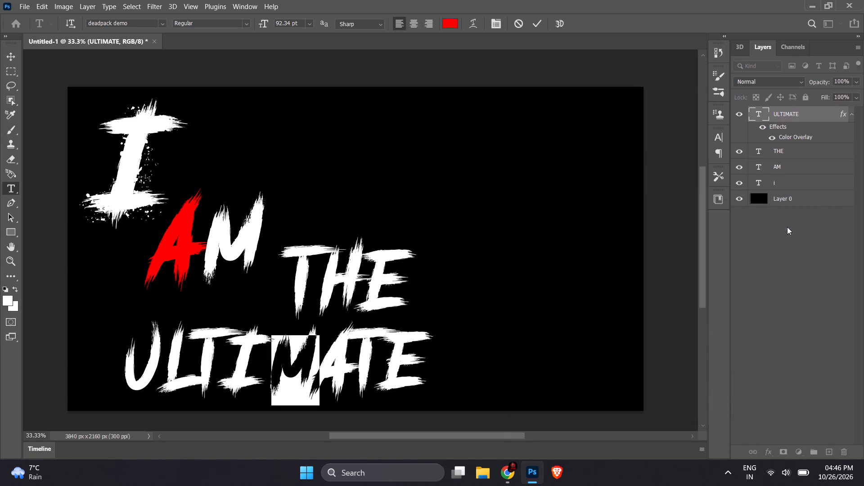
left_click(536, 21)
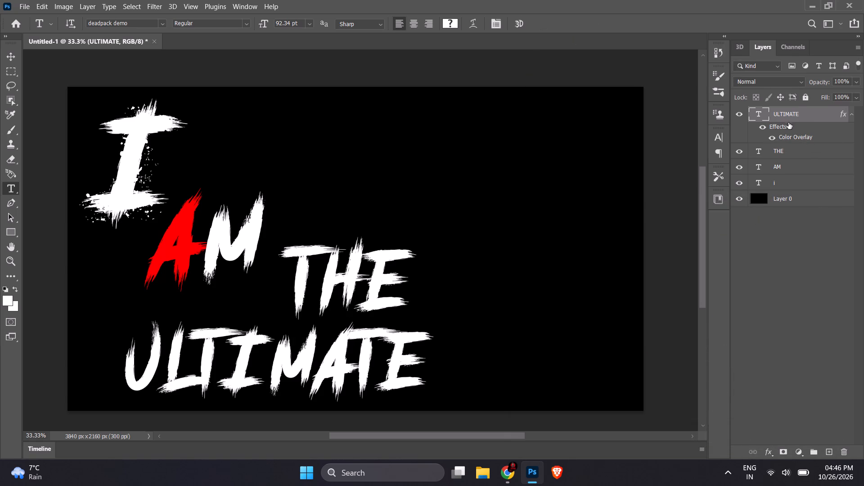
Check the layer style settings of the ULTIMATE text layer.
double_click(802, 119)
triple_click(823, 113)
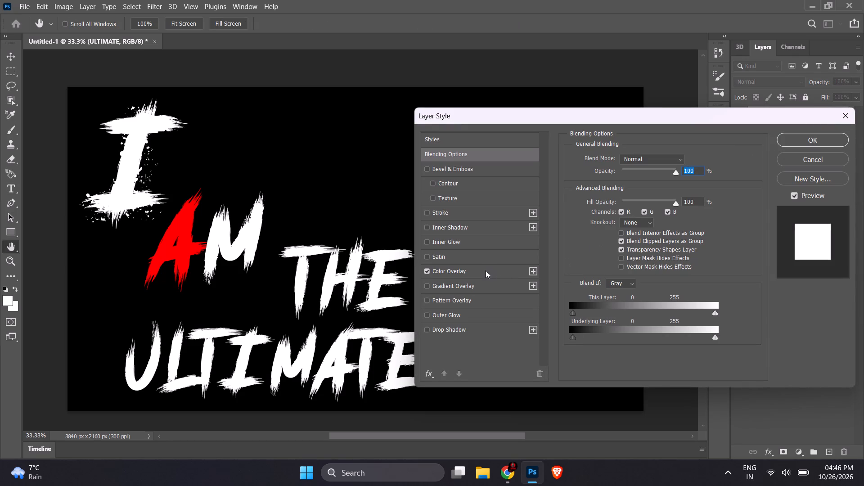
left_click(805, 142)
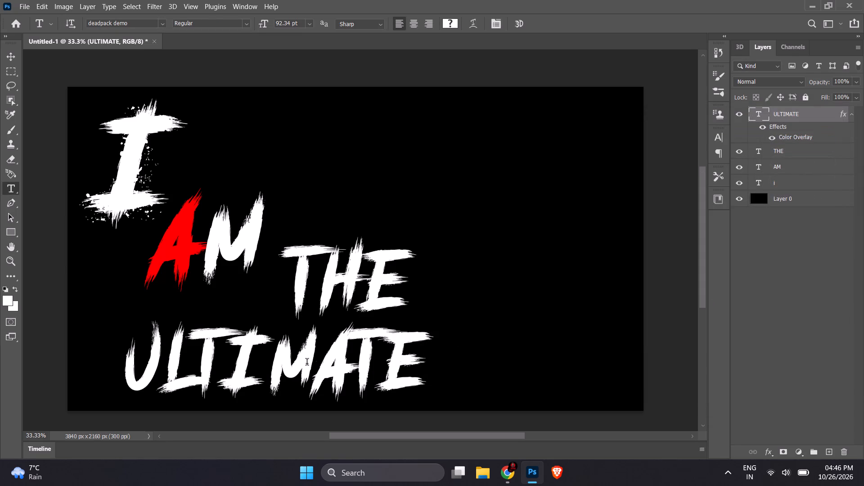
Set the text colour of the letter M in ULTIMATE to pure red (ff0000).
left_click(312, 360)
left_click_drag(312, 360, 289, 360)
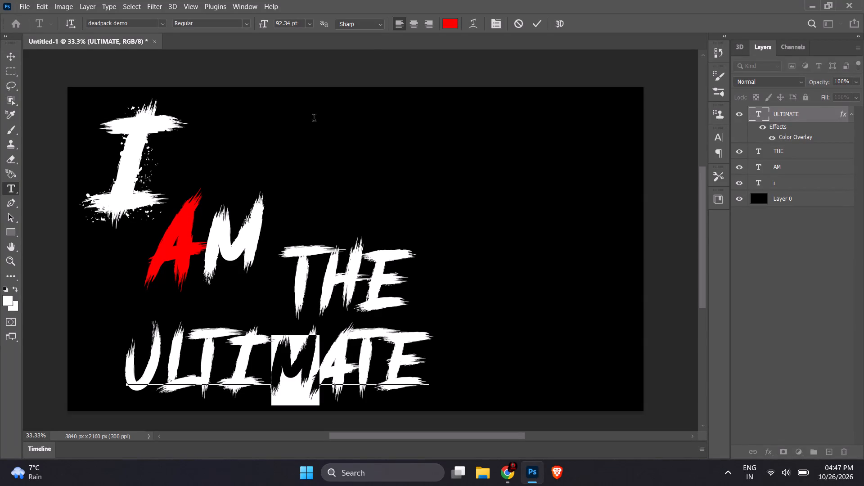
left_click(447, 24)
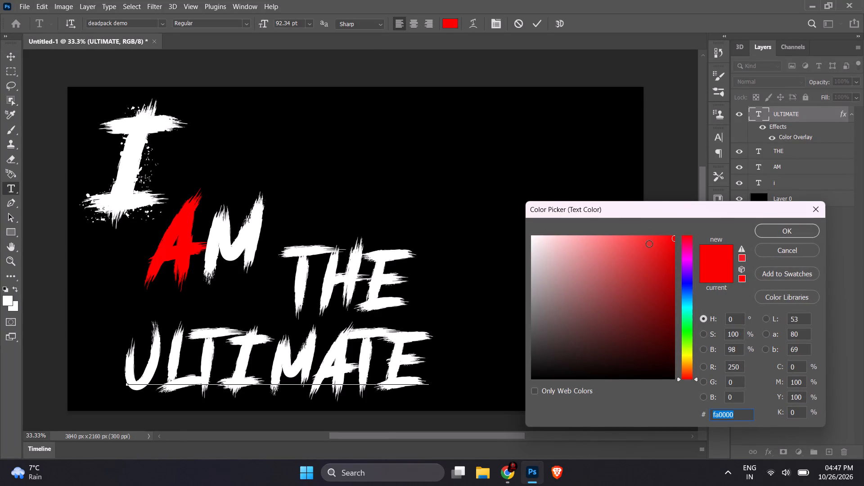
left_click_drag(649, 243, 690, 231)
left_click(770, 233)
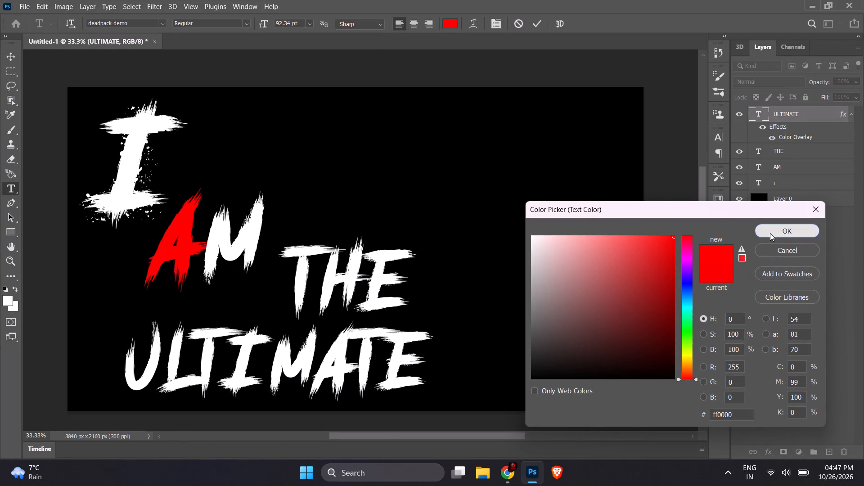
left_click(805, 322)
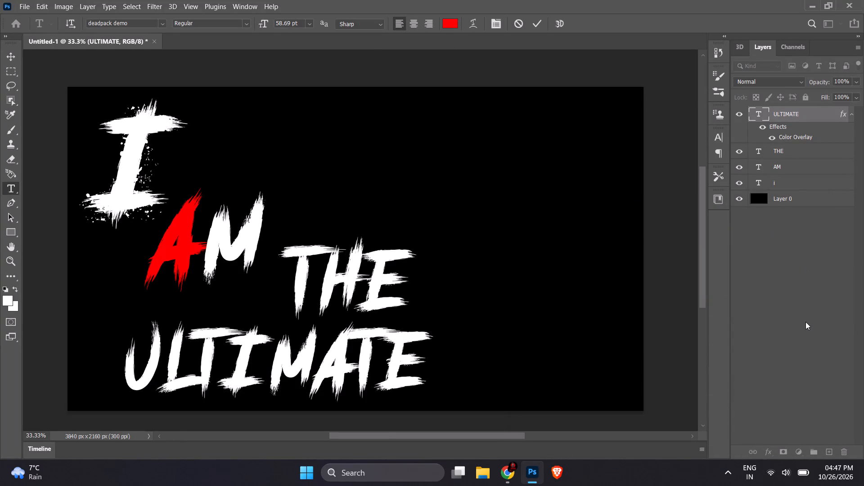
Hide the effects on the ULTIMATE text layer.
left_click(761, 126)
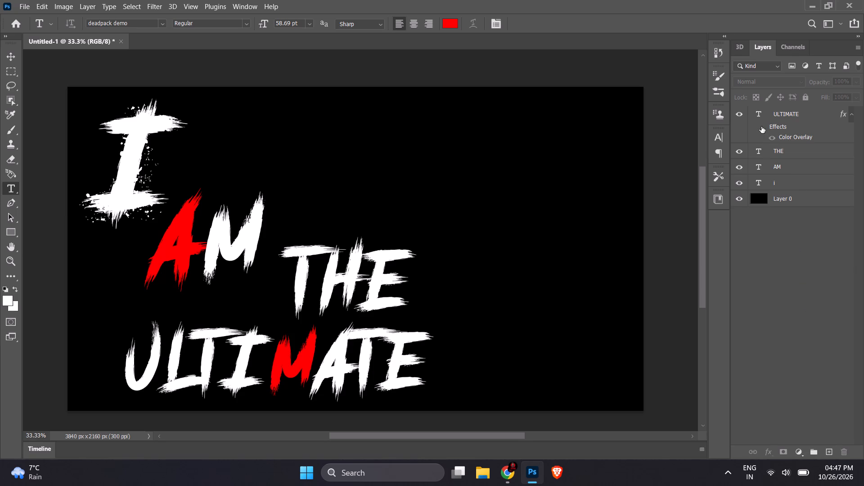
Compare the ULTIMATE lettering with its layer effects shown and hidden, leaving the effects hidden.
left_click(761, 126)
left_click(761, 126)
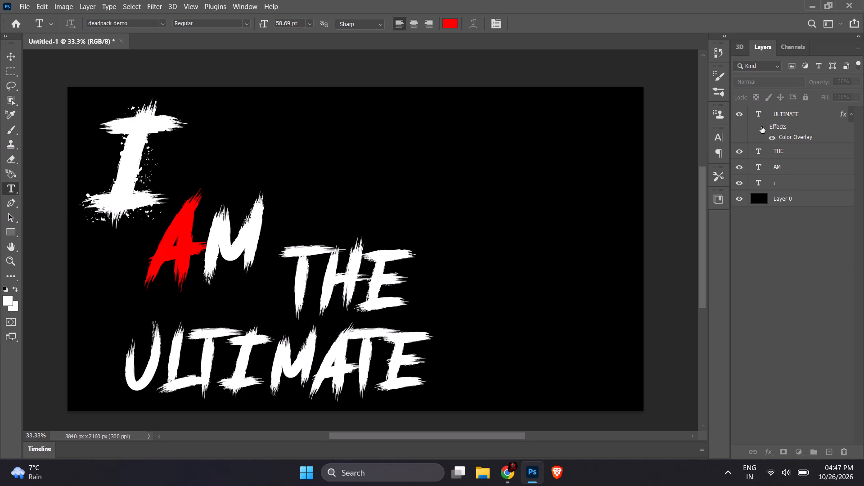
left_click(761, 126)
left_click(761, 126)
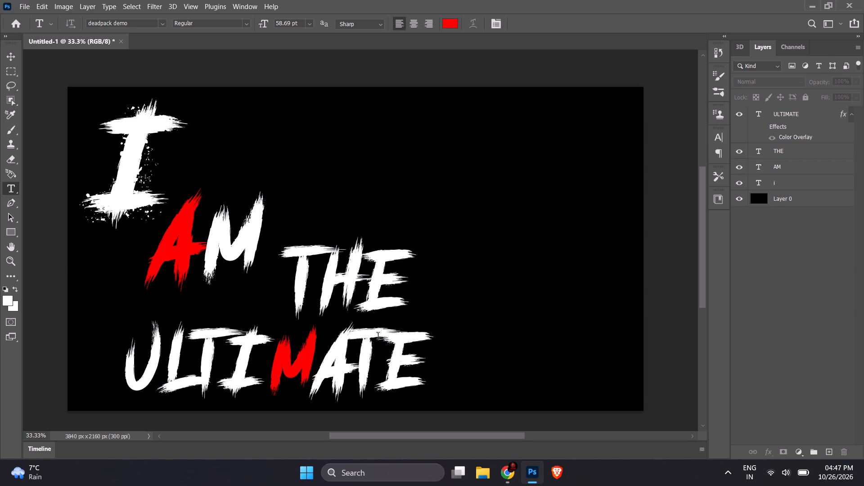
Set the text colour of the letter A in ULTIMATE to red (fc0000).
left_click(348, 352)
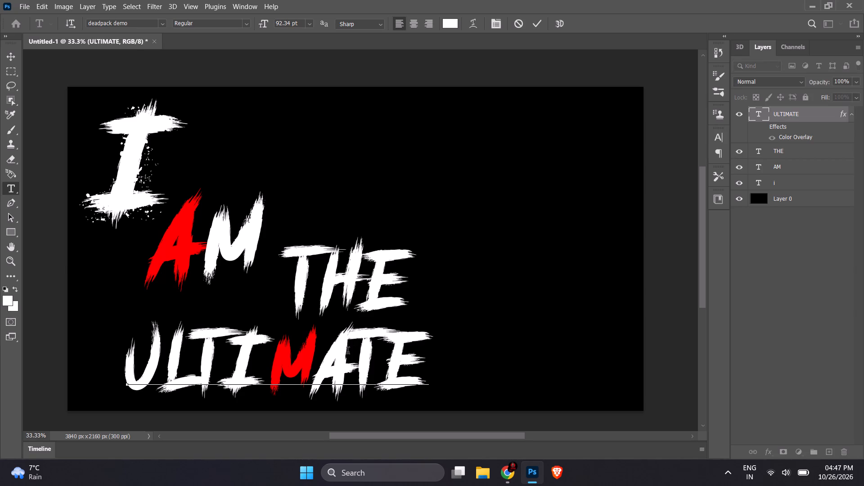
left_click_drag(348, 352, 333, 352)
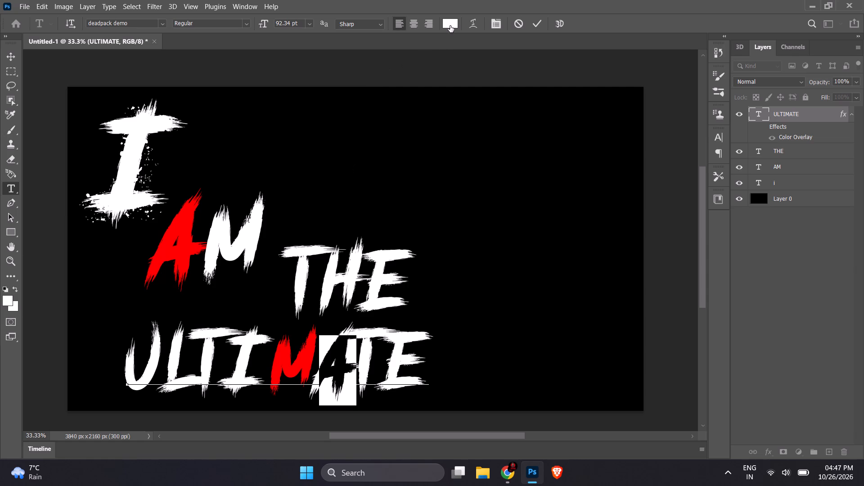
left_click(450, 26)
left_click_drag(604, 268, 702, 237)
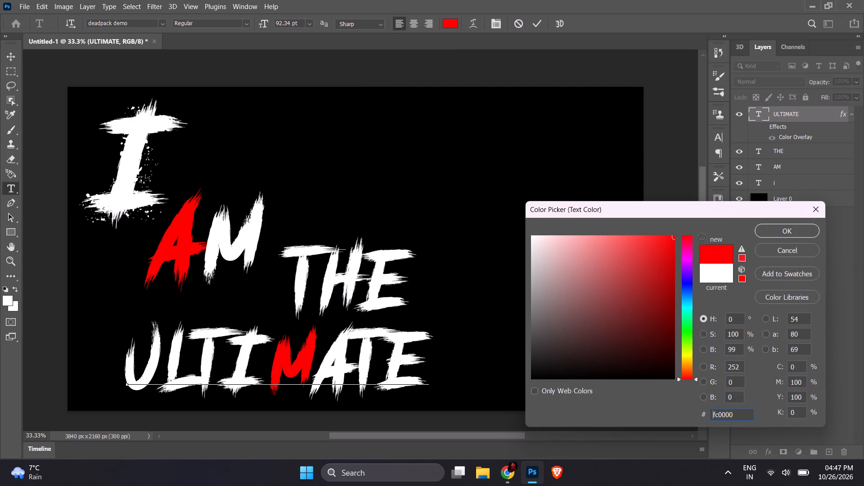
left_click(770, 229)
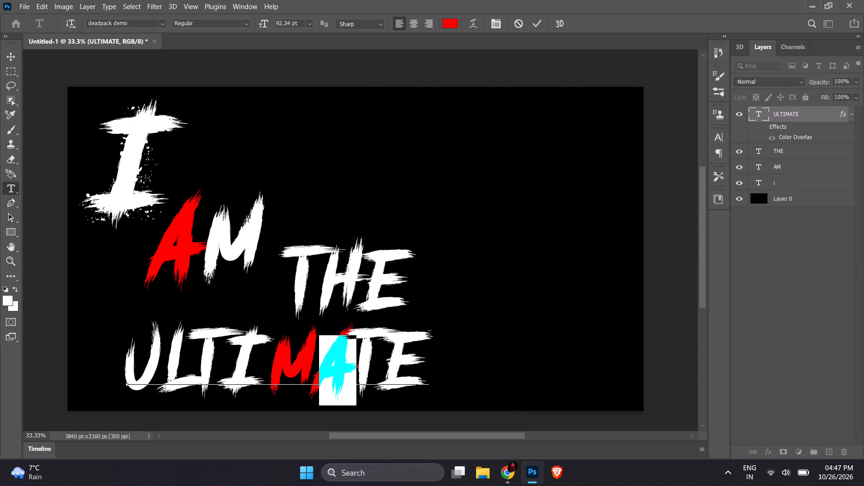
Set the text colour of the letter M in ULTIMATE to near-white (f4f4f4) and commit the text edit.
left_click(315, 367)
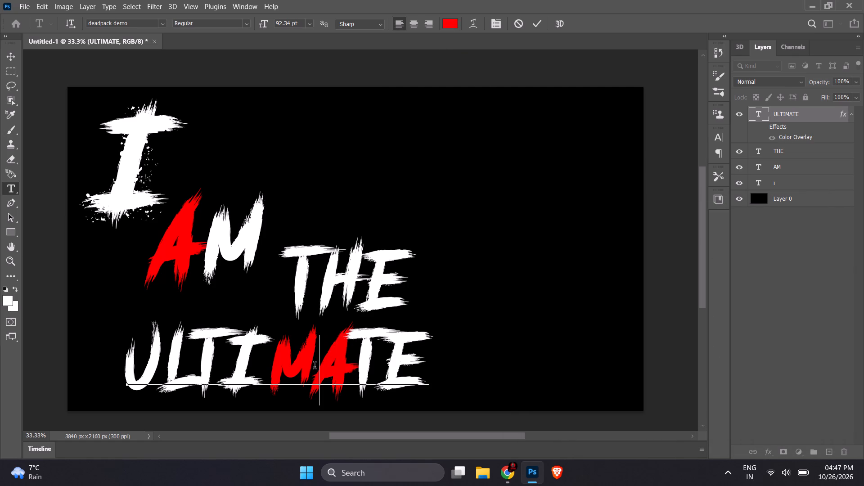
left_click_drag(315, 367, 291, 366)
left_click(452, 21)
left_click_drag(588, 240, 463, 241)
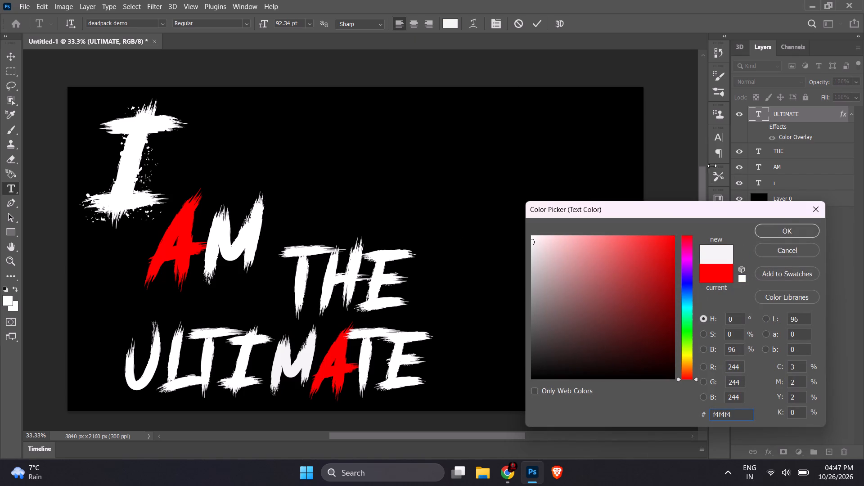
left_click(789, 230)
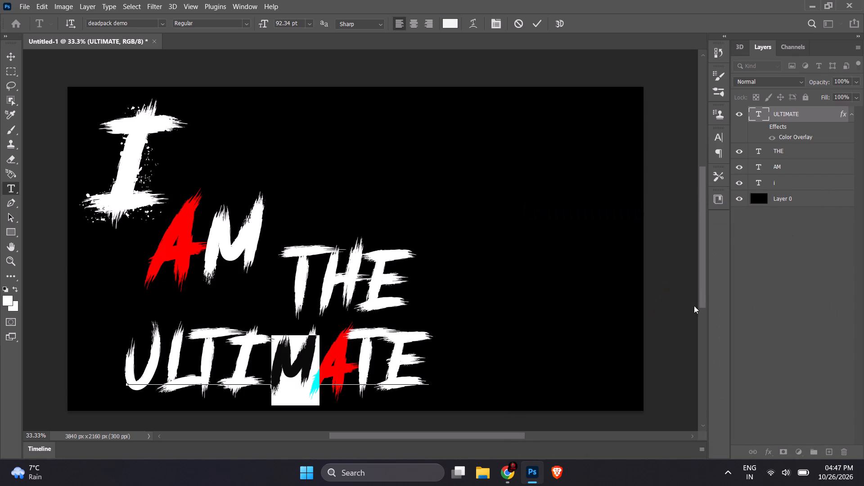
left_click(535, 27)
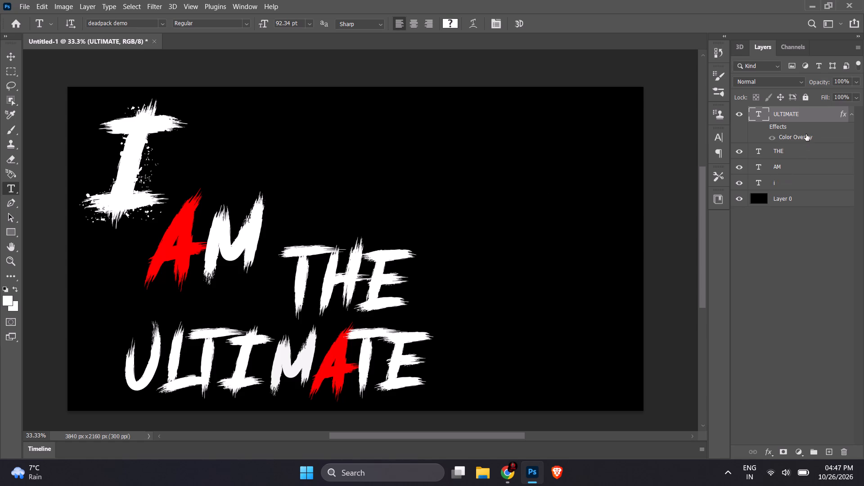
Add a Stroke effect to the text layer of the single letter I and pick orange (faa500) as its colour.
left_click(798, 183)
double_click(835, 184)
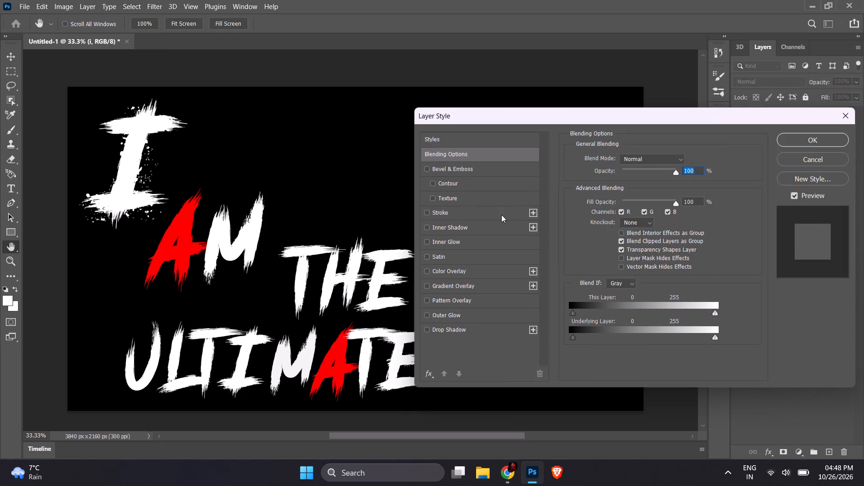
left_click(445, 211)
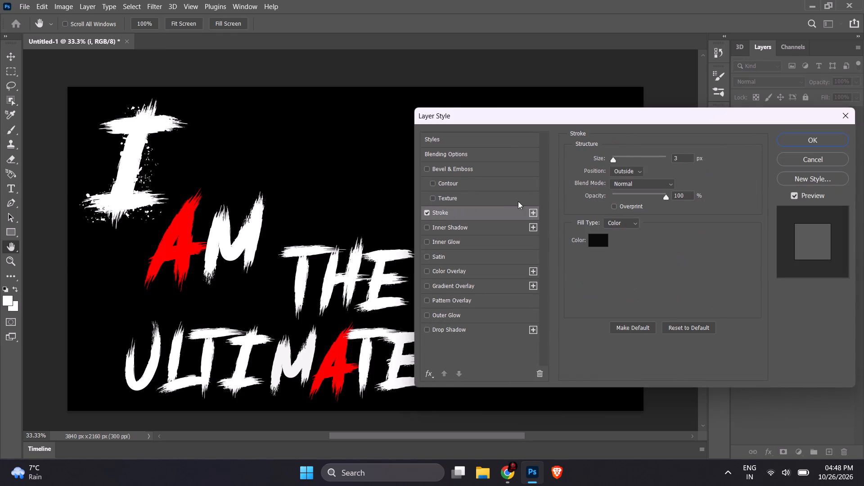
left_click(596, 242)
left_click_drag(631, 243, 681, 238)
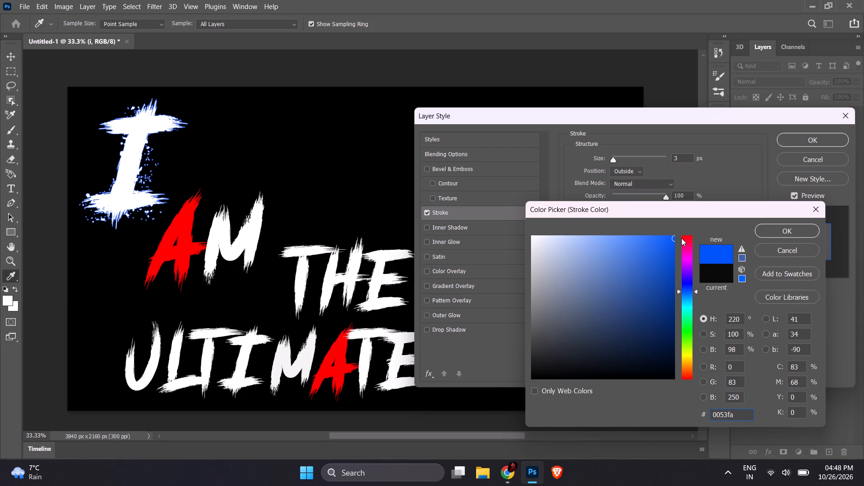
left_click(686, 361)
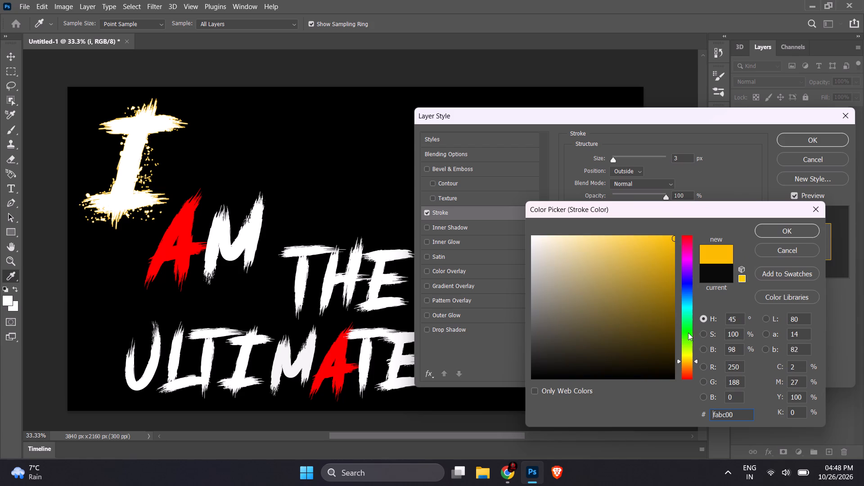
left_click(686, 362)
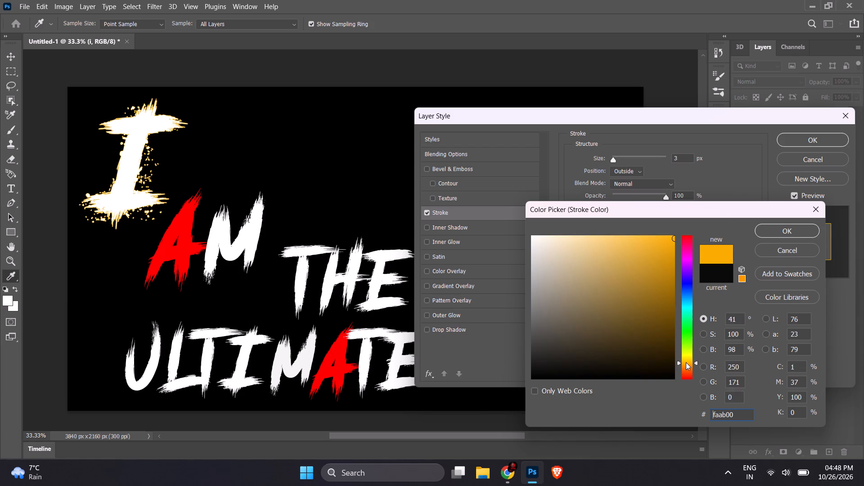
left_click(685, 366)
left_click(685, 363)
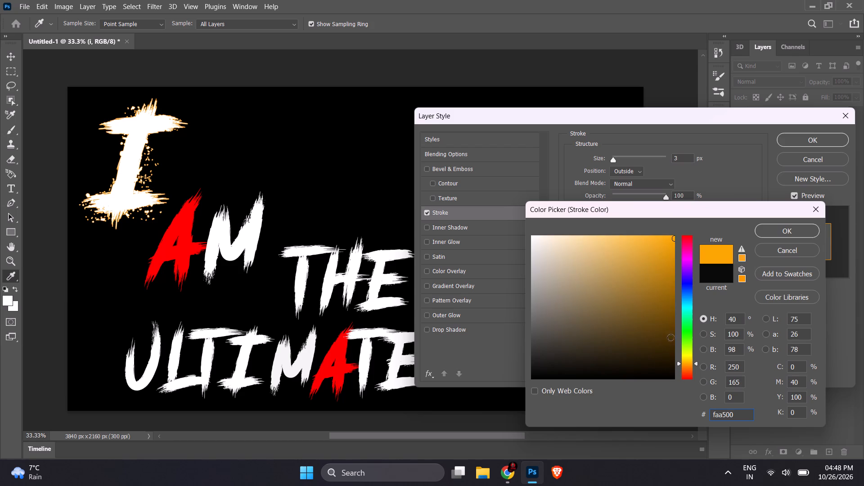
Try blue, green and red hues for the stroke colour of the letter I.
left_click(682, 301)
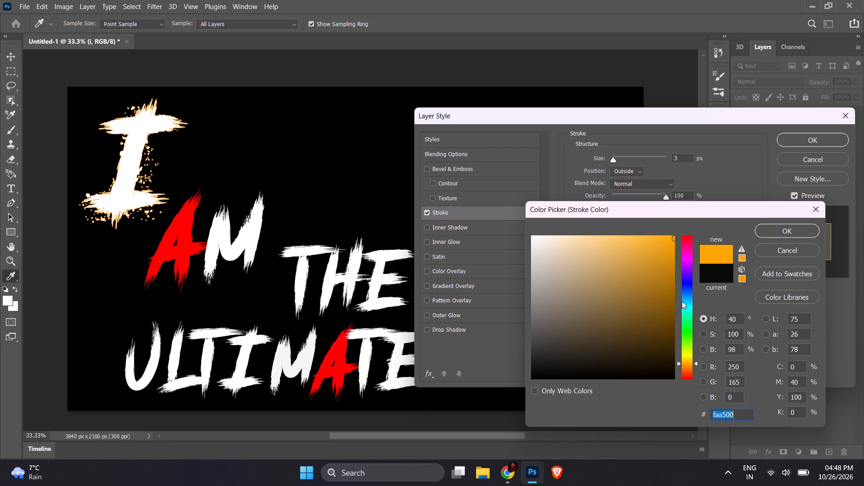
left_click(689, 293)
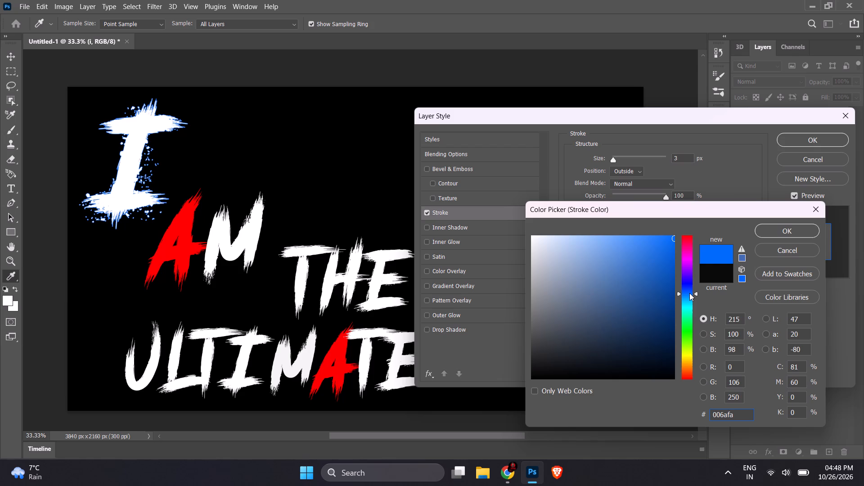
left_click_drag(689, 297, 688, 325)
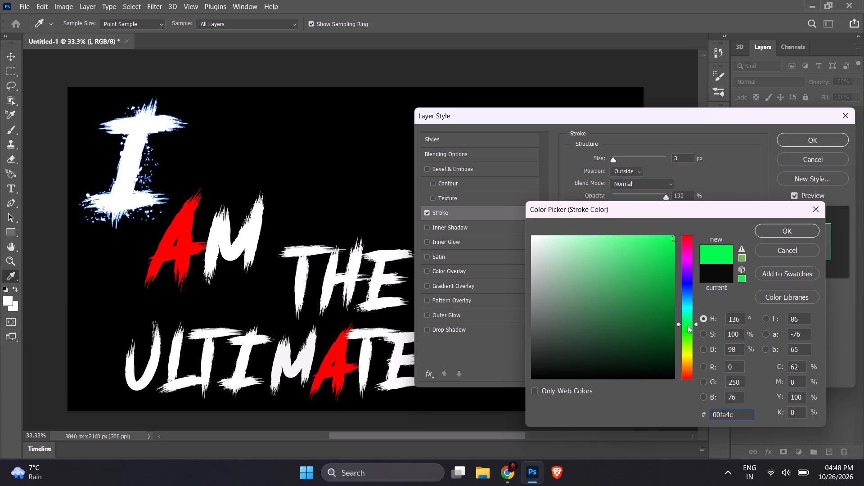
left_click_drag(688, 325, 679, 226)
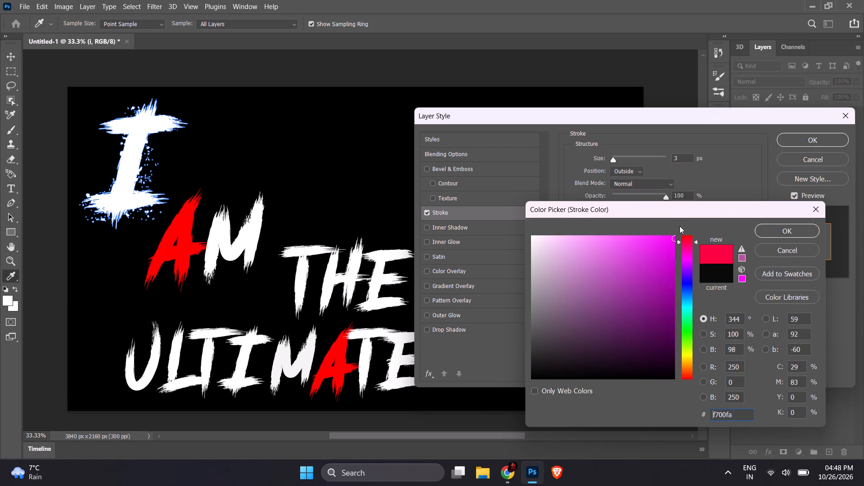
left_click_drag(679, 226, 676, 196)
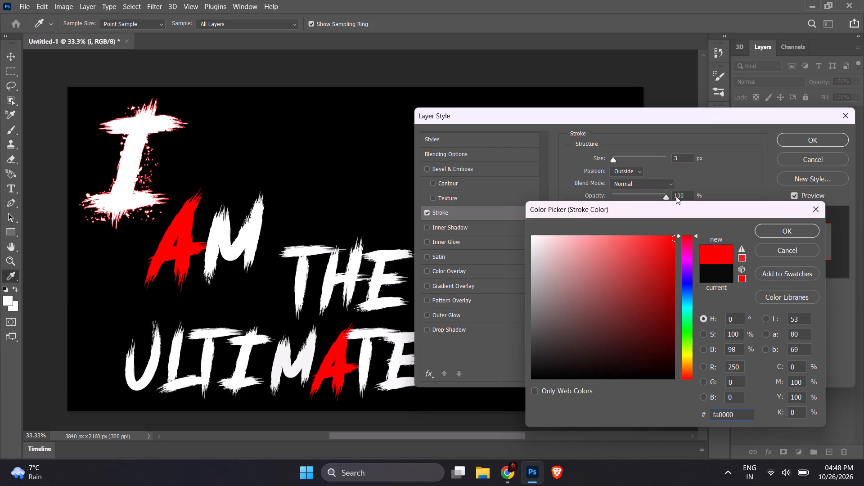
Set the stroke colour of the letter I to orange (faa500) and accept it.
left_click(686, 367)
left_click(686, 364)
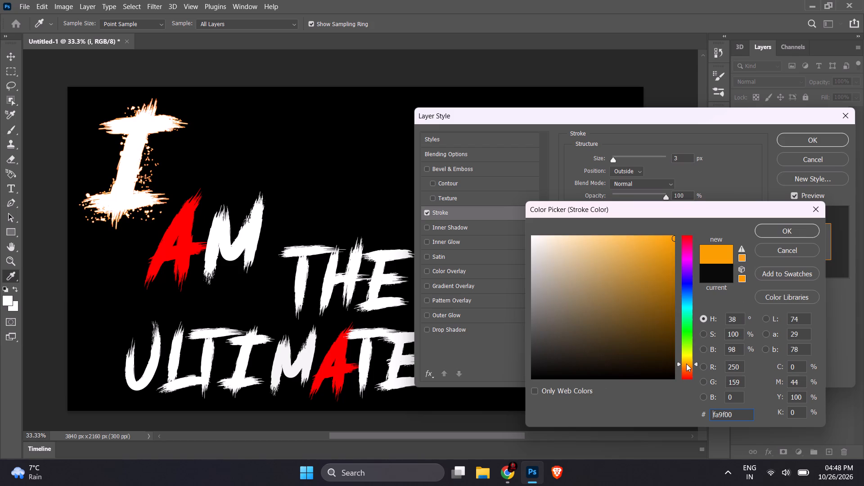
left_click(686, 364)
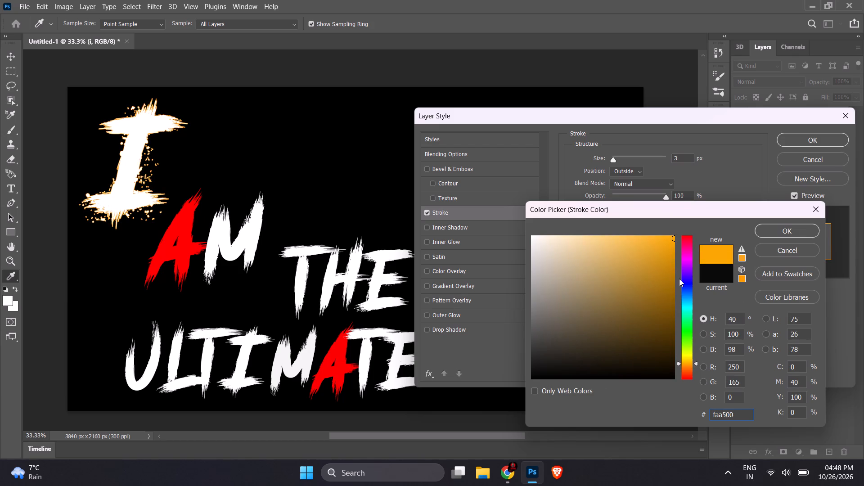
left_click(782, 230)
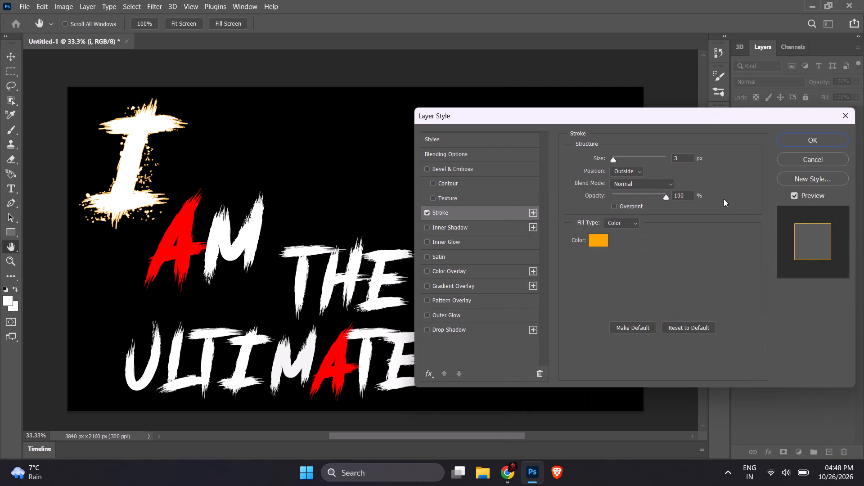
Try stroke sizes of 2 and 1 px on the letter I, and settle on 2 px.
left_click(680, 156)
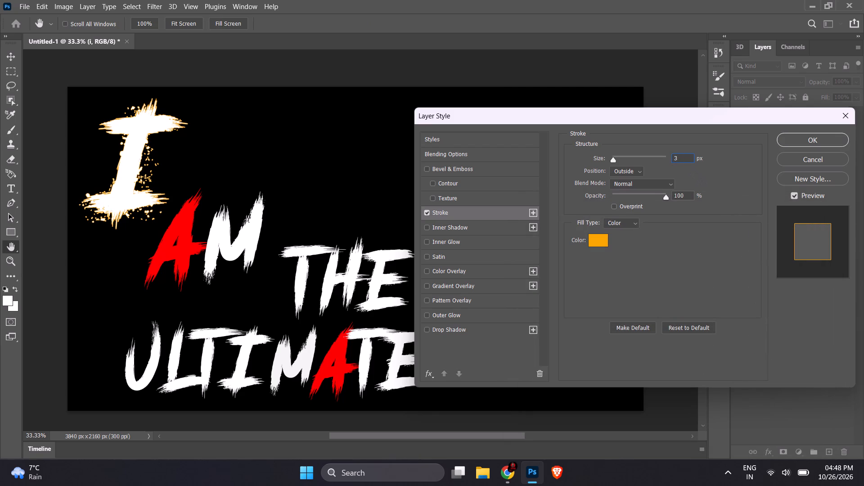
key("BackSpace")
key("2")
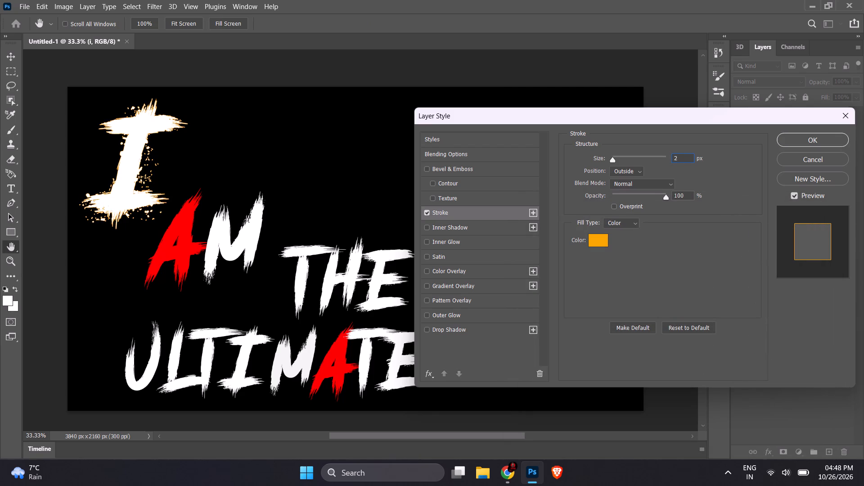
key("BackSpace")
key("1")
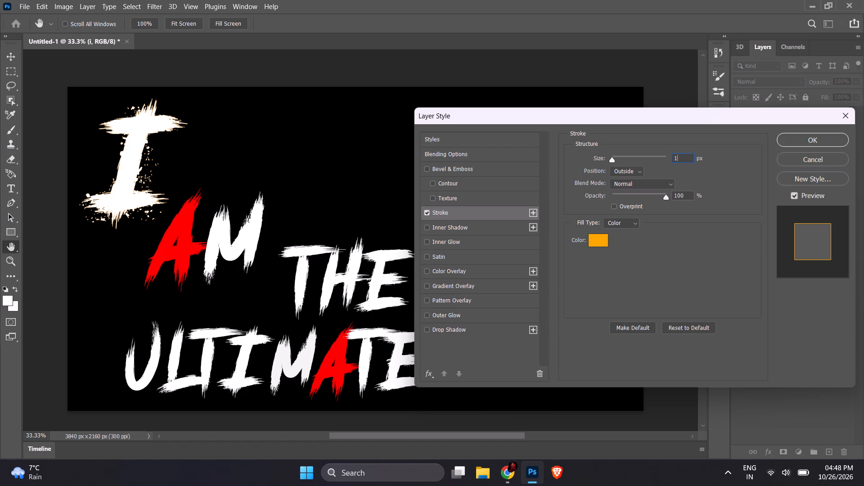
key("BackSpace")
key("2")
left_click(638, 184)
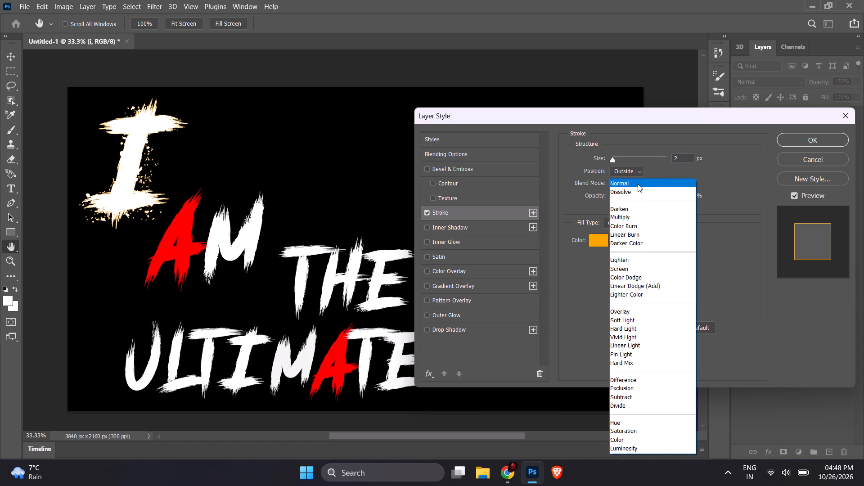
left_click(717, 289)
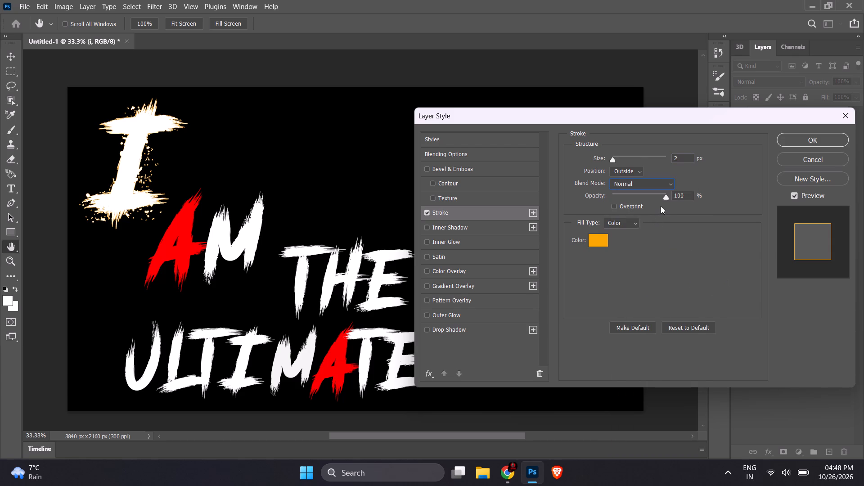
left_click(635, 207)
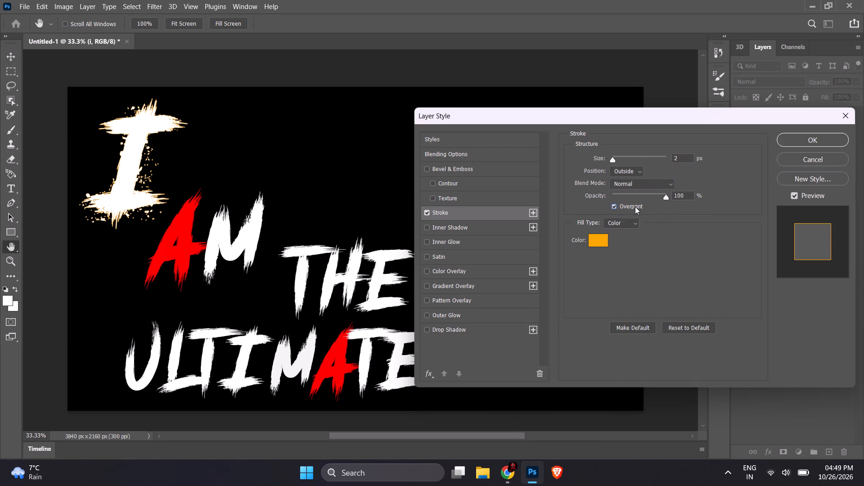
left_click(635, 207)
Change the fill type of the letter I's stroke to Gradient.
left_click(626, 225)
left_click(622, 243)
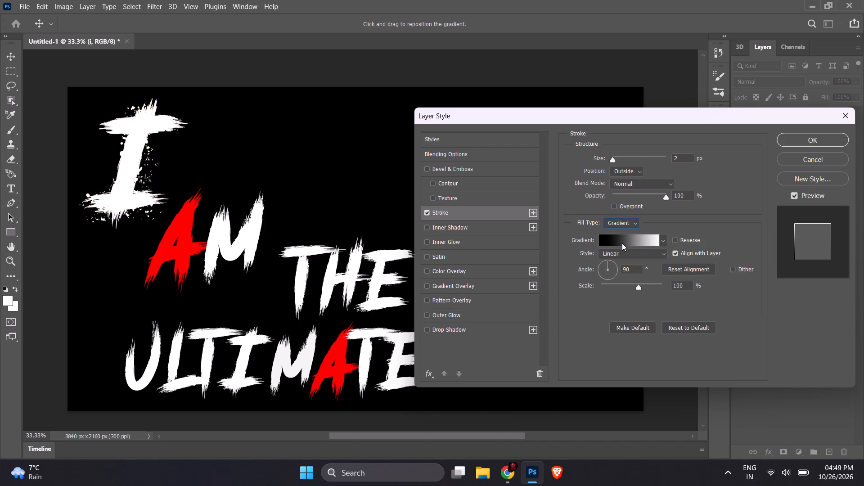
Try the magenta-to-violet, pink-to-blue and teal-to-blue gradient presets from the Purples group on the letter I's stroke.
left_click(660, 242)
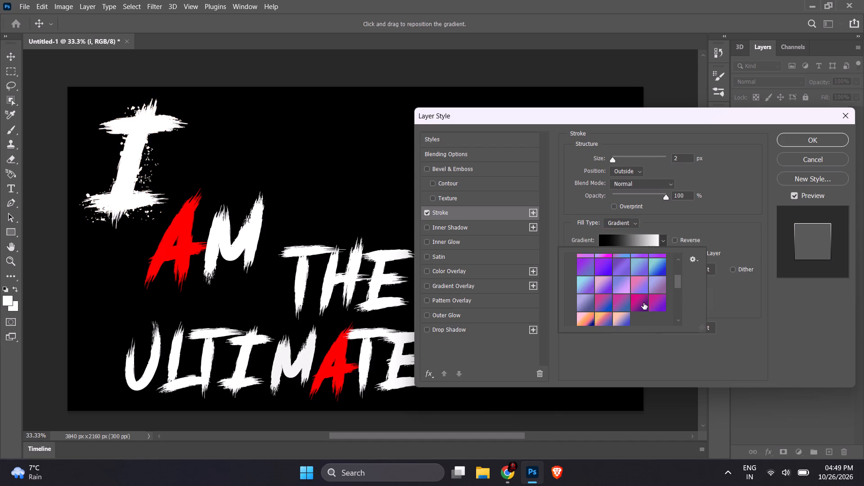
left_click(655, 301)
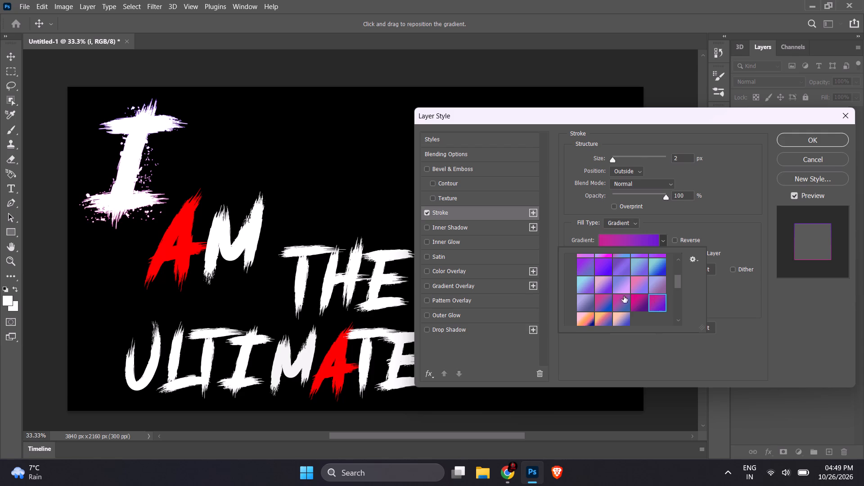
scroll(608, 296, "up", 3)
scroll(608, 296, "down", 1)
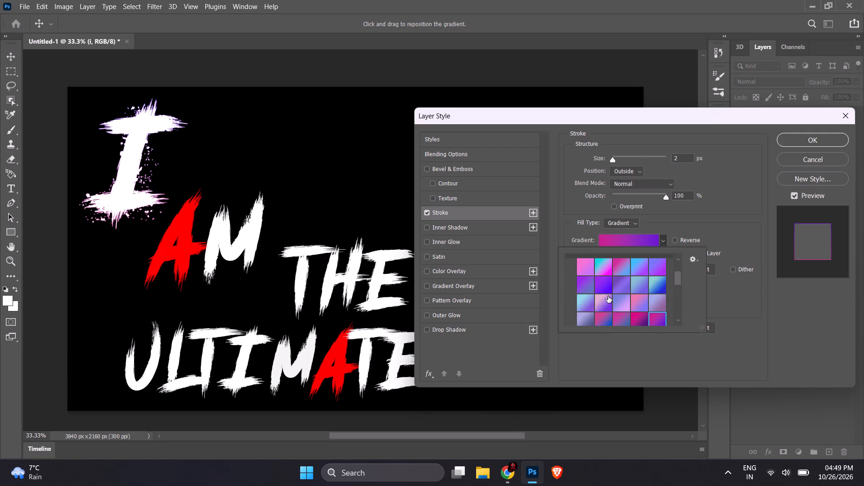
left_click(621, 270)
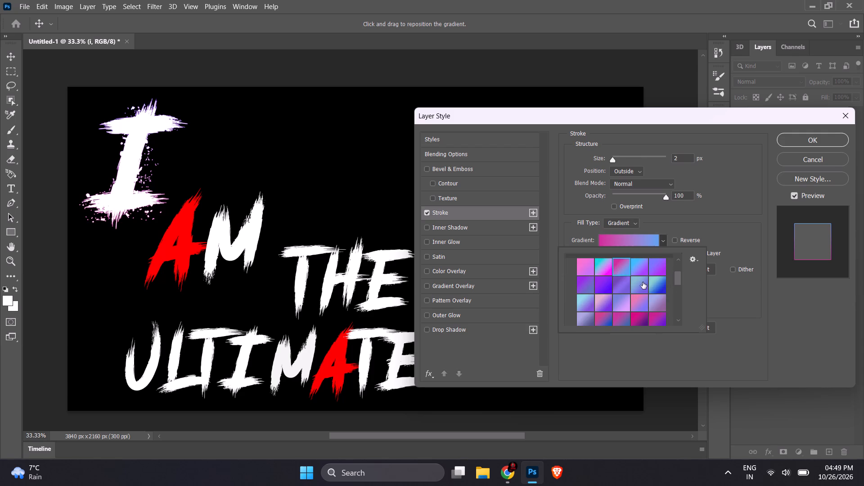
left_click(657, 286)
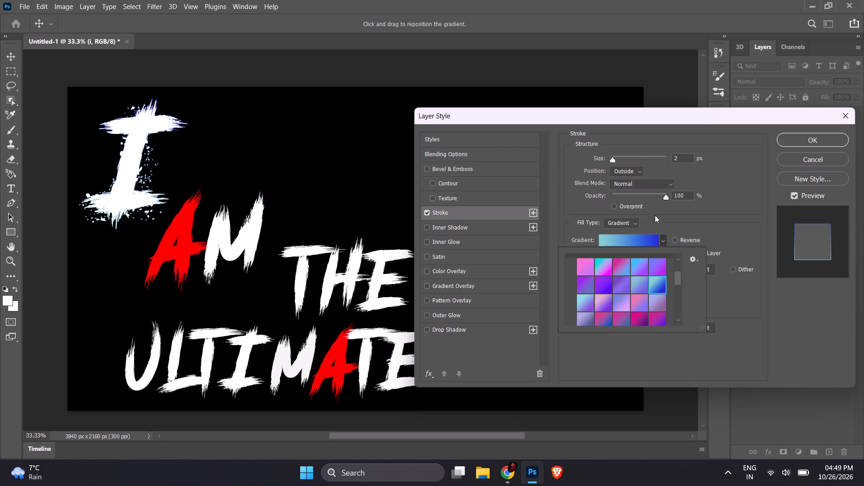
Set the stroke size of the letter I to 3 px.
left_click(684, 160)
key("BackSpace")
key("3")
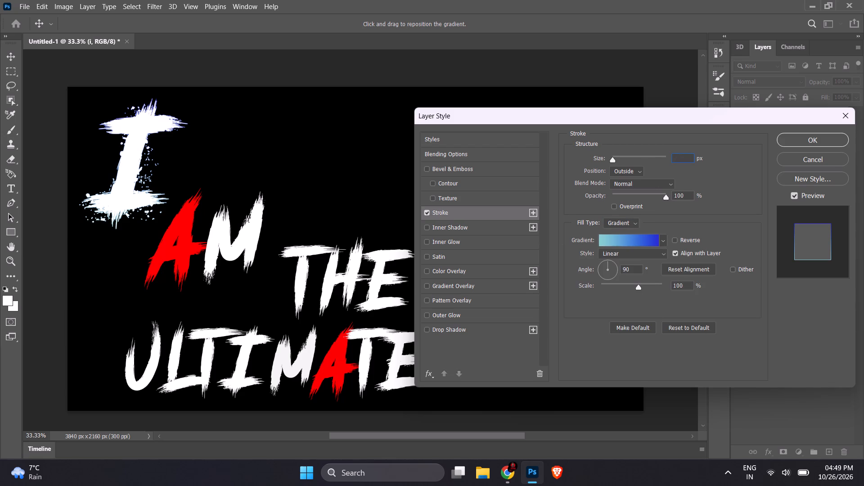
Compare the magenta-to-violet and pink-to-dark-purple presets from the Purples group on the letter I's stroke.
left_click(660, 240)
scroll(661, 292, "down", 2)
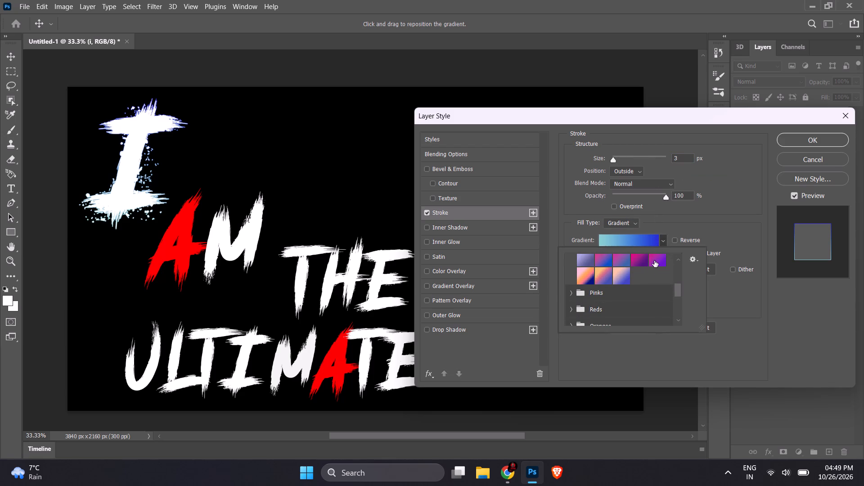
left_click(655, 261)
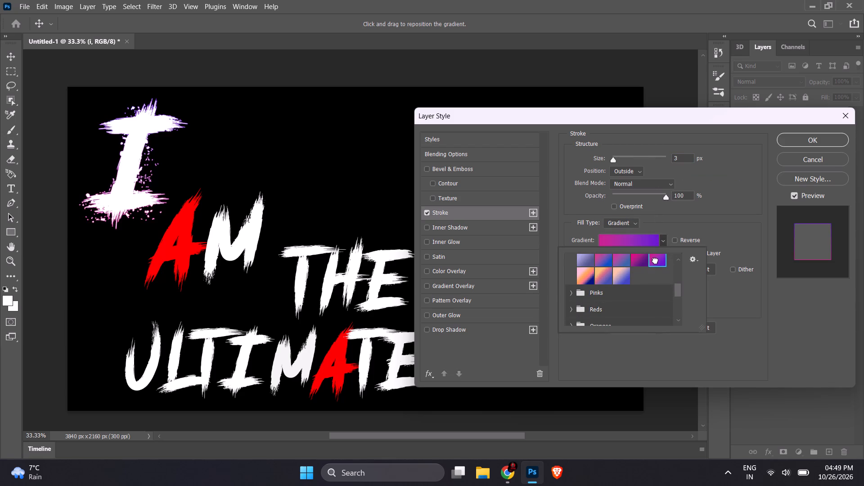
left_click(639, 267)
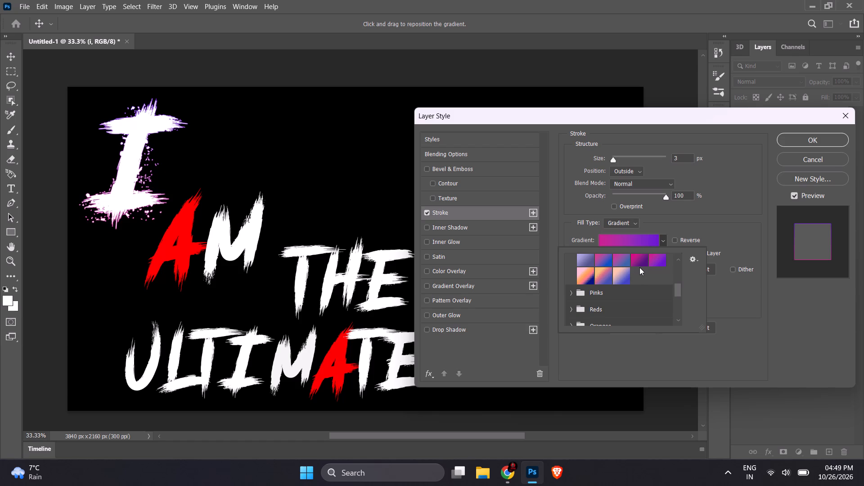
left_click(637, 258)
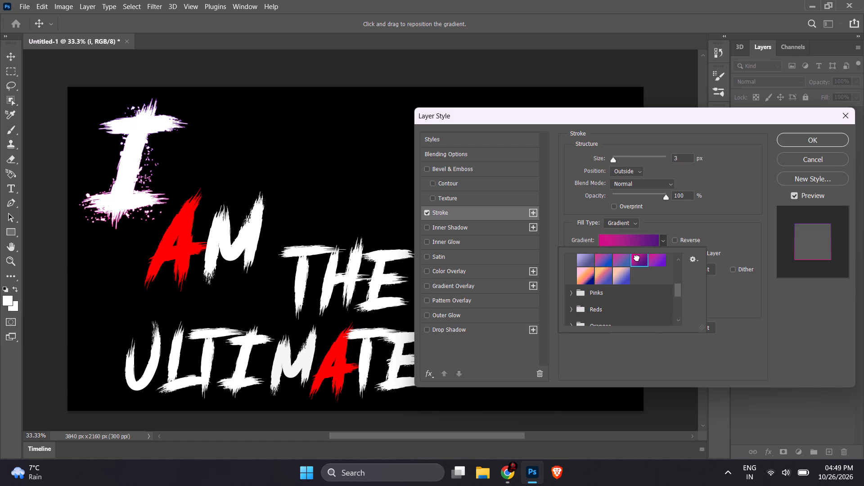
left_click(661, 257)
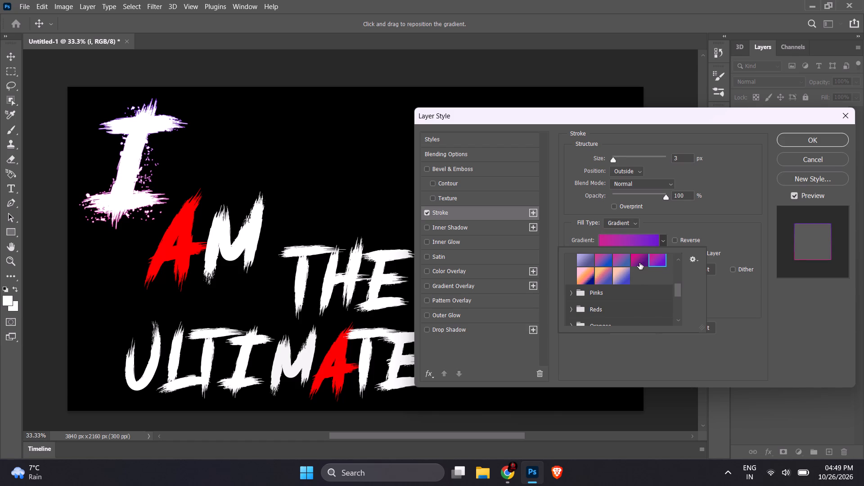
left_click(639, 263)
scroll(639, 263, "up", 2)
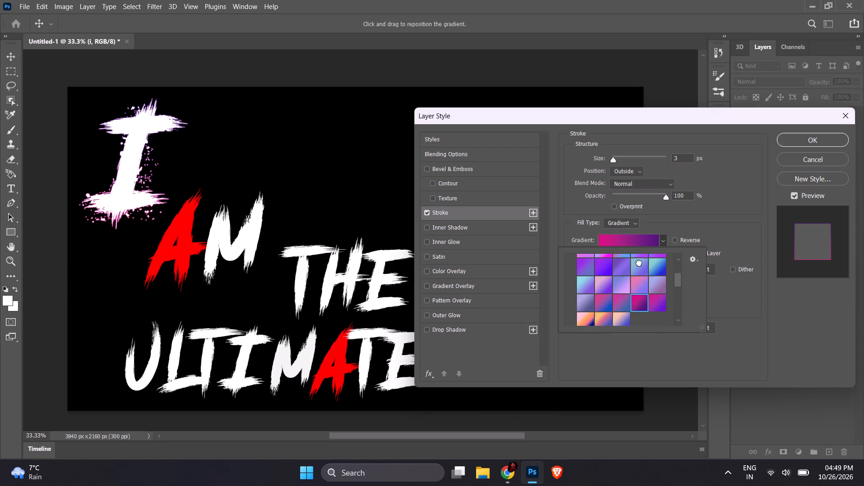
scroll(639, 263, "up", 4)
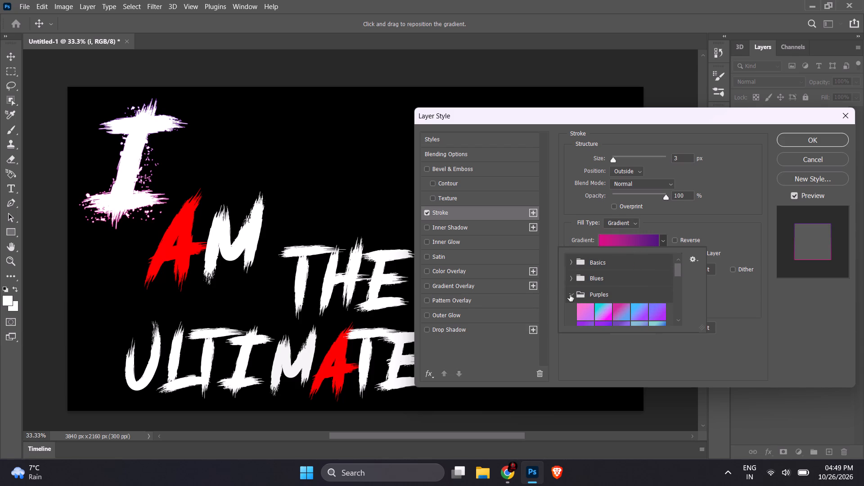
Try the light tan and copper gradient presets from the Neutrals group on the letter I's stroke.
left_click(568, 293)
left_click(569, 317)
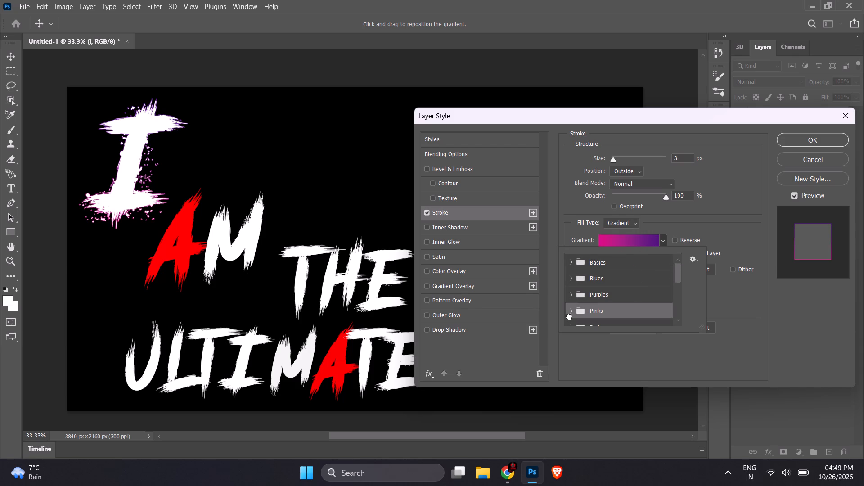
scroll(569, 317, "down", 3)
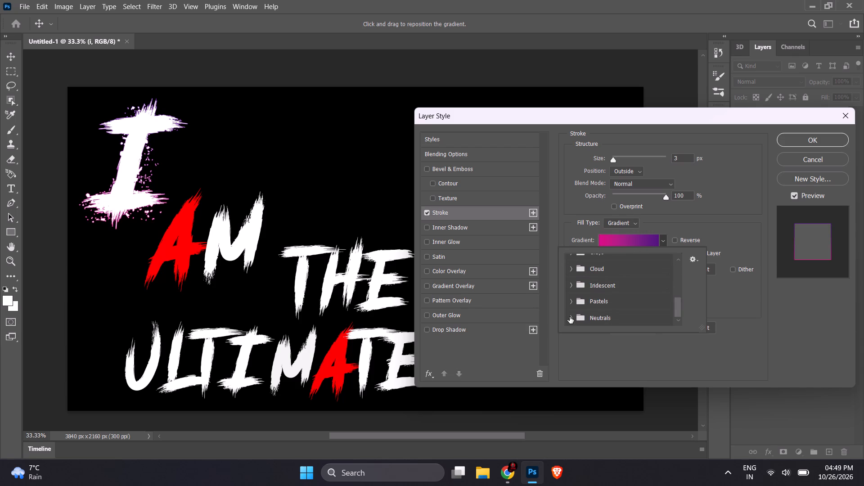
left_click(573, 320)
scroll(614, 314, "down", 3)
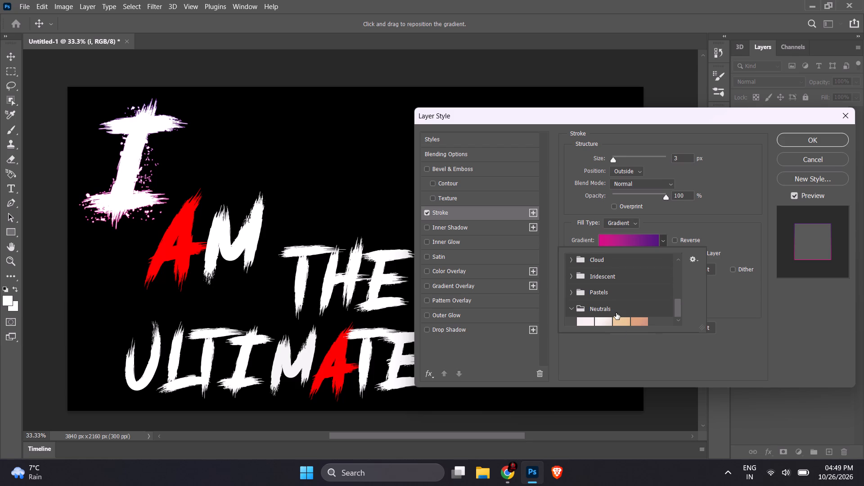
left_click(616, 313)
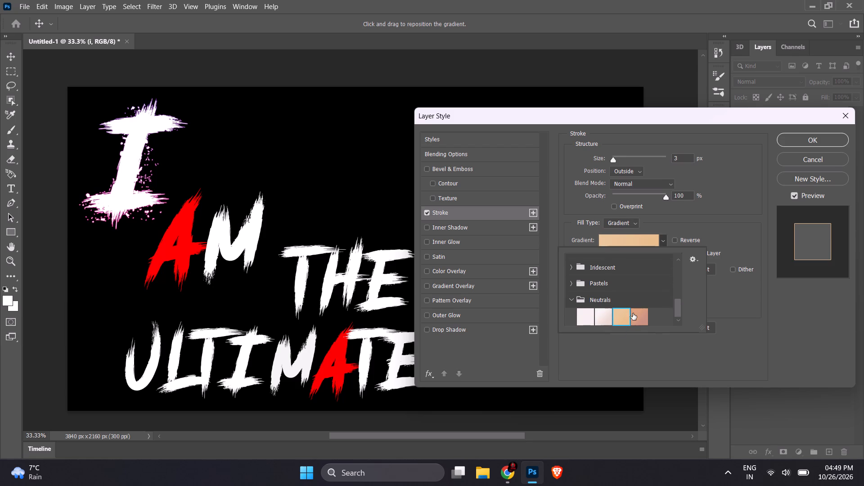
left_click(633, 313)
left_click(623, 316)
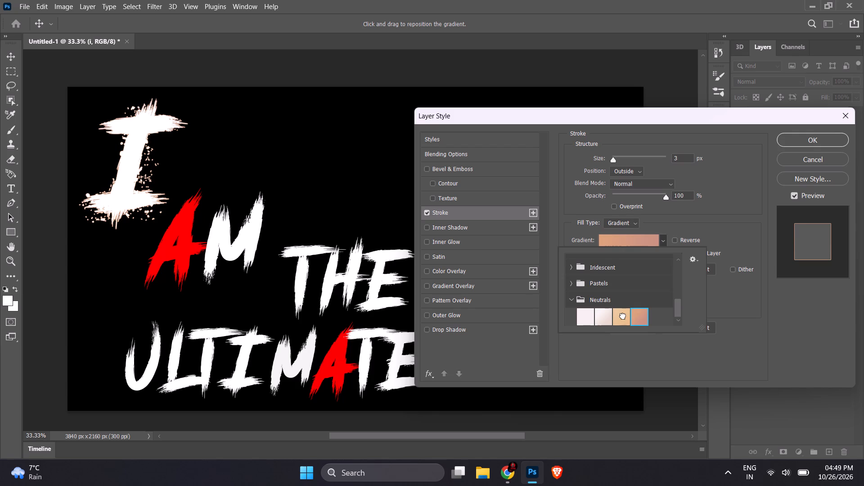
Apply the lavender-to-pink gradient preset from the Pastels group to the letter I's stroke.
left_click(570, 298)
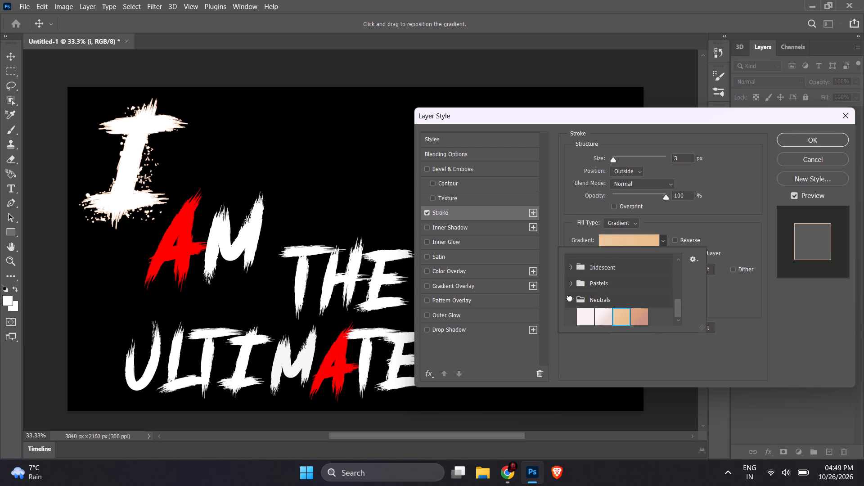
left_click(572, 302)
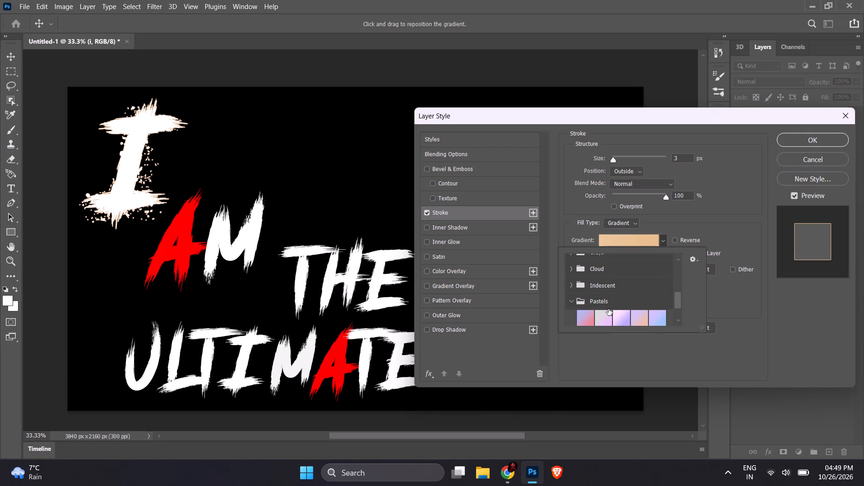
scroll(608, 309, "down", 2)
left_click(641, 302)
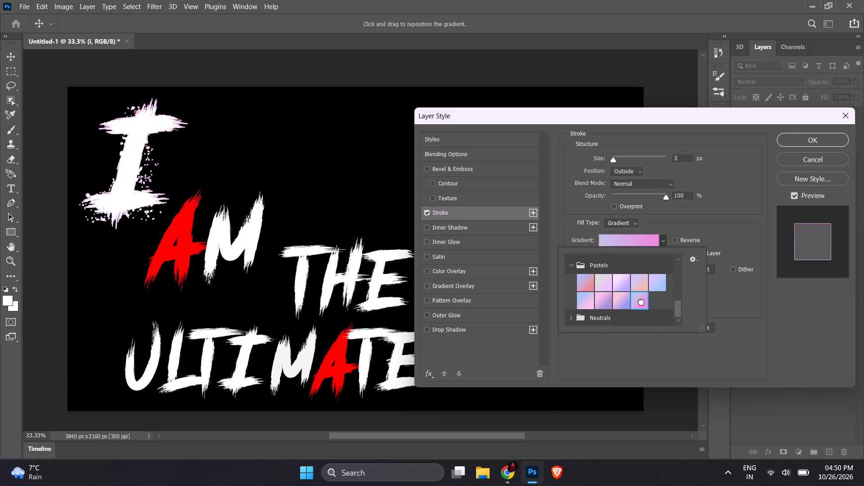
Switch to YouTube Music in Chrome and skip to the next song in the queue.
left_click(511, 472)
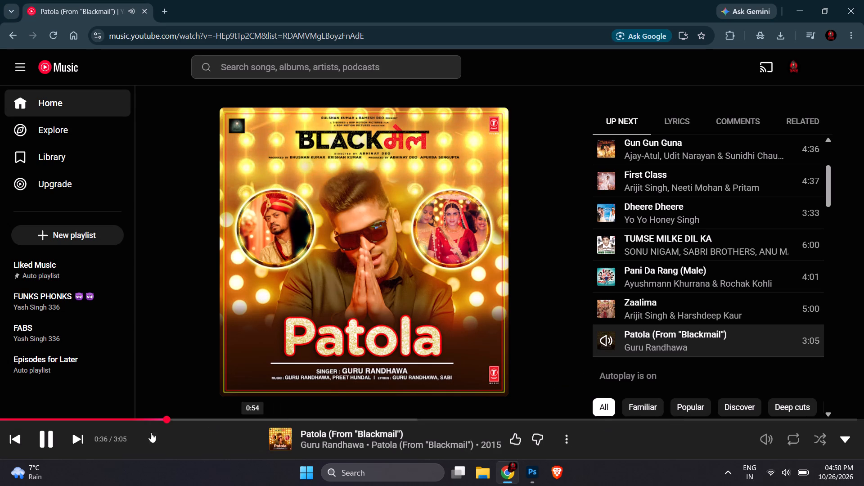
left_click(77, 446)
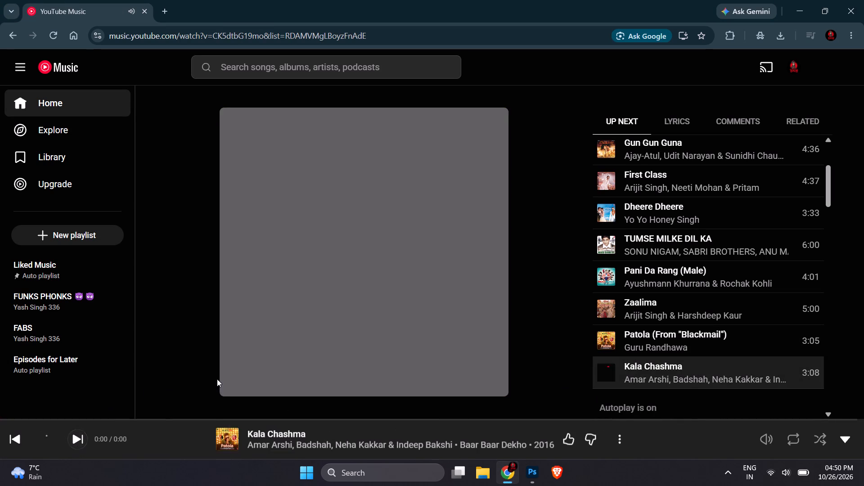
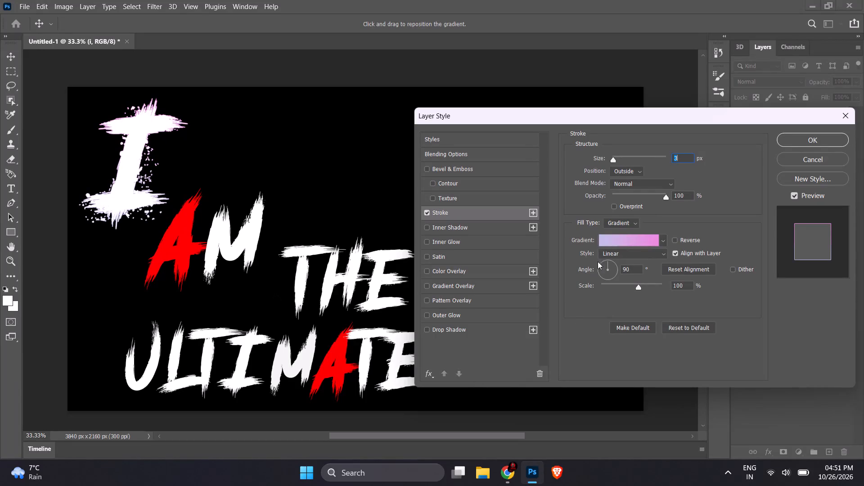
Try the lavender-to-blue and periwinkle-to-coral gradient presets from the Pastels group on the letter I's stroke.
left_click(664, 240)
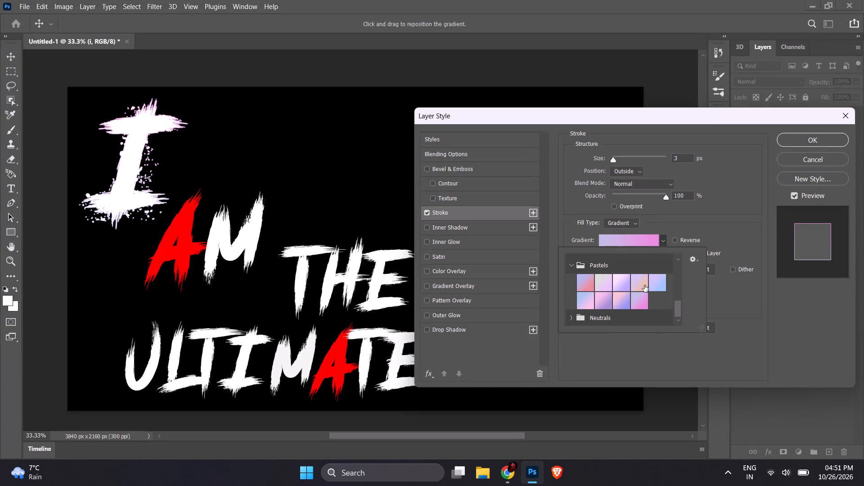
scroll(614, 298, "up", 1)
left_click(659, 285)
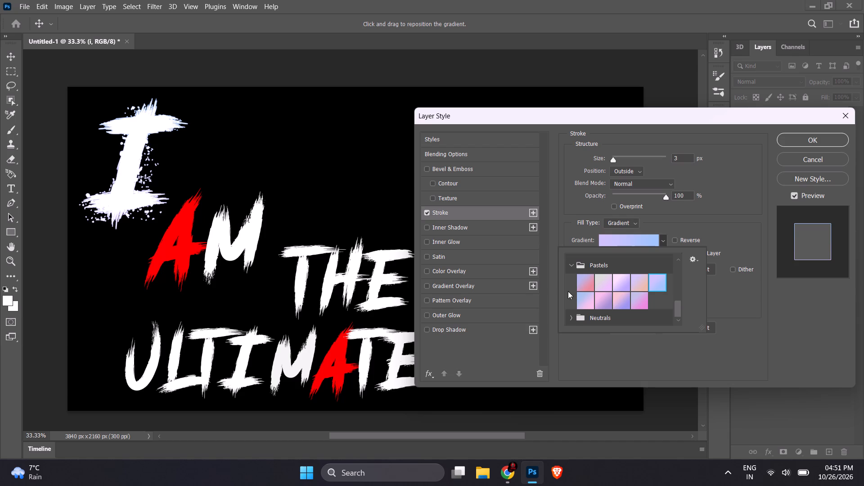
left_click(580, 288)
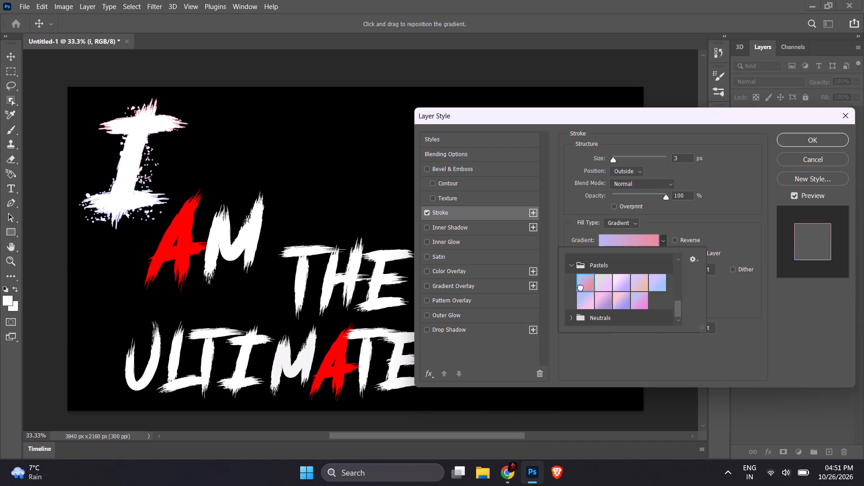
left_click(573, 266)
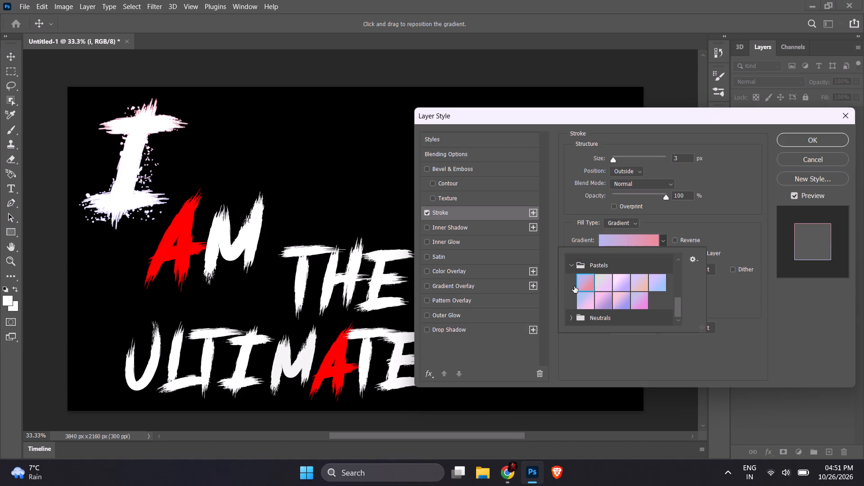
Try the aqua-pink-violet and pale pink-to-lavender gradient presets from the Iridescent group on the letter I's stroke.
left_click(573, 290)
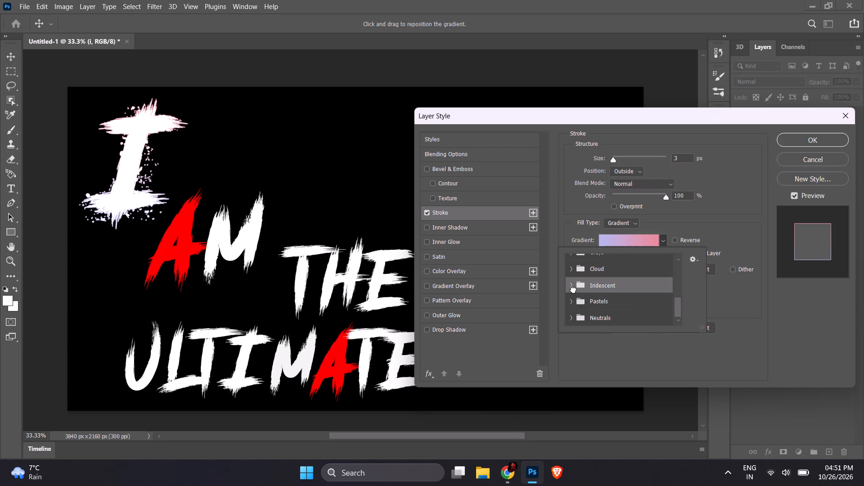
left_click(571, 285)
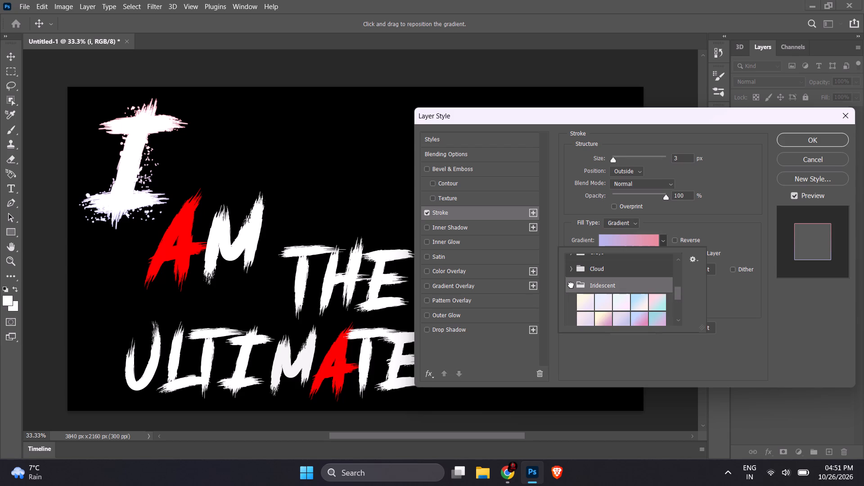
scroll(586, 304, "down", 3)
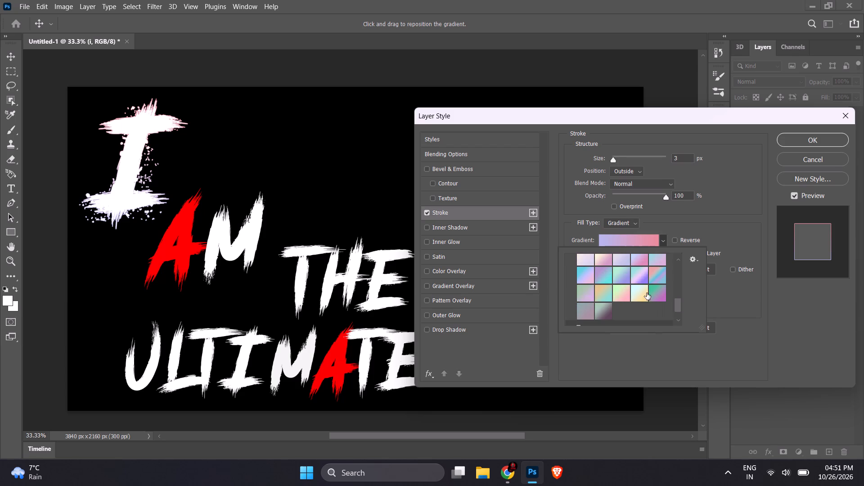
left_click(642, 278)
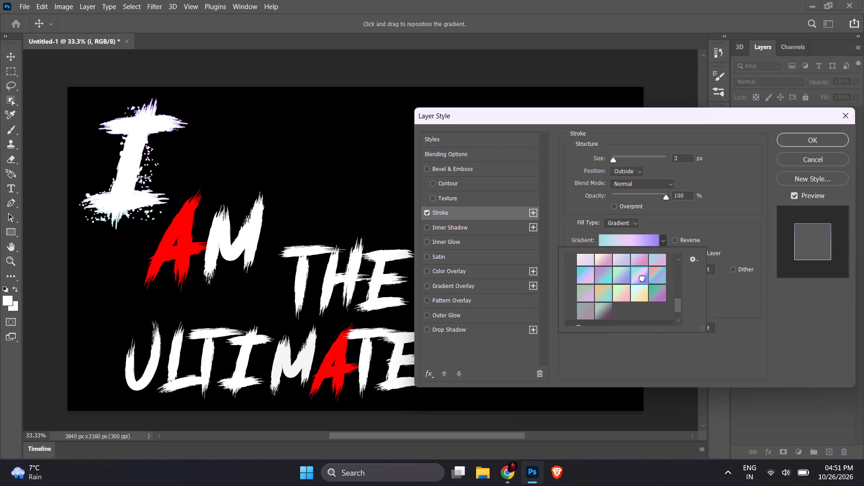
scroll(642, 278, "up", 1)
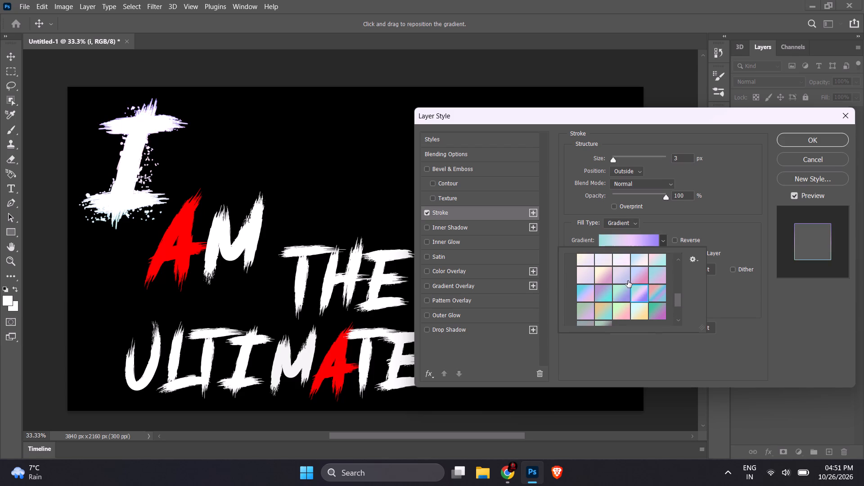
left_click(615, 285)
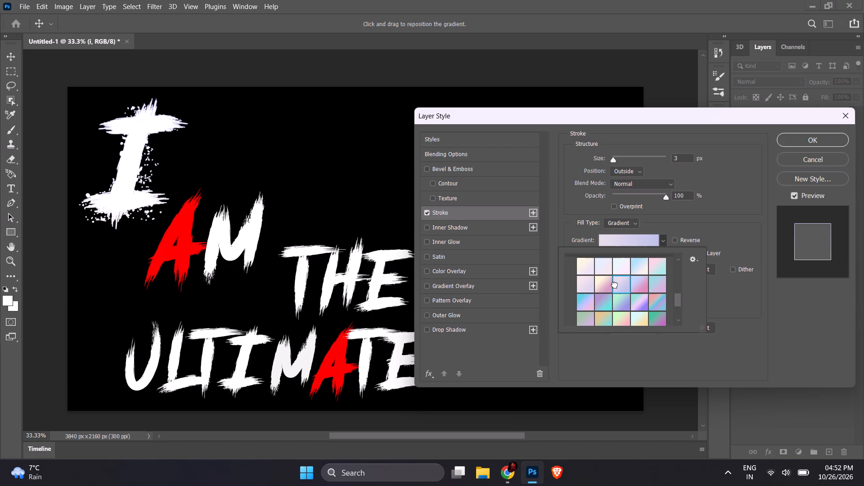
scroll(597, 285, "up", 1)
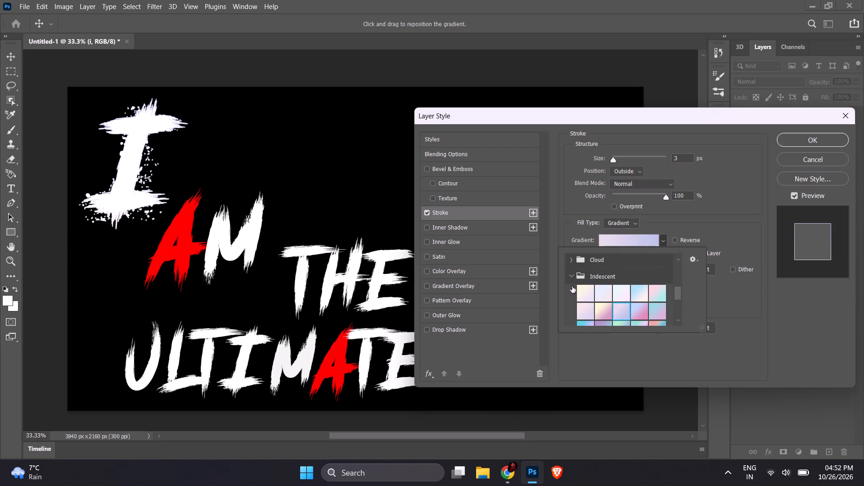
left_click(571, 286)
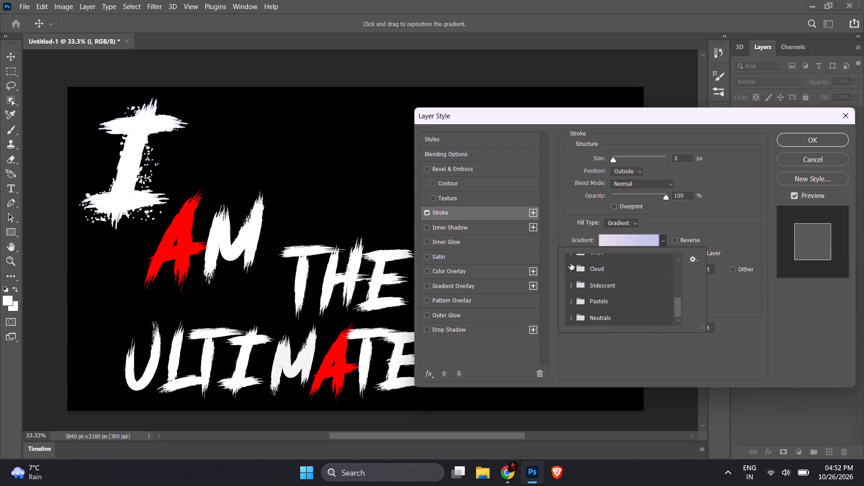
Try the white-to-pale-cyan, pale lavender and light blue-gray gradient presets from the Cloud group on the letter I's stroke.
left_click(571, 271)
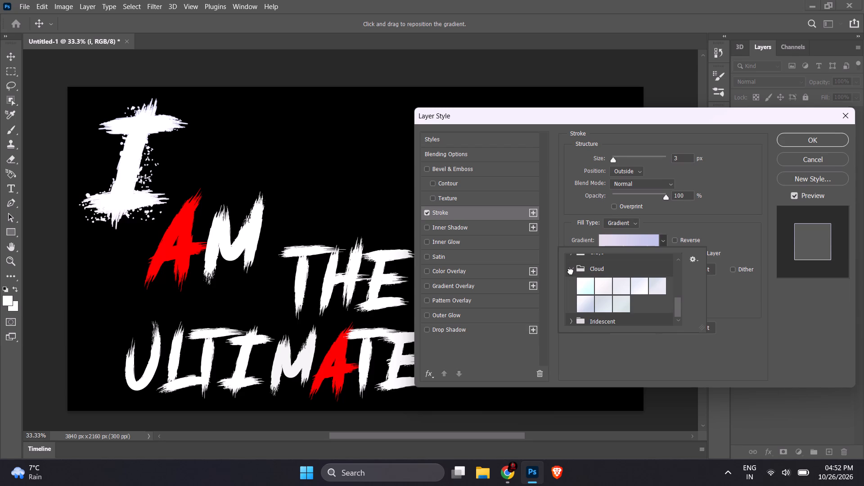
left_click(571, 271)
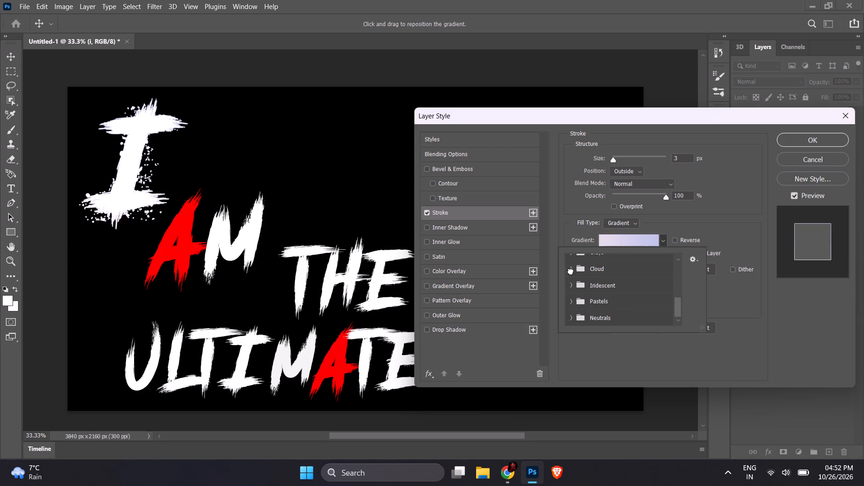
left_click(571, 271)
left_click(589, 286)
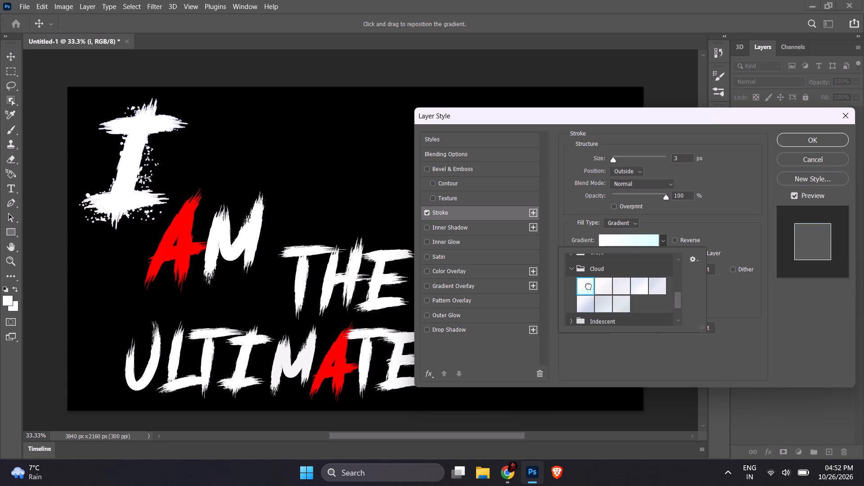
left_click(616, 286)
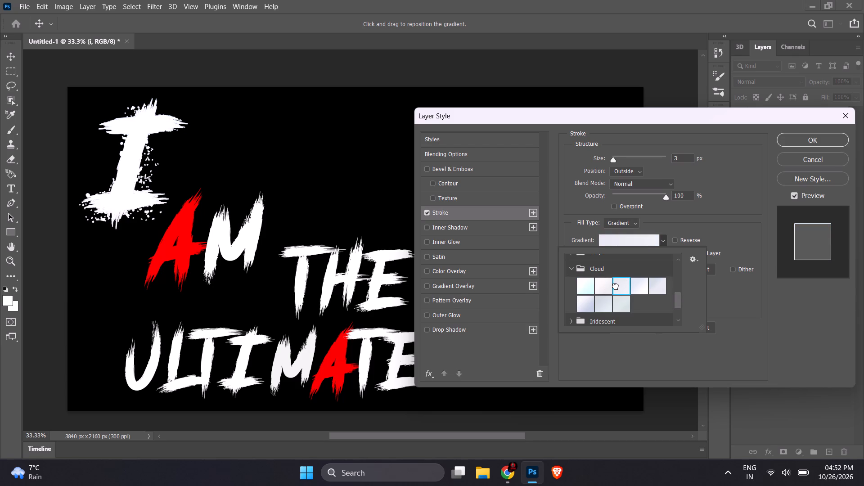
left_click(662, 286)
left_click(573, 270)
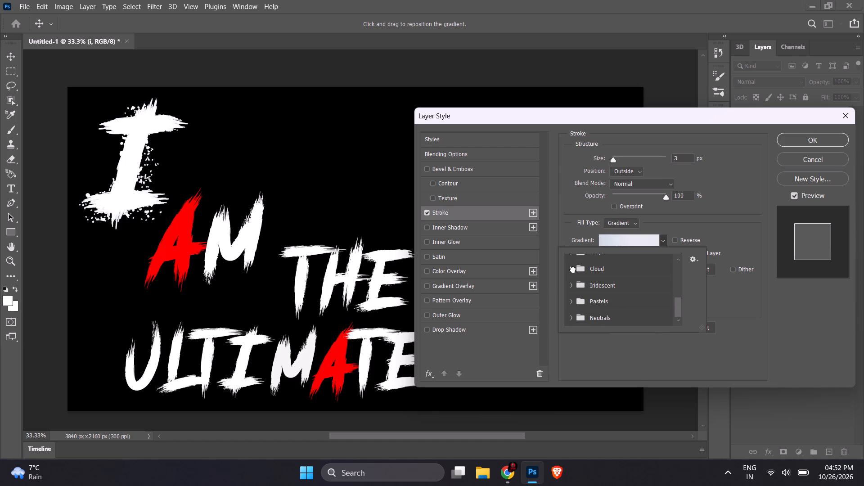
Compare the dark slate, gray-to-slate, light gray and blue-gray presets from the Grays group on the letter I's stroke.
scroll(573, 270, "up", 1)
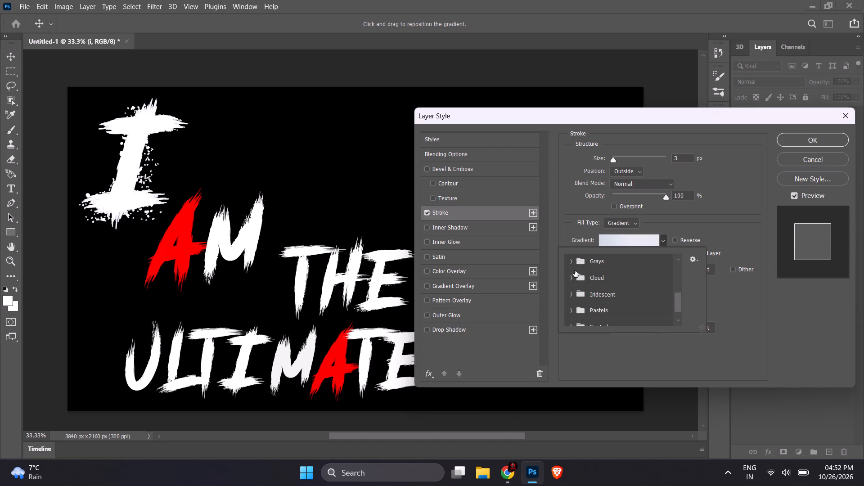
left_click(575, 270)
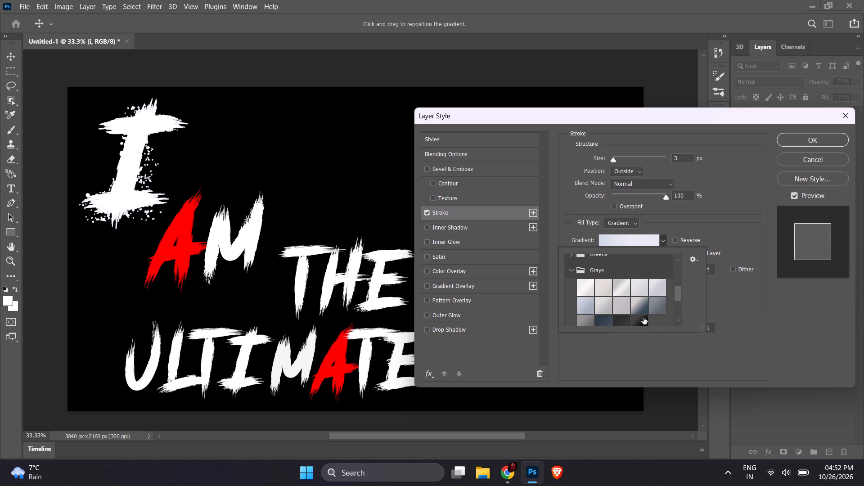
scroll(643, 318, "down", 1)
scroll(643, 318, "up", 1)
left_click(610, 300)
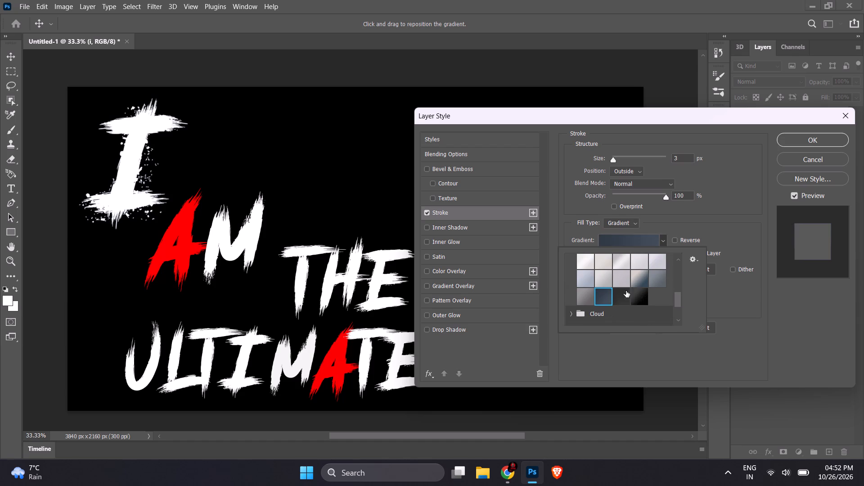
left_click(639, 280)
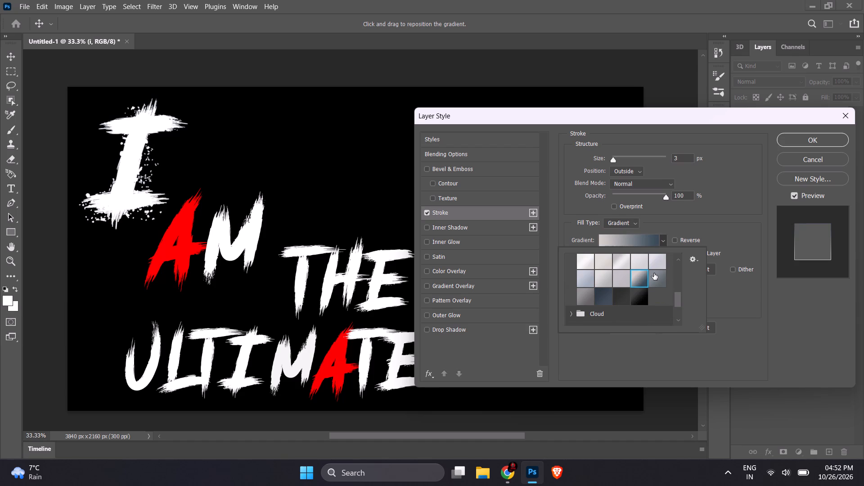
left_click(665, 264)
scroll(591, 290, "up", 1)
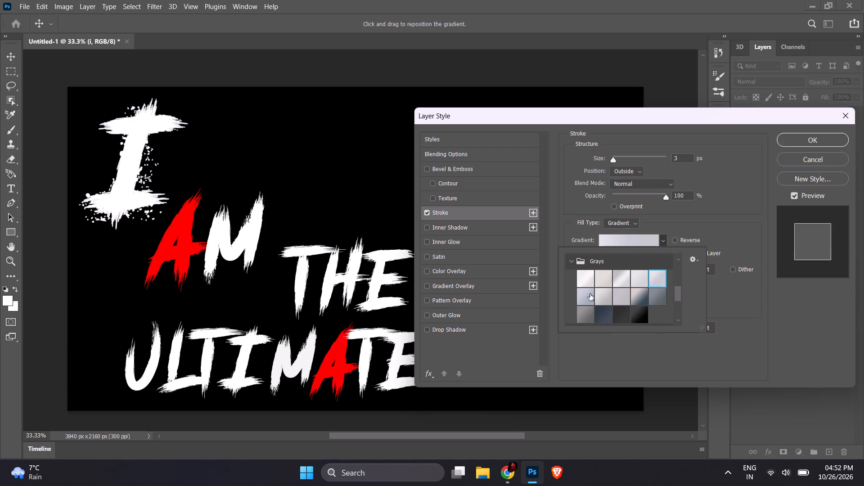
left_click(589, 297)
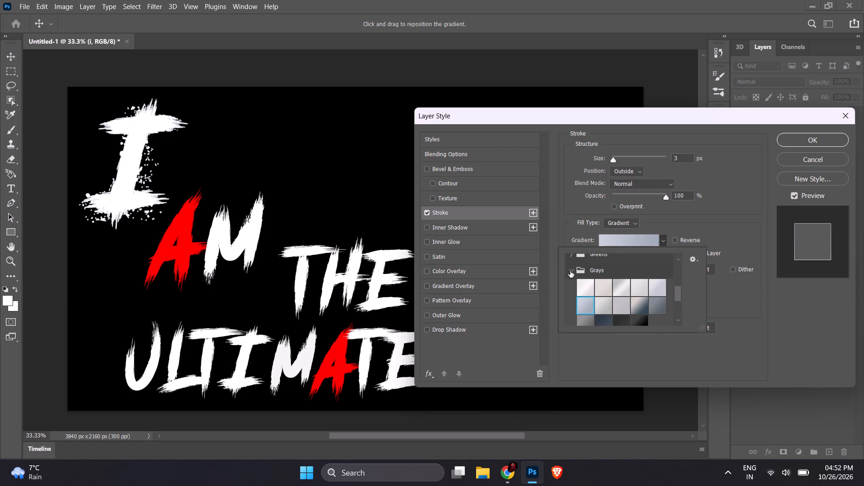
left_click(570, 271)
Try the blue-to-green preset from the Greens group on the letter I's stroke, settling on the dark-blue-to-light-teal gradient.
scroll(587, 276, "up", 1)
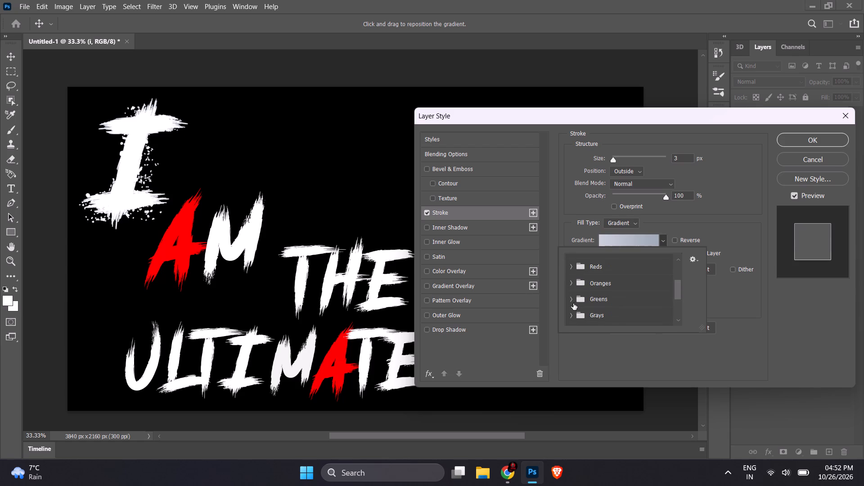
left_click(571, 303)
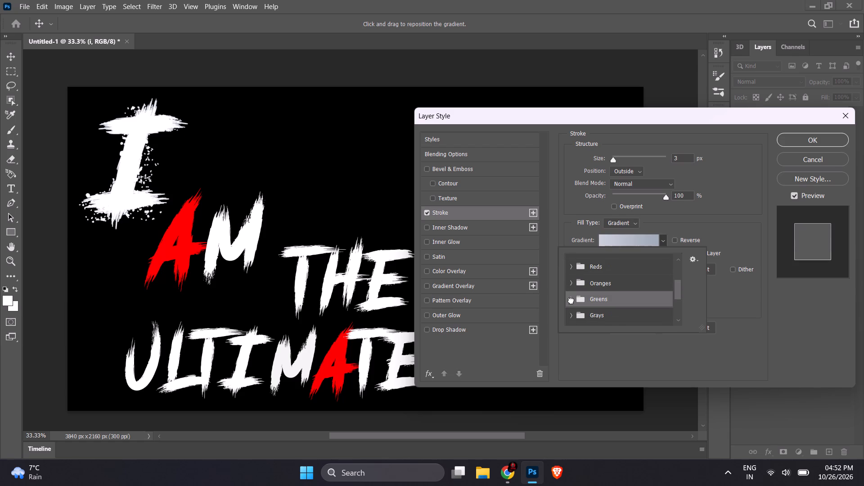
left_click(571, 301)
scroll(571, 301, "down", 2)
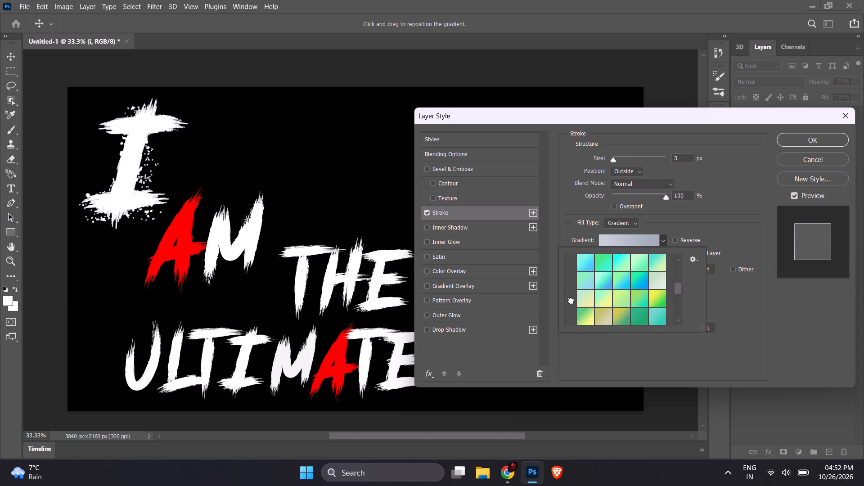
scroll(571, 301, "down", 2)
left_click(600, 308)
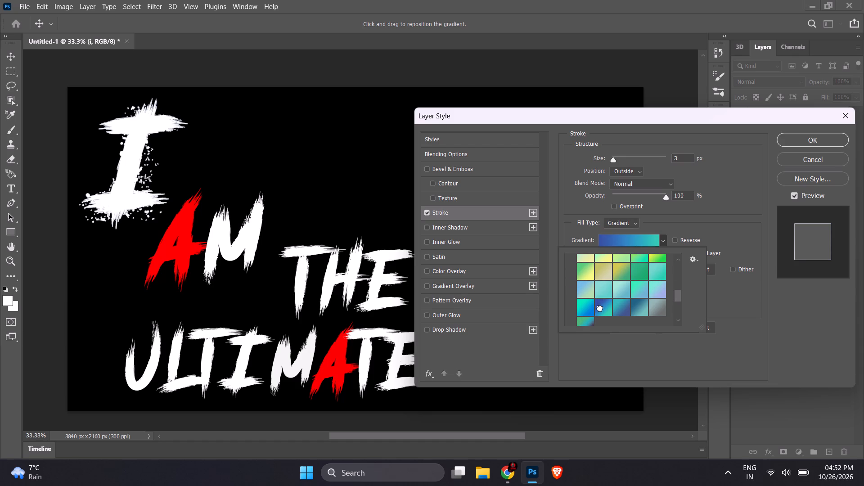
left_click(640, 311)
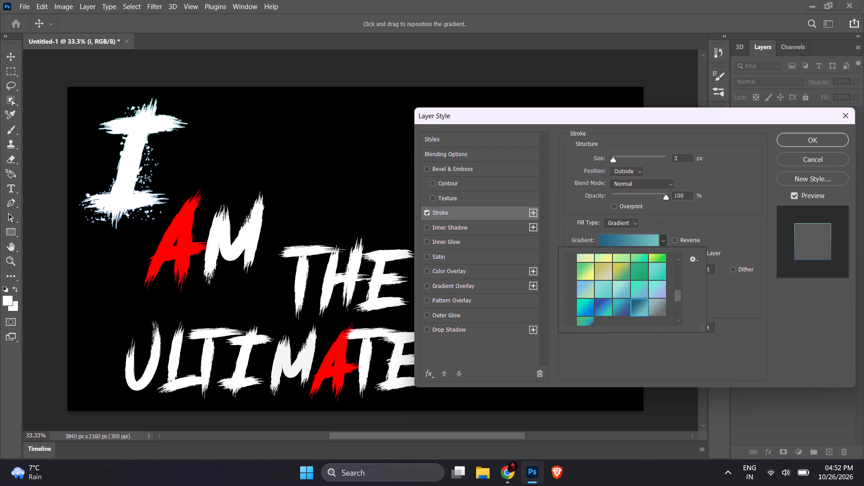
Try 6, 4 and 5 px for the letter I's stroke size, settling on 6 px.
left_click(688, 156)
key("BackSpace")
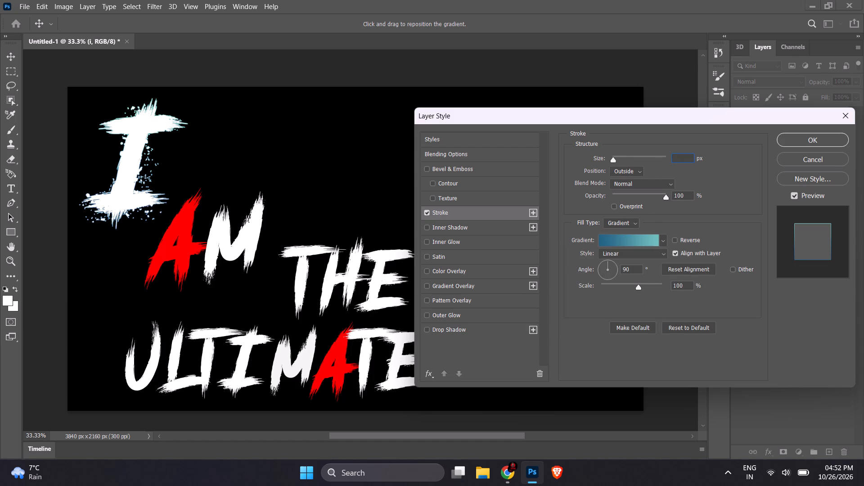
key("6")
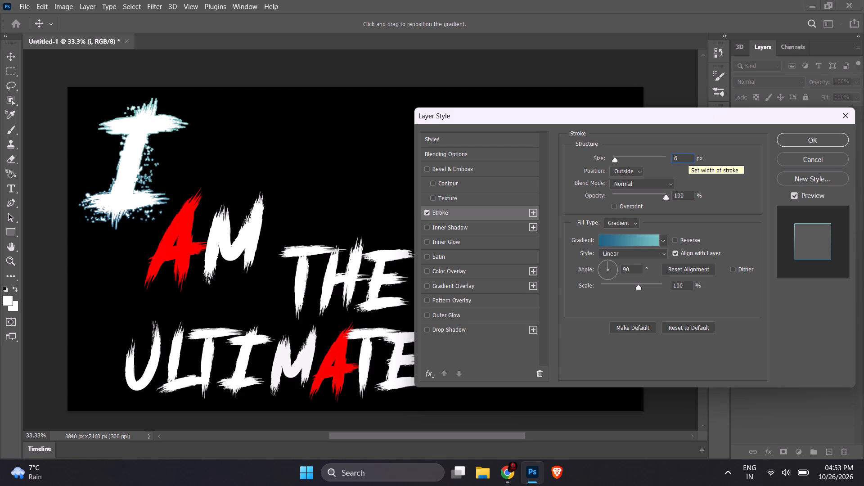
key("BackSpace")
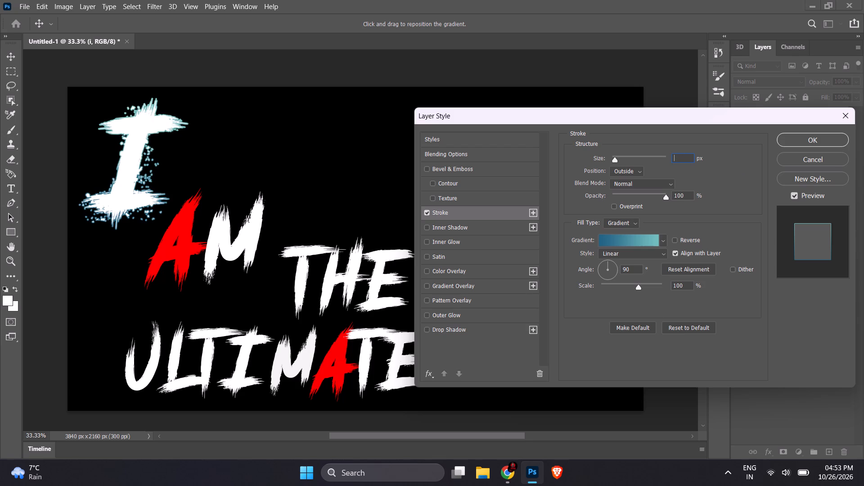
key("4")
key("BackSpace")
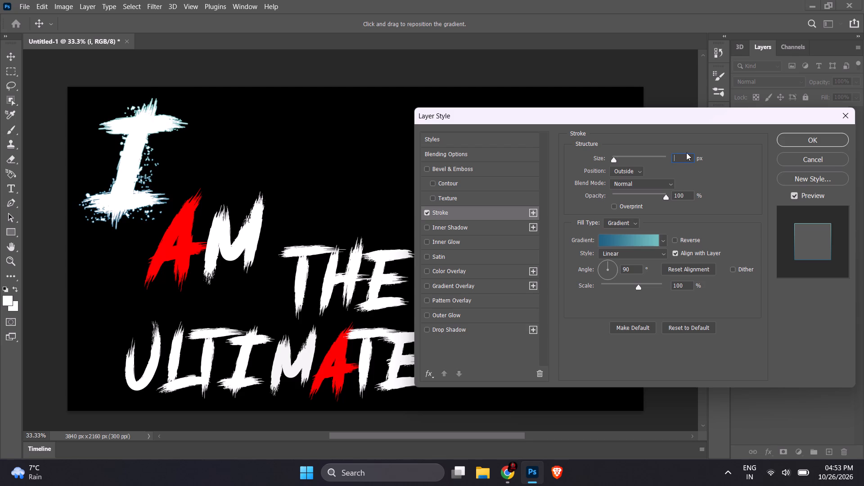
key("5")
key("BackSpace")
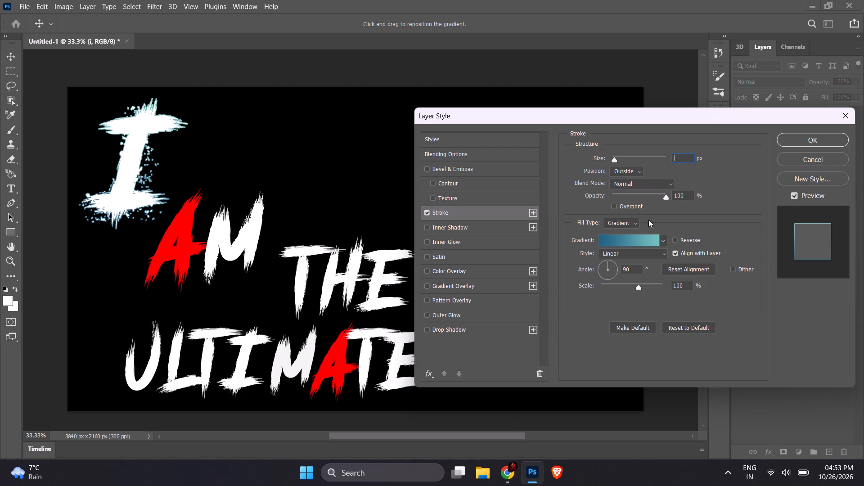
key("6")
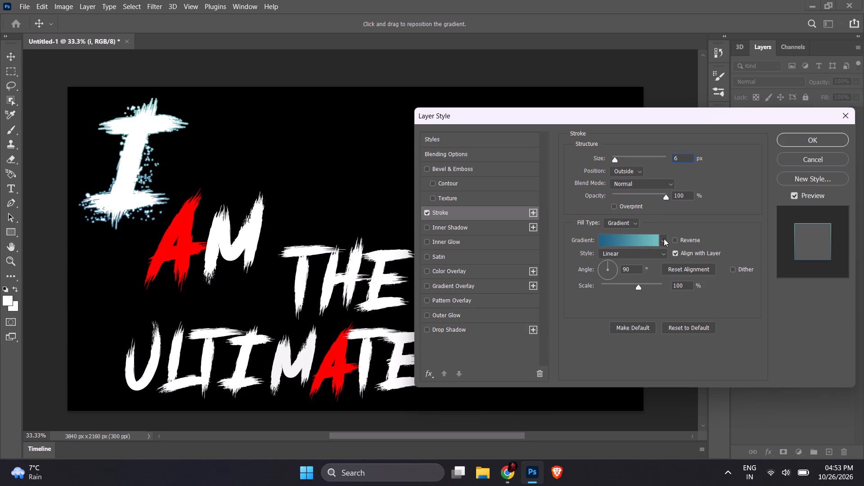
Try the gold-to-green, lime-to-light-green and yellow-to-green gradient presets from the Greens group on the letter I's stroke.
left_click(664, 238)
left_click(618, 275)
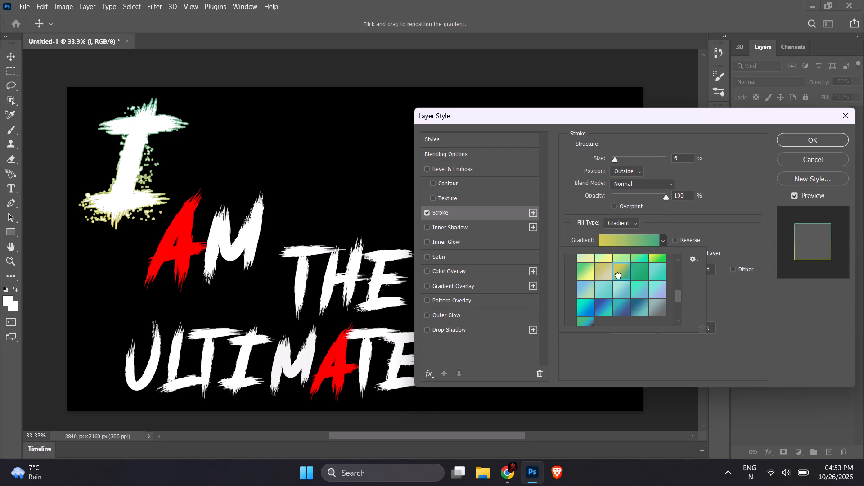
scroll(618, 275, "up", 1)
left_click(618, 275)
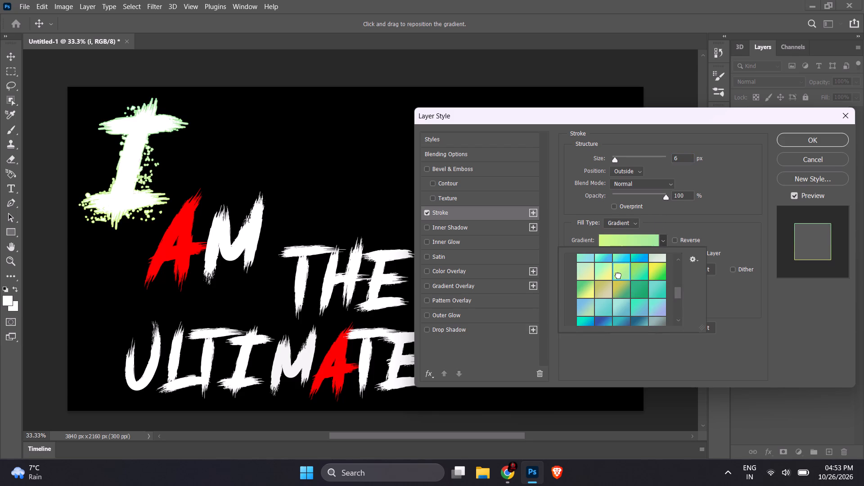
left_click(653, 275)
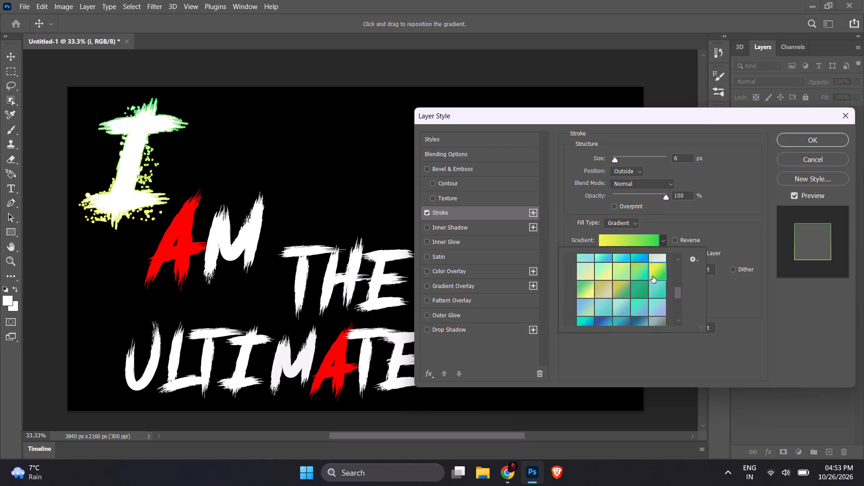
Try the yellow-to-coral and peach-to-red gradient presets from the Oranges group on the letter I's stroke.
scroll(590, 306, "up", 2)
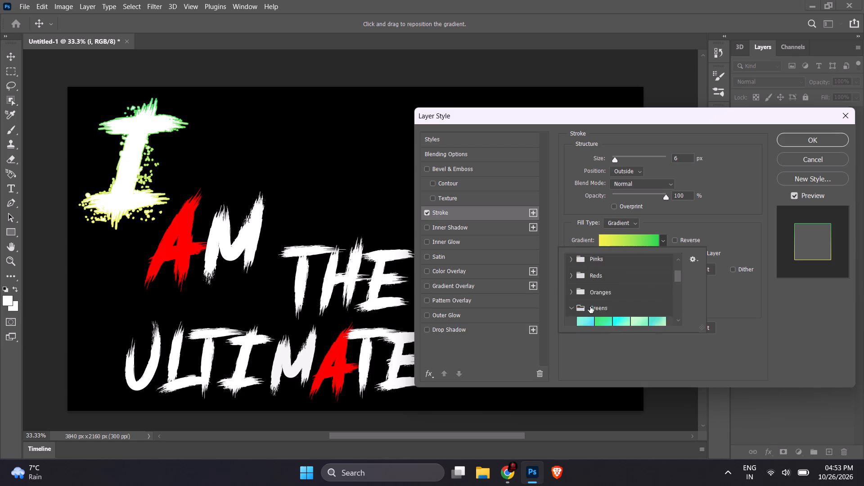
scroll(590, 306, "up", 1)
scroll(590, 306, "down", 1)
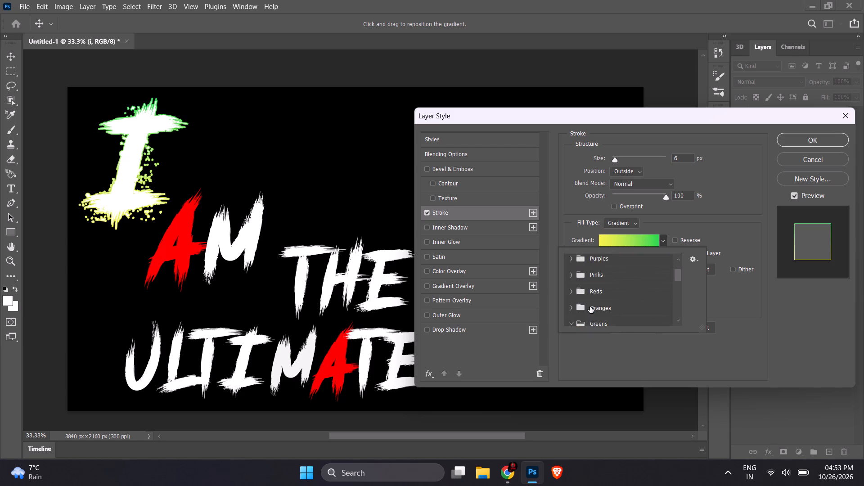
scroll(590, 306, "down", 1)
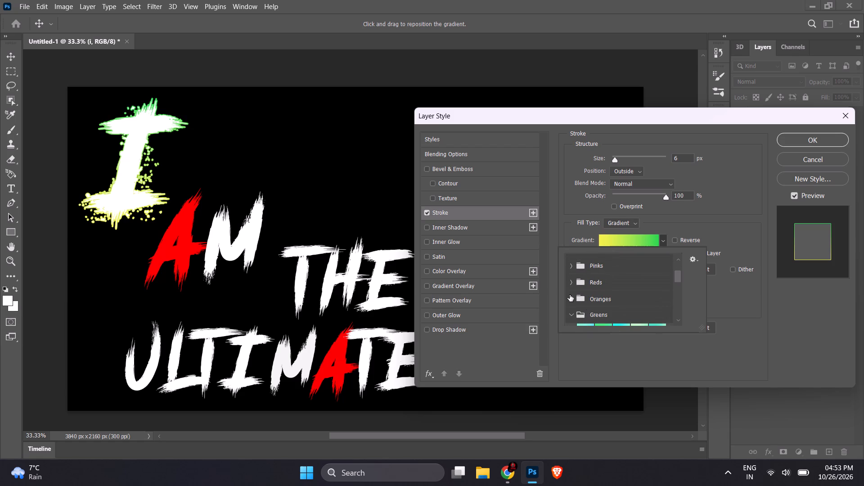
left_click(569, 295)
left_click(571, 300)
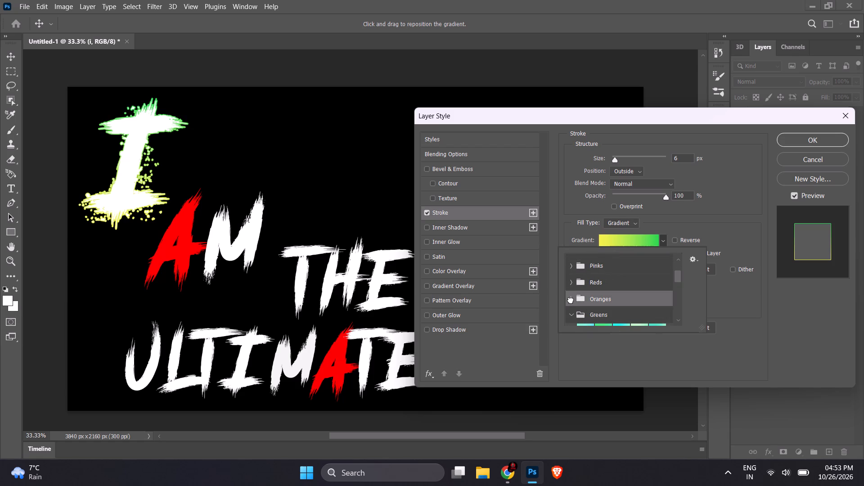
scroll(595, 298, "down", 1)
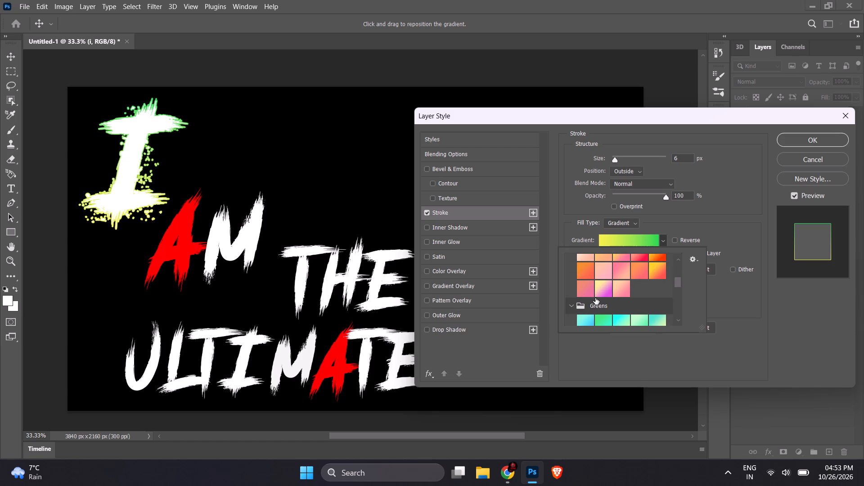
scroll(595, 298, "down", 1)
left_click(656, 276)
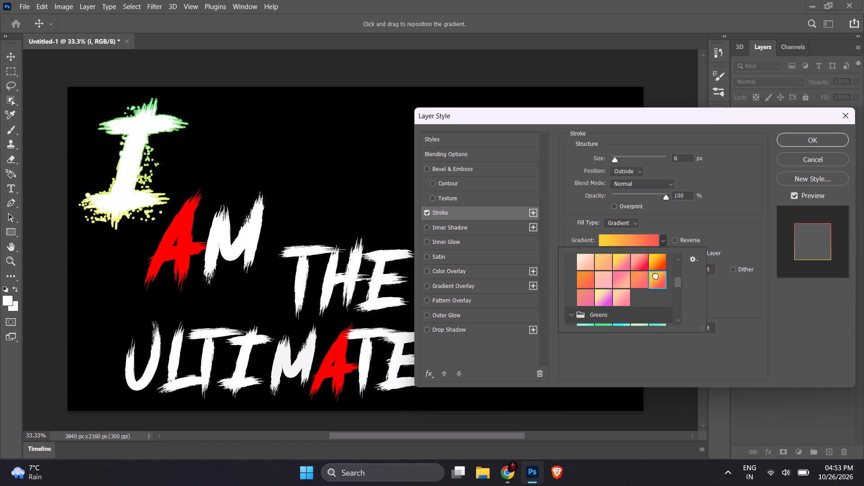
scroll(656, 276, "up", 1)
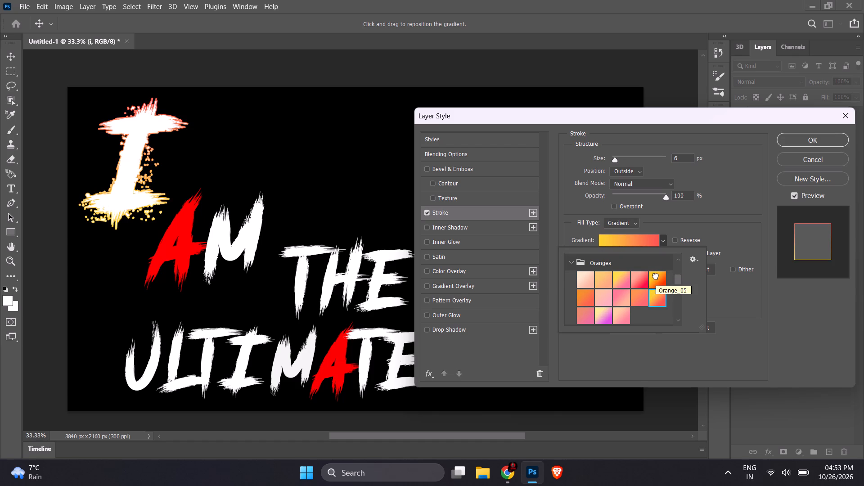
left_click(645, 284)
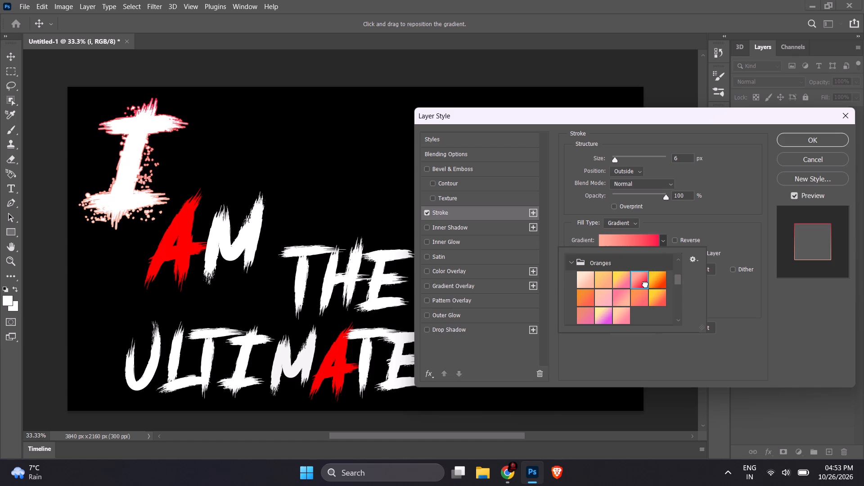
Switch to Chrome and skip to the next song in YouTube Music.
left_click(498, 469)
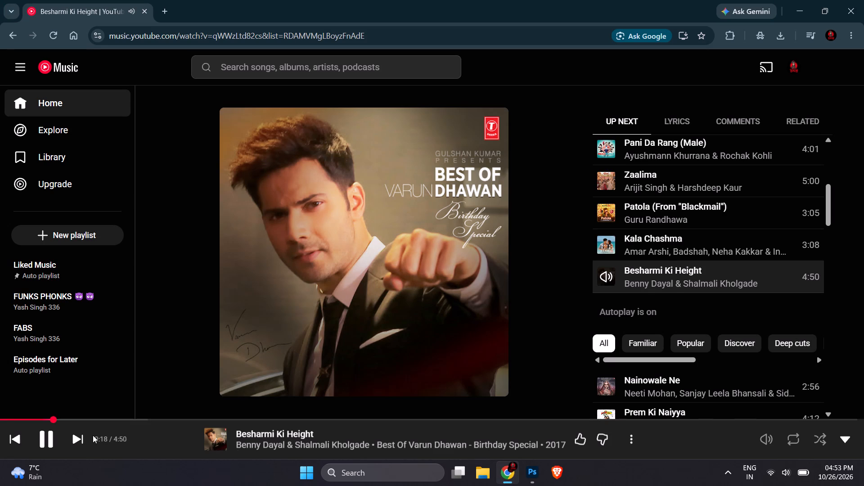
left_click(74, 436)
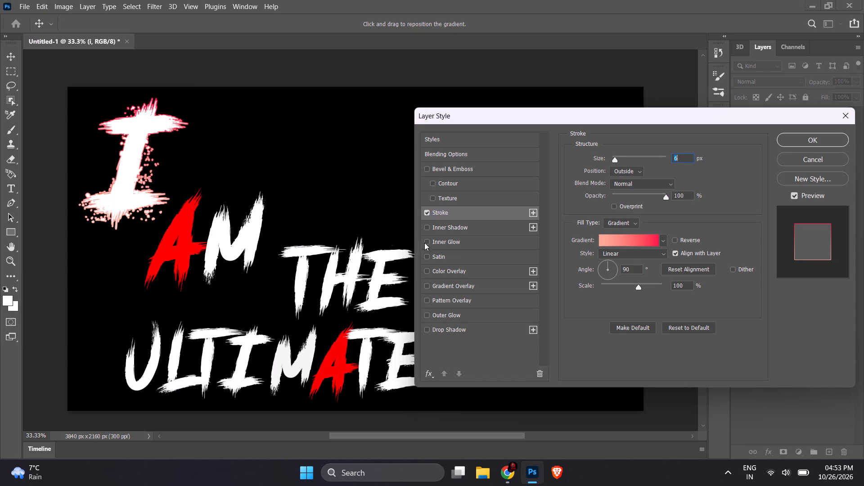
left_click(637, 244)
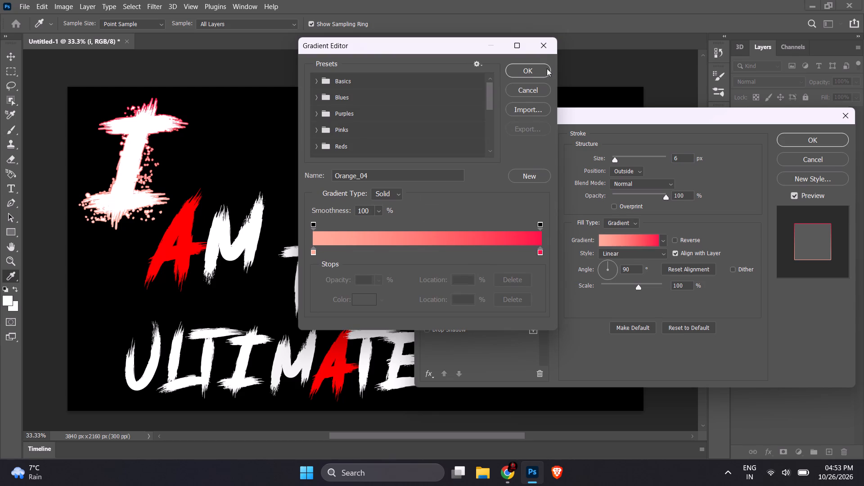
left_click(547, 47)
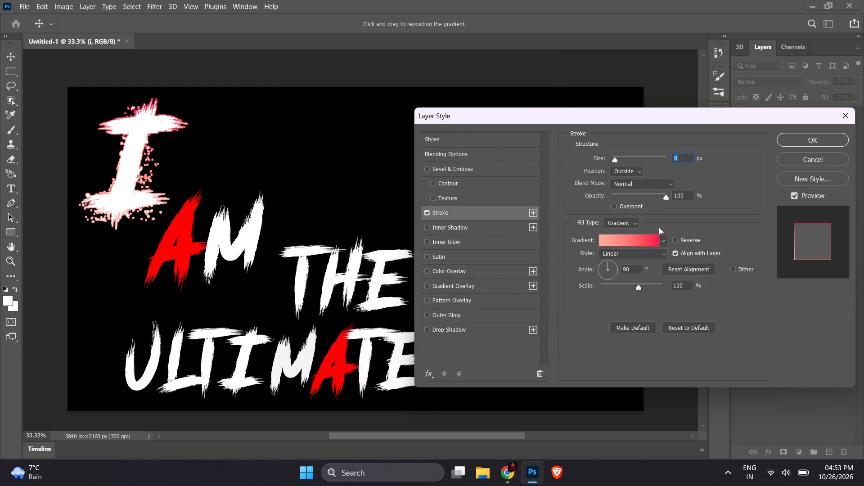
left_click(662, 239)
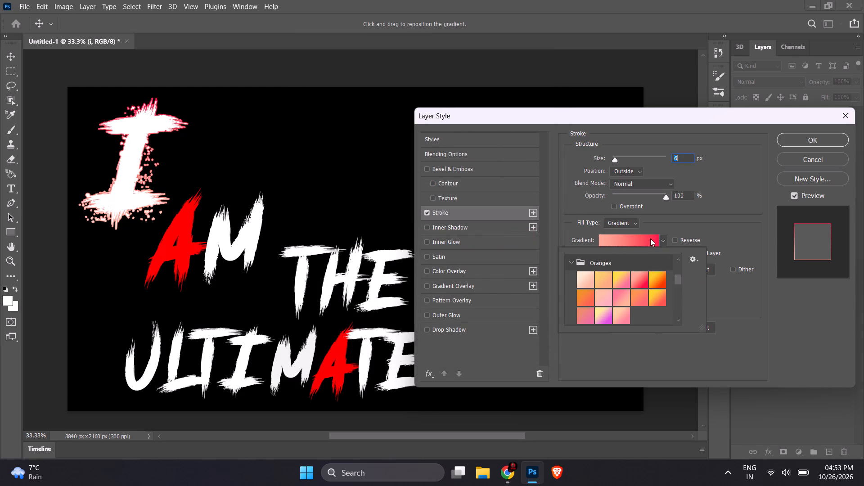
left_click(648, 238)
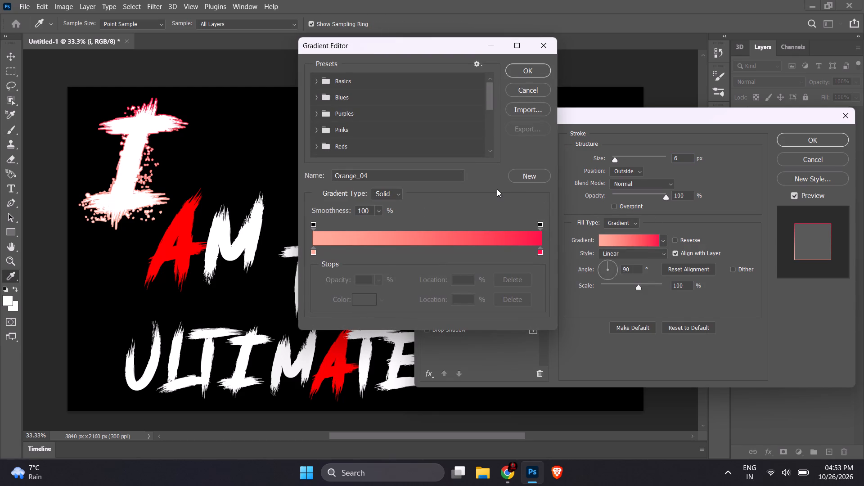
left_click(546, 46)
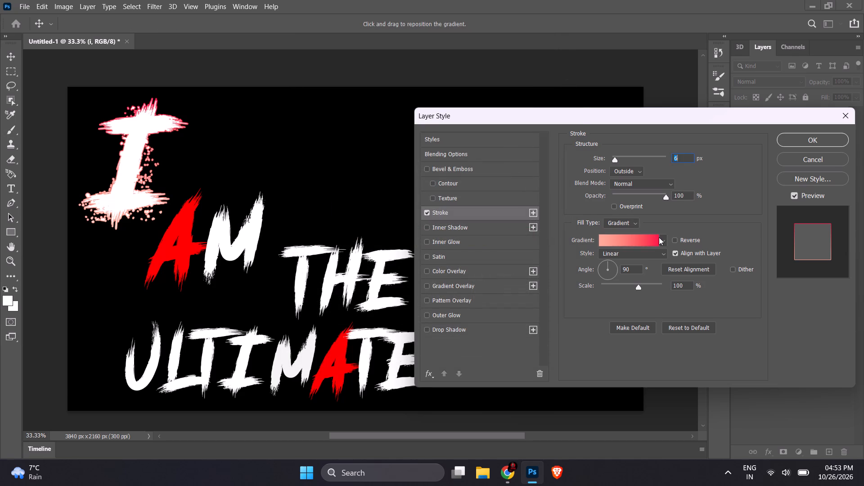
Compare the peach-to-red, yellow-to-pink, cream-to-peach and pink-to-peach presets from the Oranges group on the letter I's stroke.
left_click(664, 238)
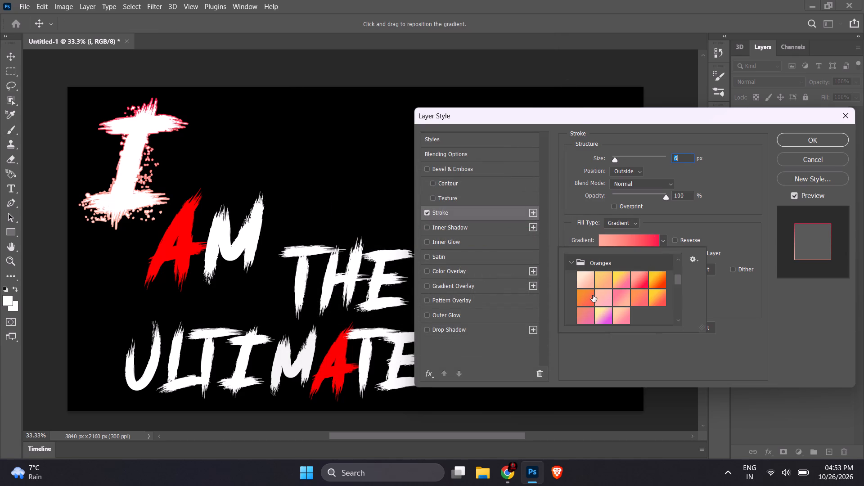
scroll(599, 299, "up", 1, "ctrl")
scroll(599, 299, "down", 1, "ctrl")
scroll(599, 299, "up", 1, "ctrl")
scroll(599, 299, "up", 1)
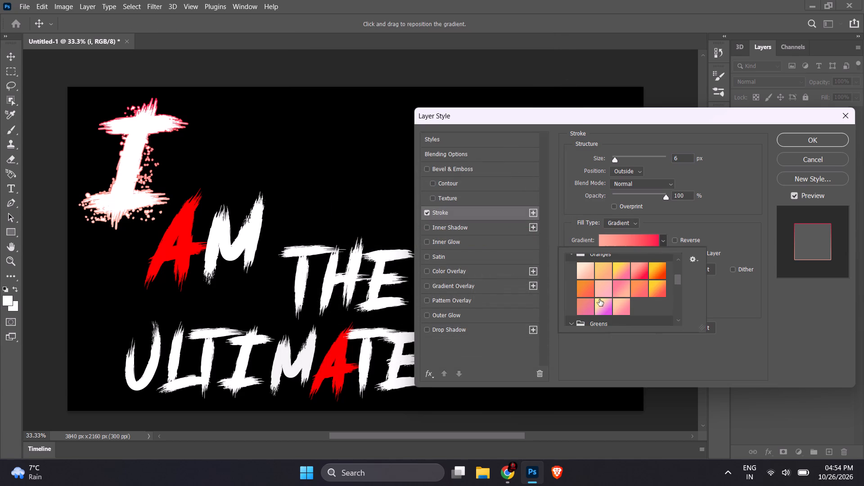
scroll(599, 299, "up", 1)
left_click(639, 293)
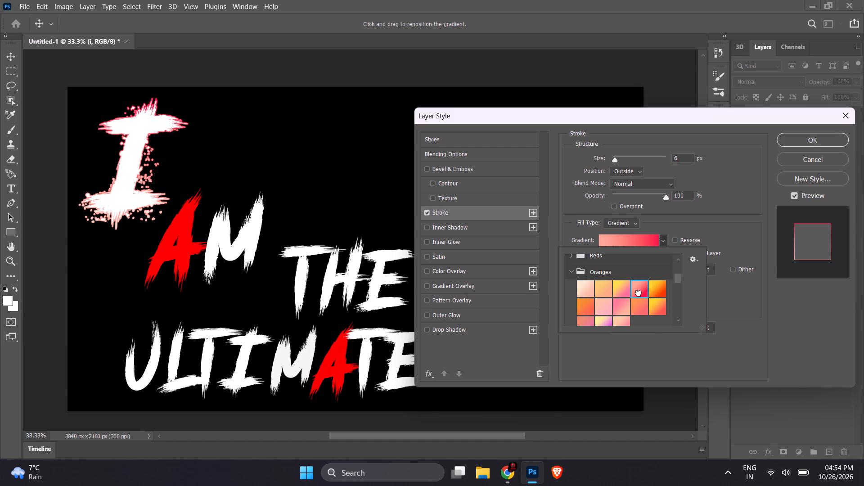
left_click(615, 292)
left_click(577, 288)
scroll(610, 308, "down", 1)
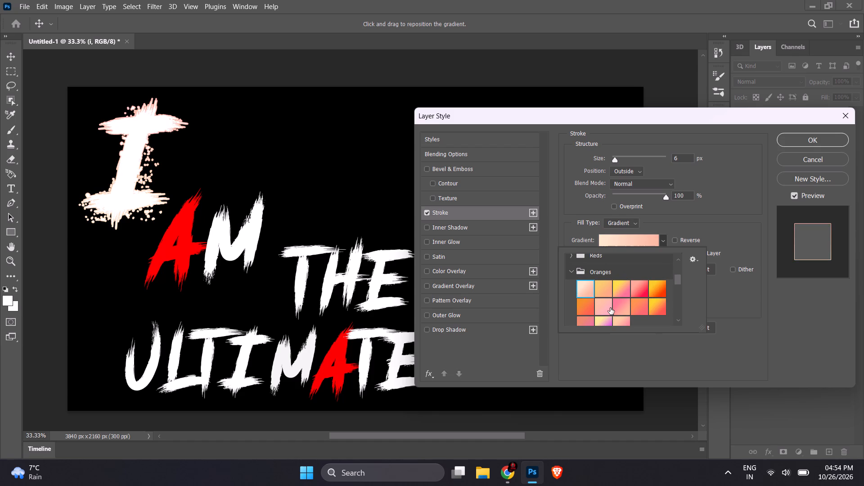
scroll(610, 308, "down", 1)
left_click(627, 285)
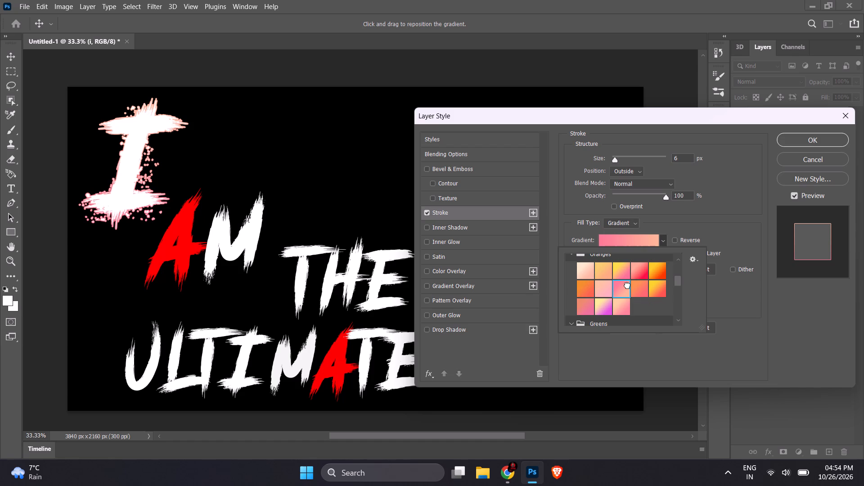
Try the orange-red-purple preset from the Reds group on the letter I's stroke, then apply the purple-to-crimson one.
scroll(627, 285, "up", 2)
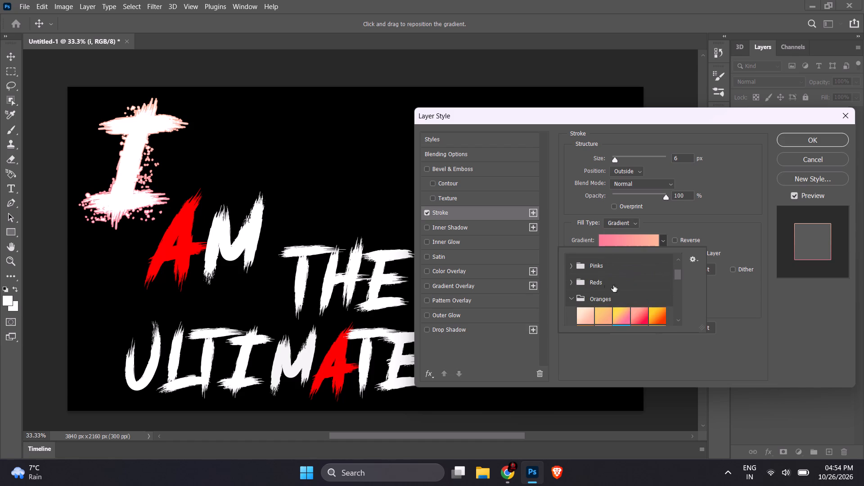
left_click(572, 283)
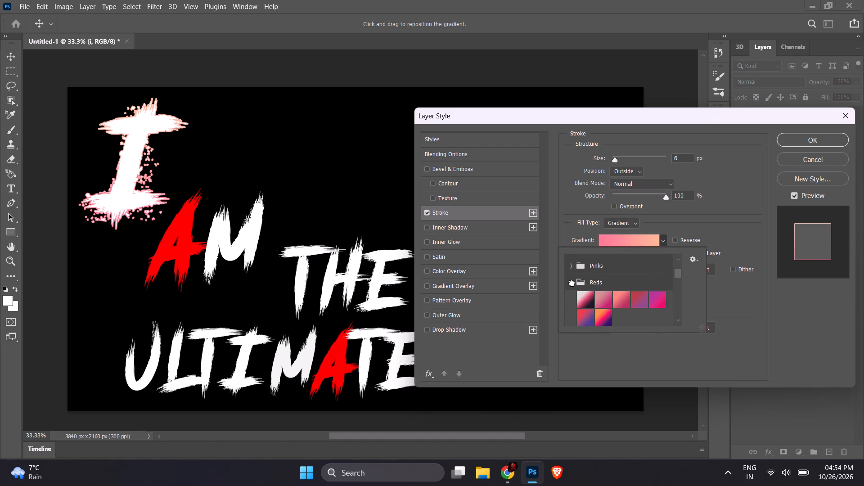
scroll(572, 283, "down", 1)
left_click(611, 280)
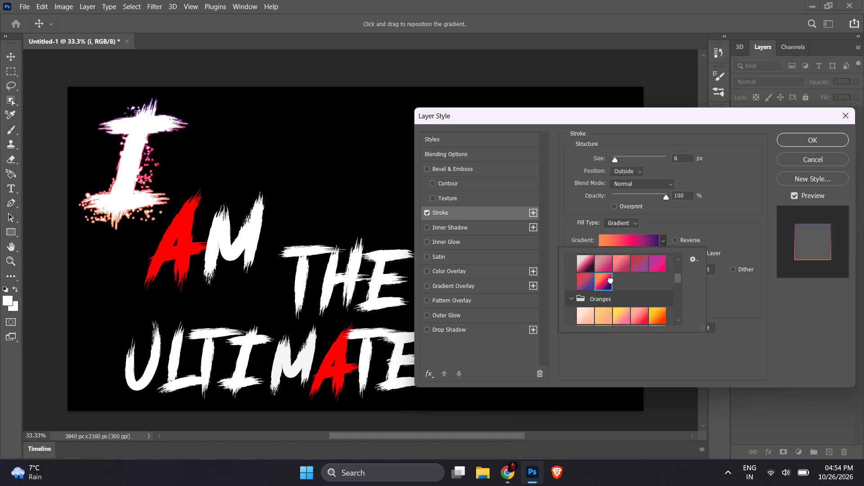
scroll(611, 280, "up", 2)
left_click(656, 297)
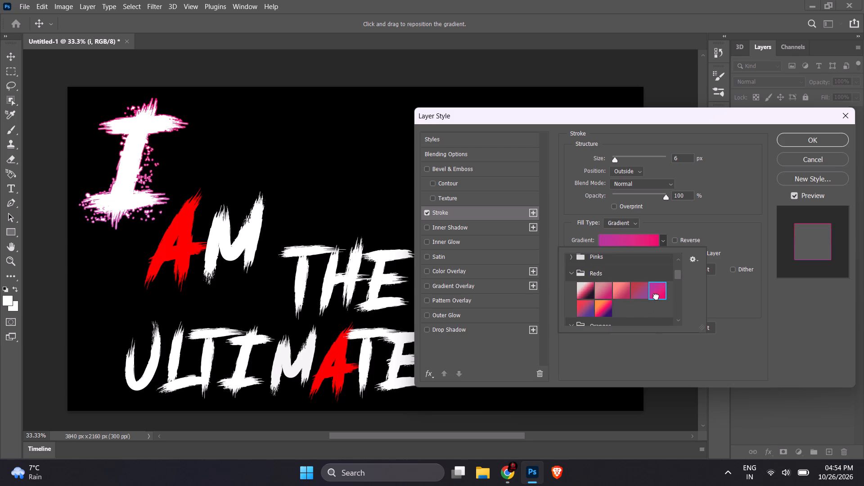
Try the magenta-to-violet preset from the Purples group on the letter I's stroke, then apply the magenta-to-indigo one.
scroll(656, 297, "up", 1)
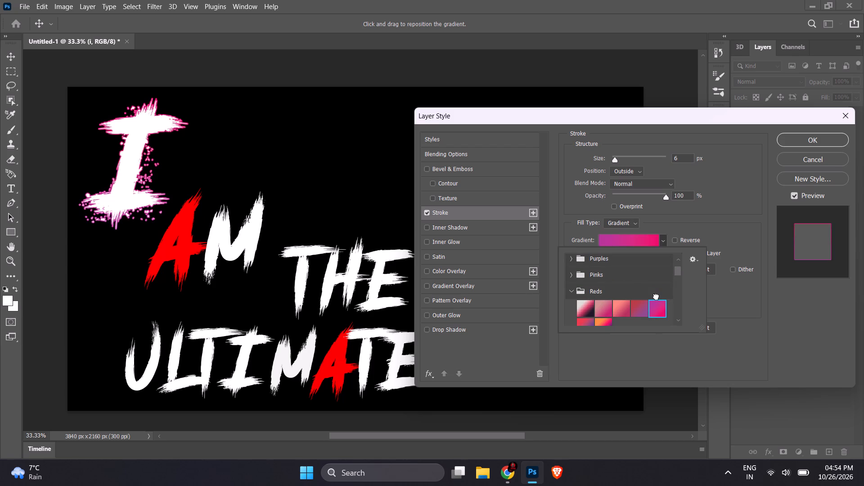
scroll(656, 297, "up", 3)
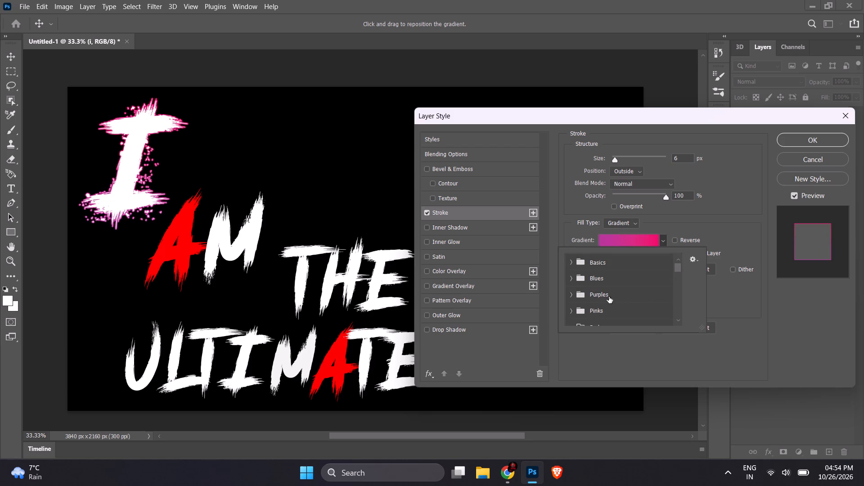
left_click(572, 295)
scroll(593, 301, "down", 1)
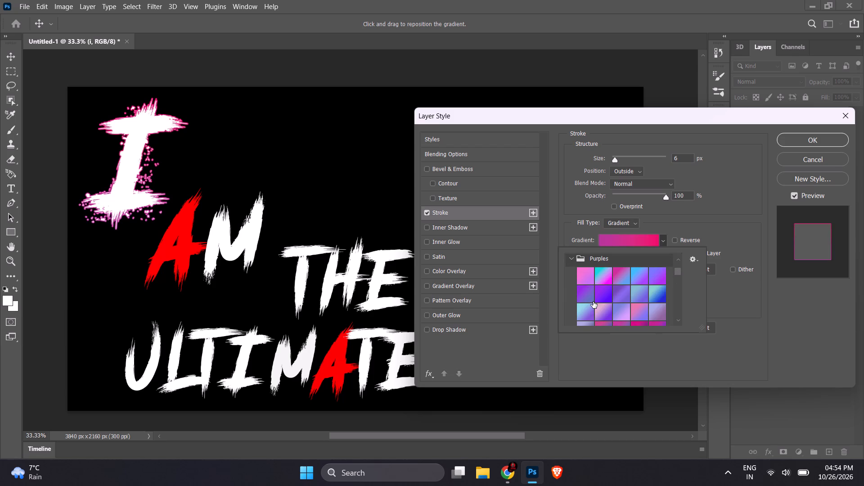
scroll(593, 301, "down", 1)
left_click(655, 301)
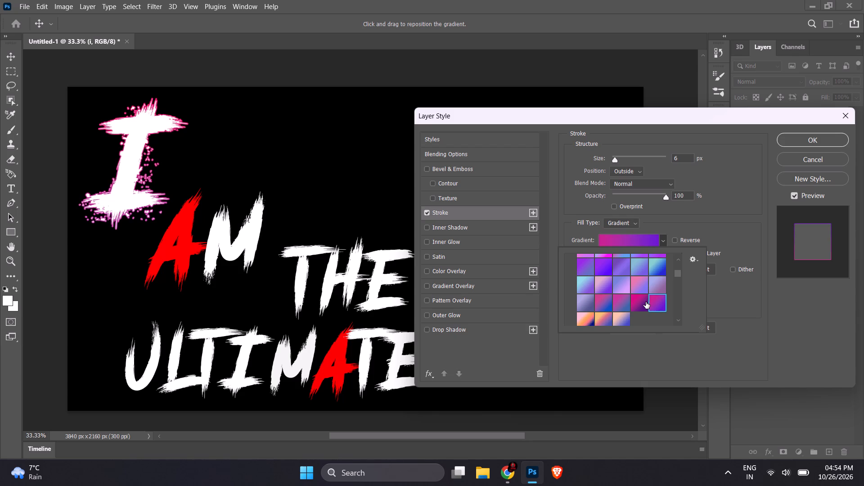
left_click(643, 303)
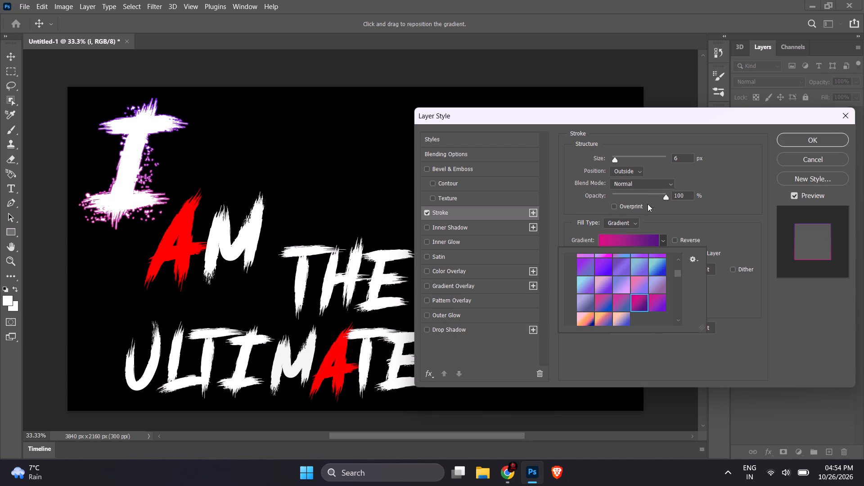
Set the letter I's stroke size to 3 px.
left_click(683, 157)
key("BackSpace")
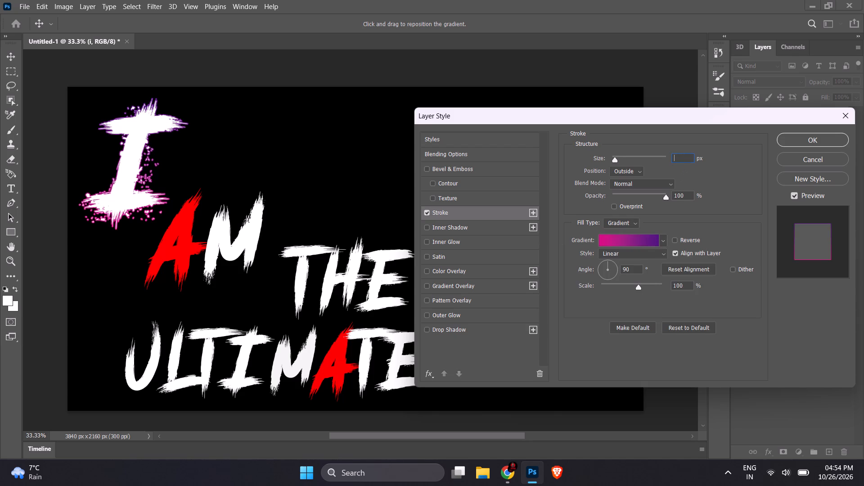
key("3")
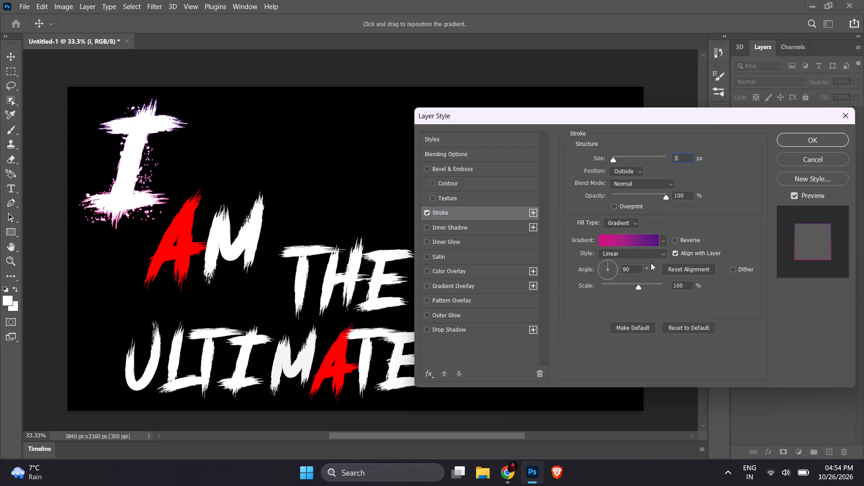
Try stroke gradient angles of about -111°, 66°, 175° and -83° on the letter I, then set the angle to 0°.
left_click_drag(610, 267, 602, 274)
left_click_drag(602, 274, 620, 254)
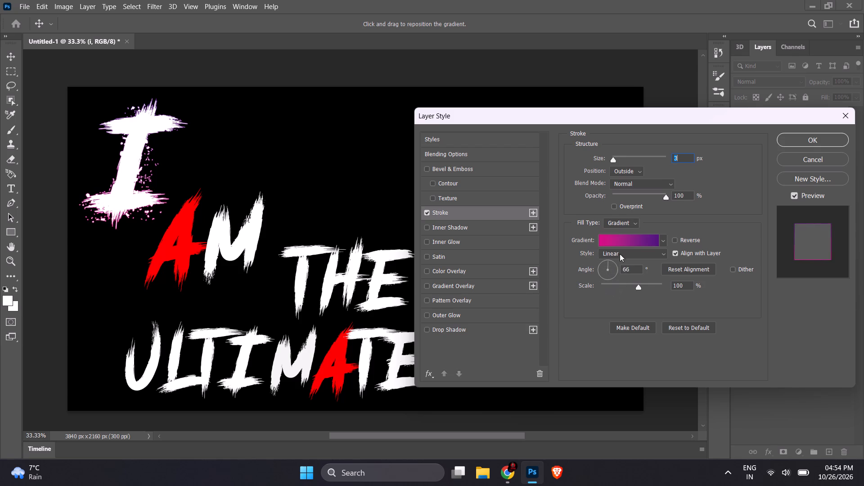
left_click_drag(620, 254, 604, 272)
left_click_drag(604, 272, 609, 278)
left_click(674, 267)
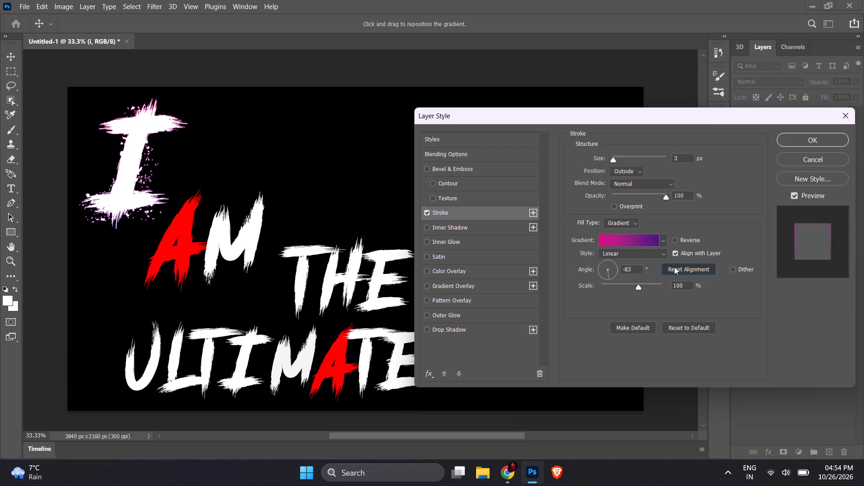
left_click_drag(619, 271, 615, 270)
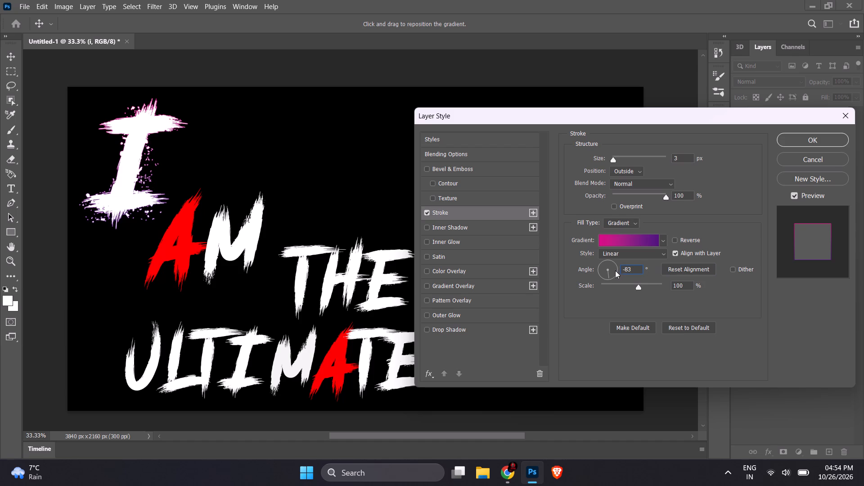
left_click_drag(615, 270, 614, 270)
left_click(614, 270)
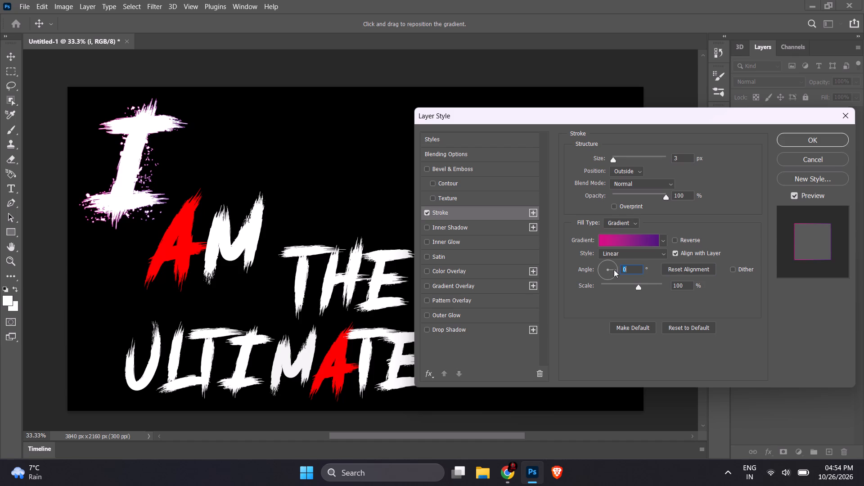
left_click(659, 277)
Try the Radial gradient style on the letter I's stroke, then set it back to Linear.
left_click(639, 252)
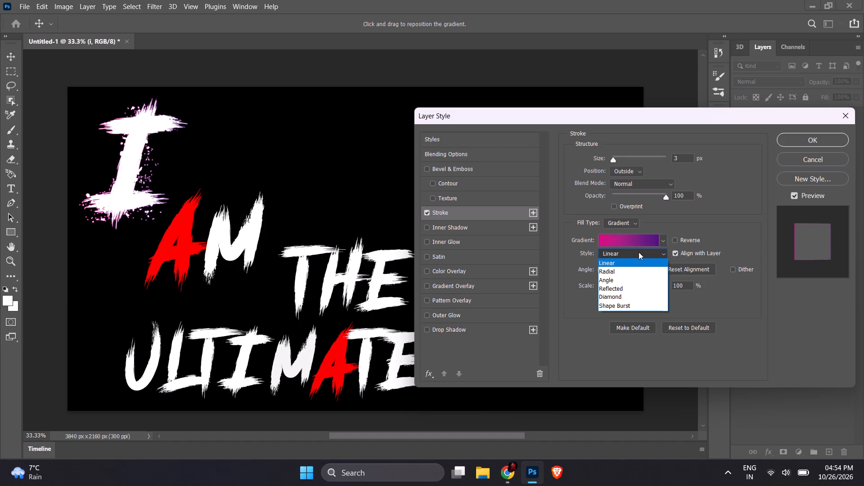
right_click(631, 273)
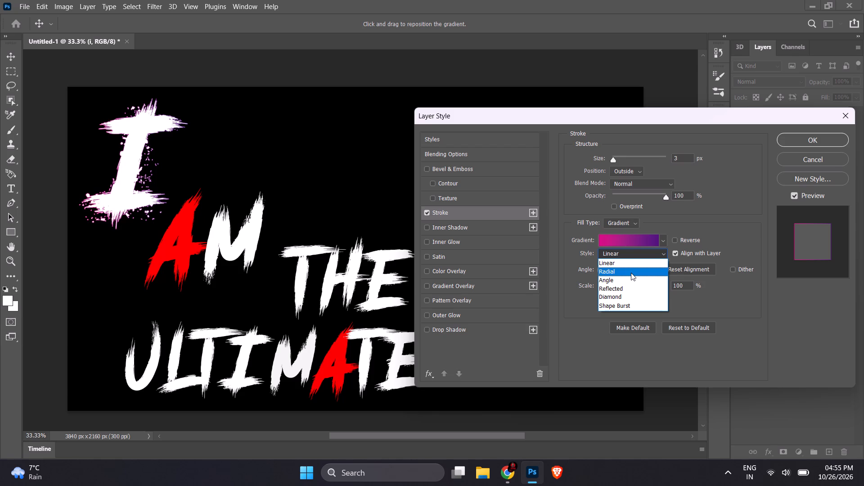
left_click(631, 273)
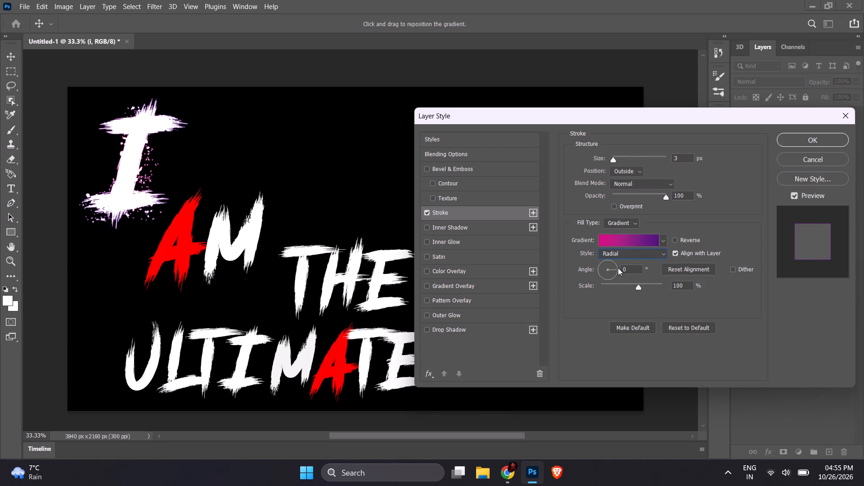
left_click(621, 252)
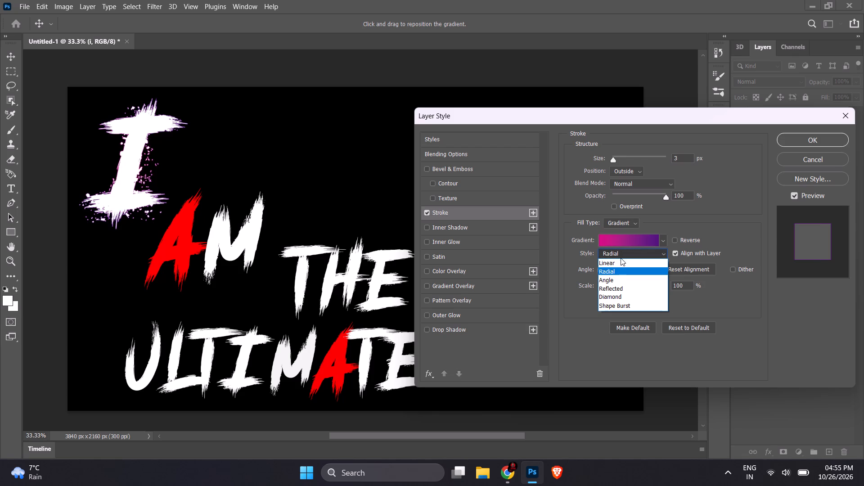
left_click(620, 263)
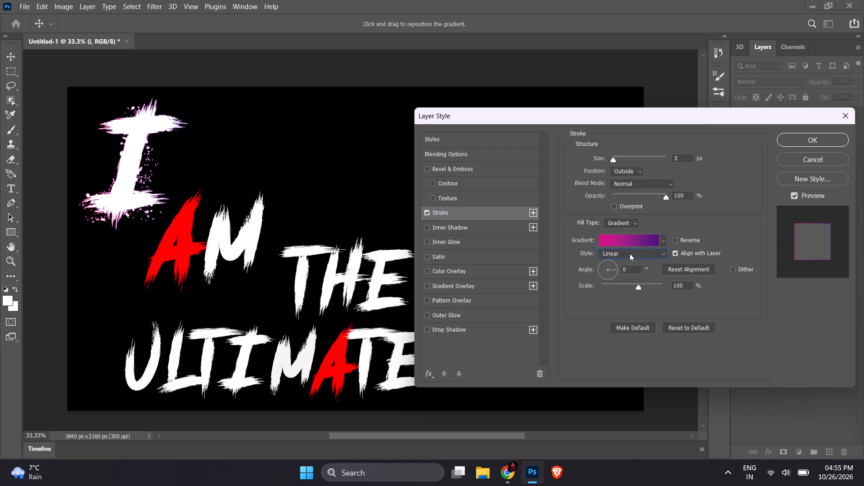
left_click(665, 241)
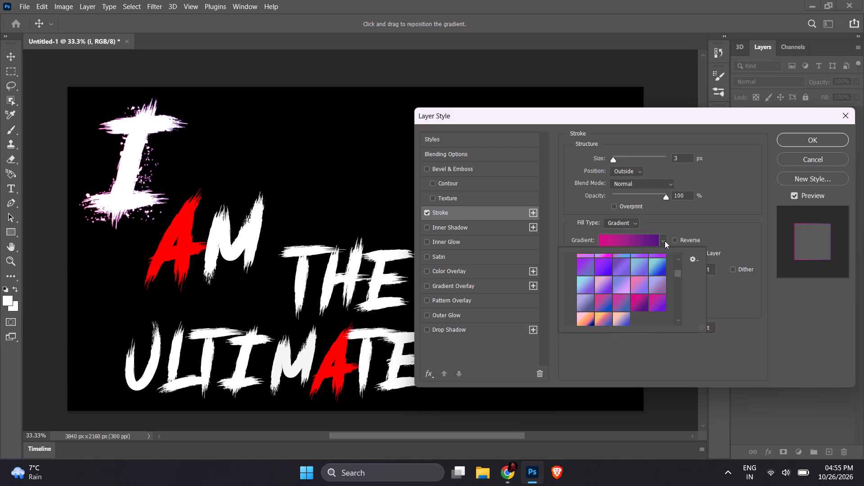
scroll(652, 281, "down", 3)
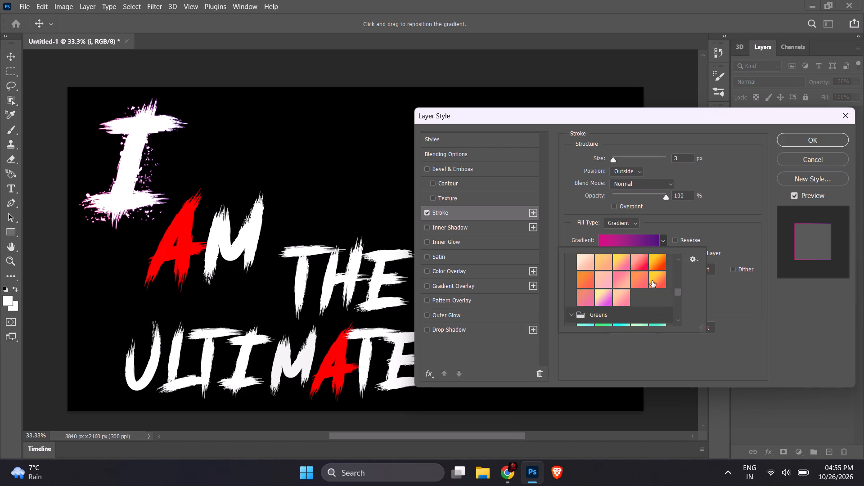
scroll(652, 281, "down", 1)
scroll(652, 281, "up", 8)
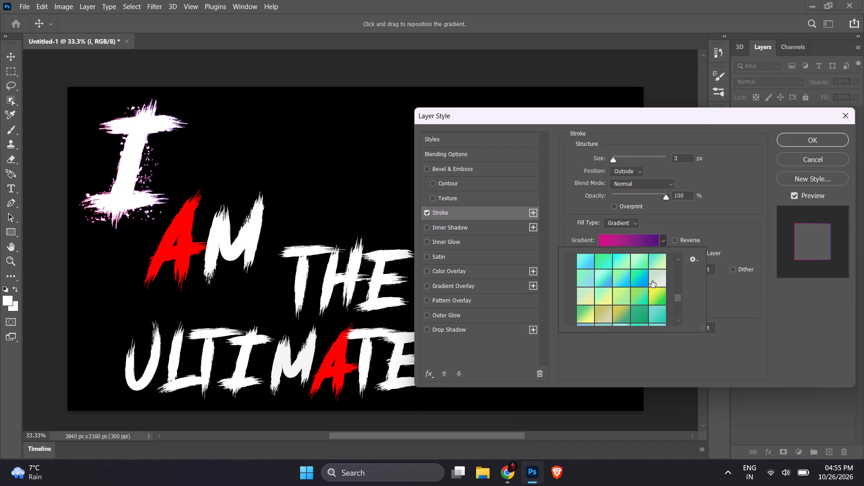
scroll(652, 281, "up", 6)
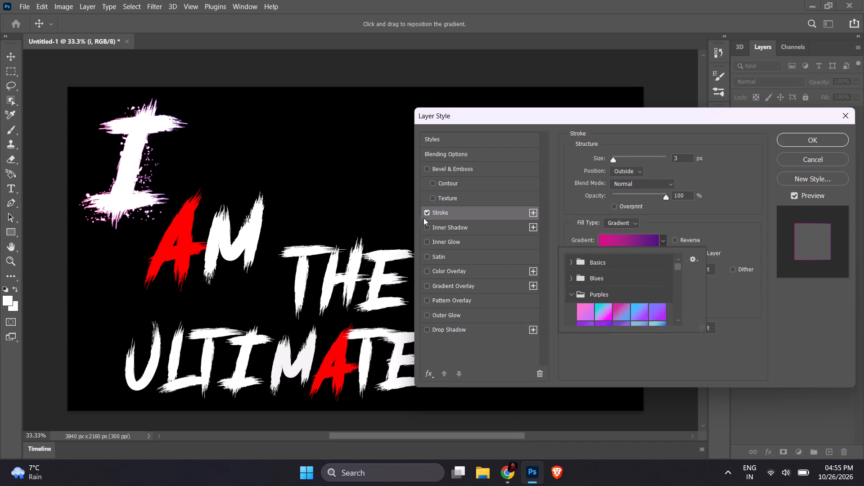
Turn off the letter I's stroke and apply the layer style.
left_click(426, 213)
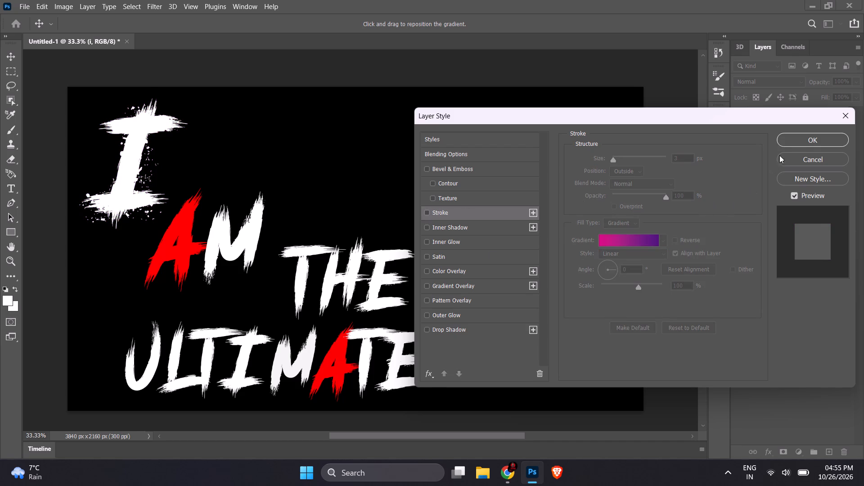
left_click(797, 143)
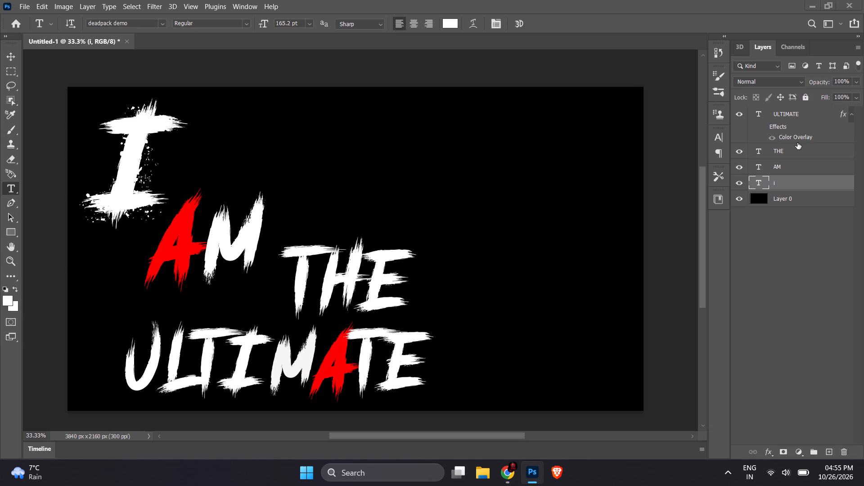
Open the layer style settings of the ULTIMATE text layer.
double_click(783, 114)
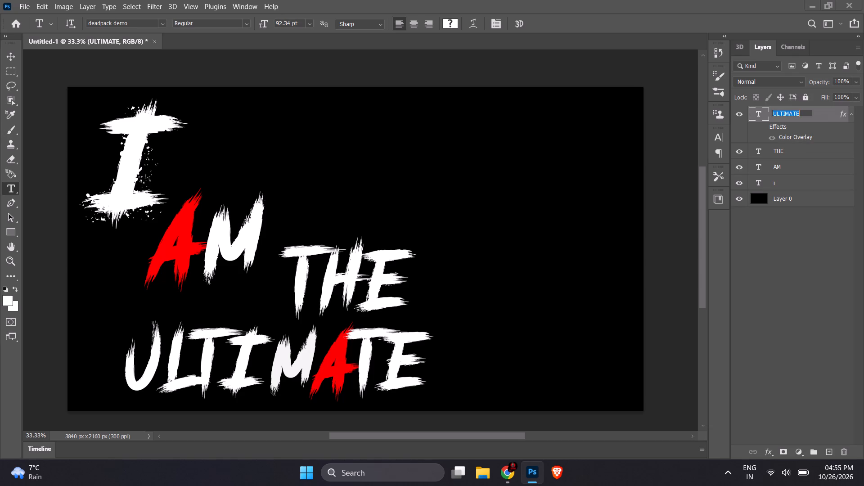
triple_click(819, 112)
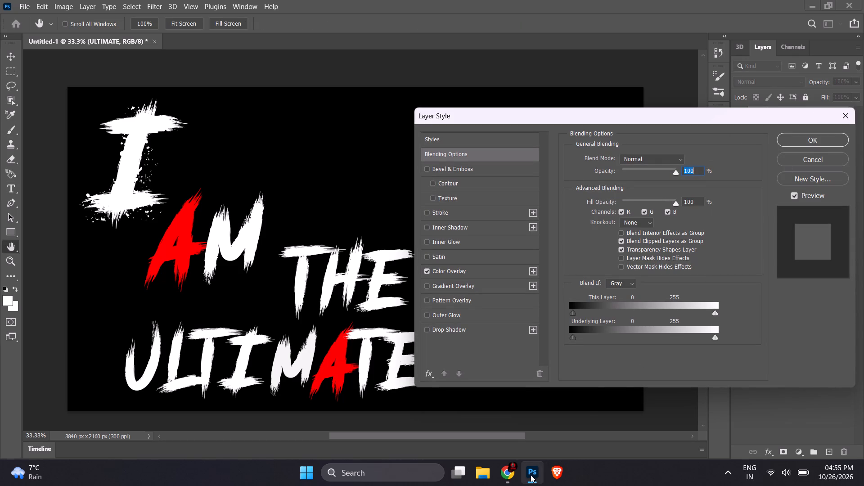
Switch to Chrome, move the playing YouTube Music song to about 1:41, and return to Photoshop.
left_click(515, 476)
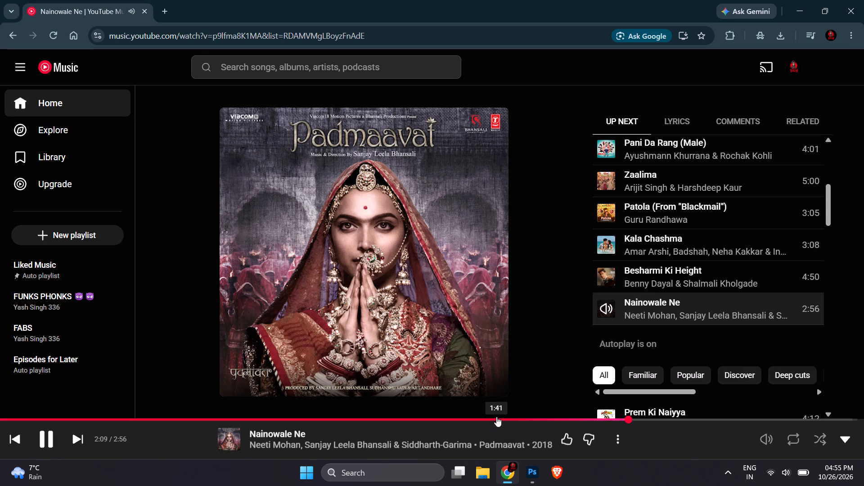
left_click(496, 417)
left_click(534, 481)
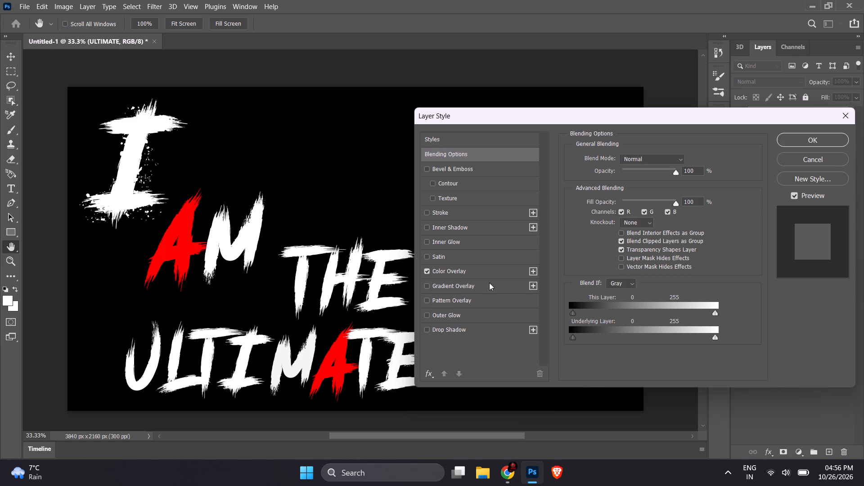
Turn off the white Color Overlay on the ULTIMATE text layer.
left_click(476, 276)
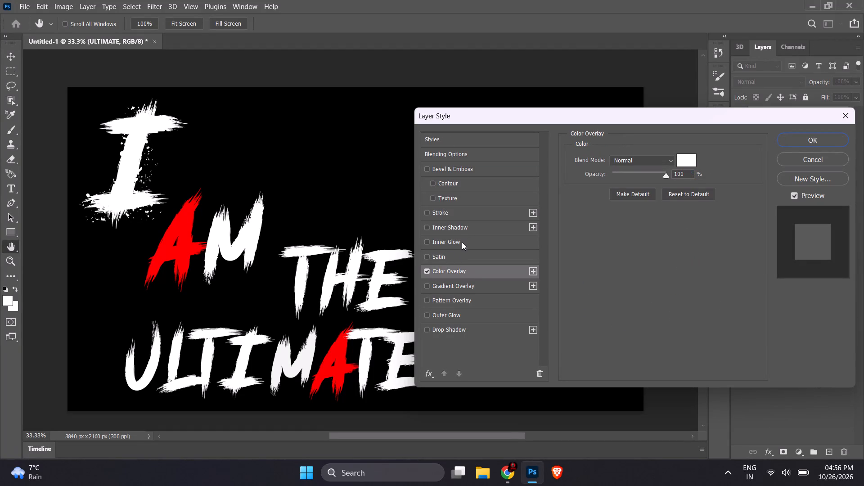
left_click(427, 272)
Add a Stroke effect to the ULTIMATE text layer and set its fill type to Gradient.
left_click(459, 211)
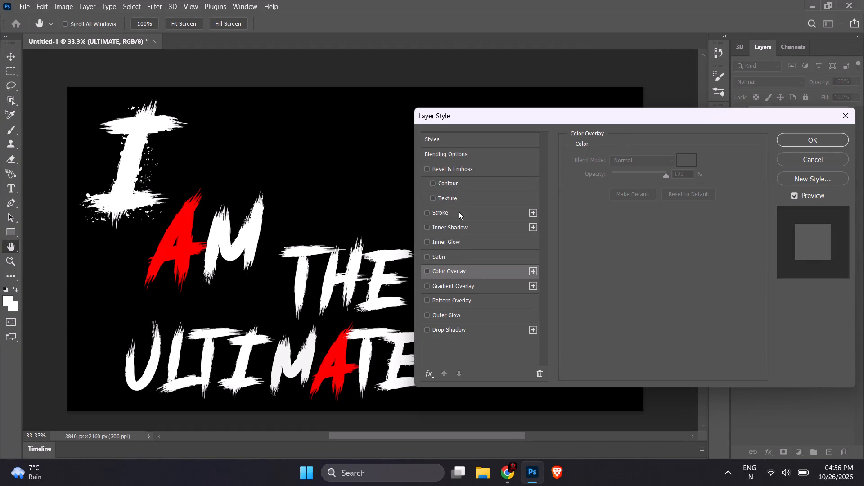
left_click(629, 218)
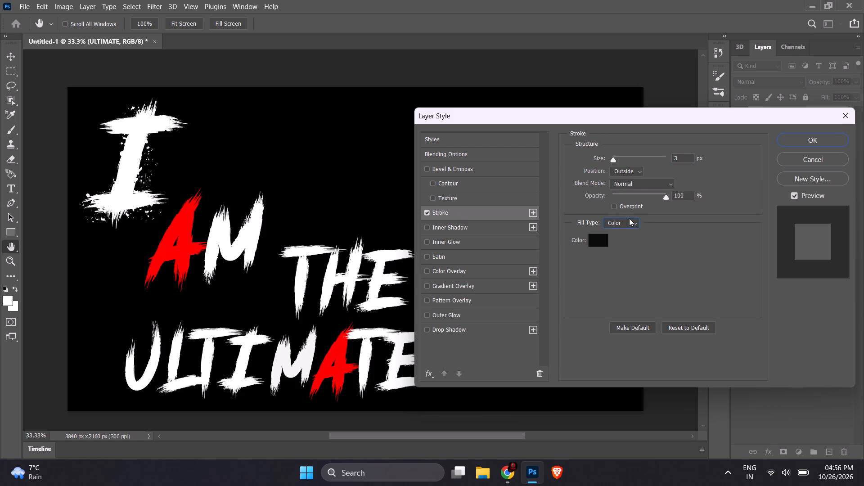
left_click(627, 239)
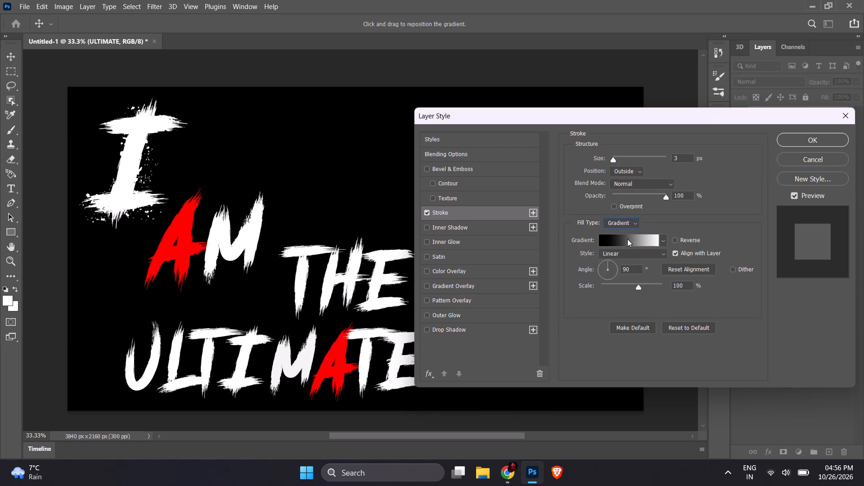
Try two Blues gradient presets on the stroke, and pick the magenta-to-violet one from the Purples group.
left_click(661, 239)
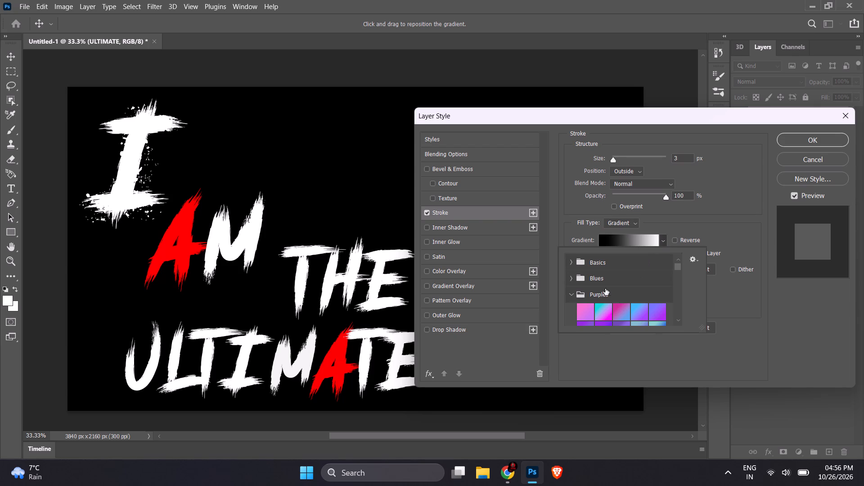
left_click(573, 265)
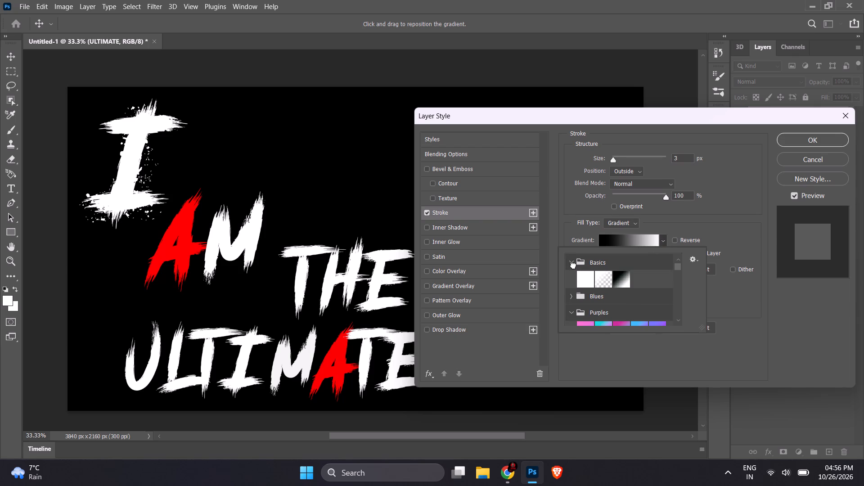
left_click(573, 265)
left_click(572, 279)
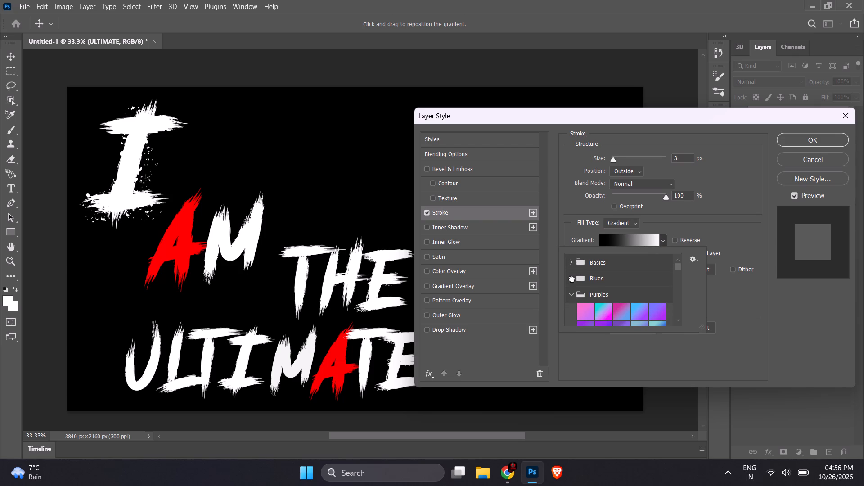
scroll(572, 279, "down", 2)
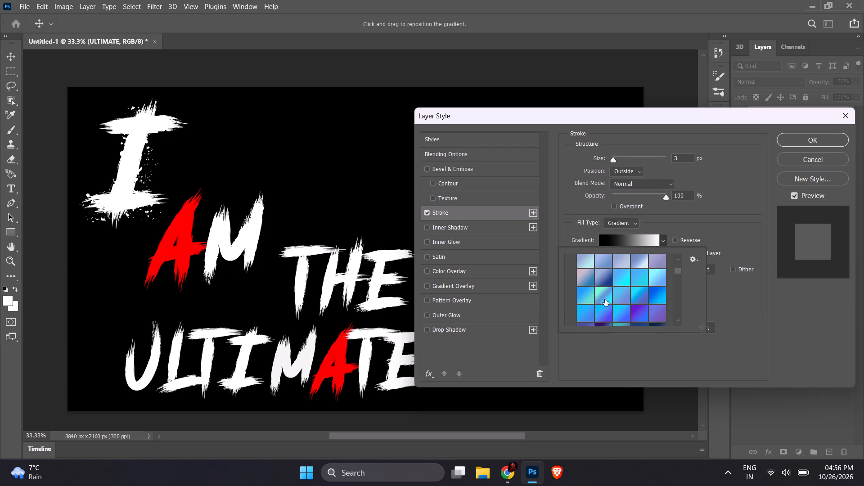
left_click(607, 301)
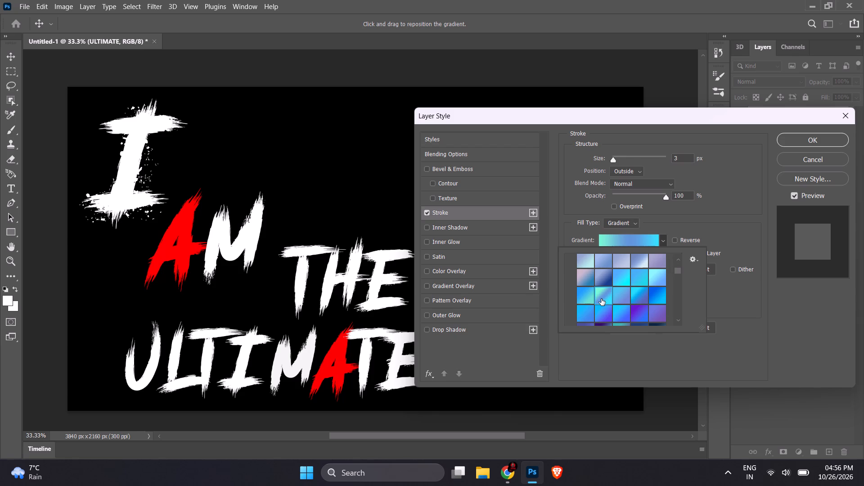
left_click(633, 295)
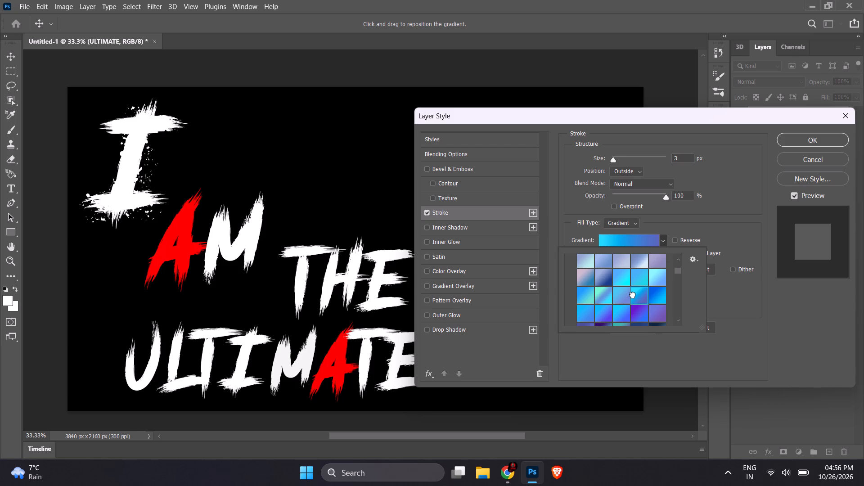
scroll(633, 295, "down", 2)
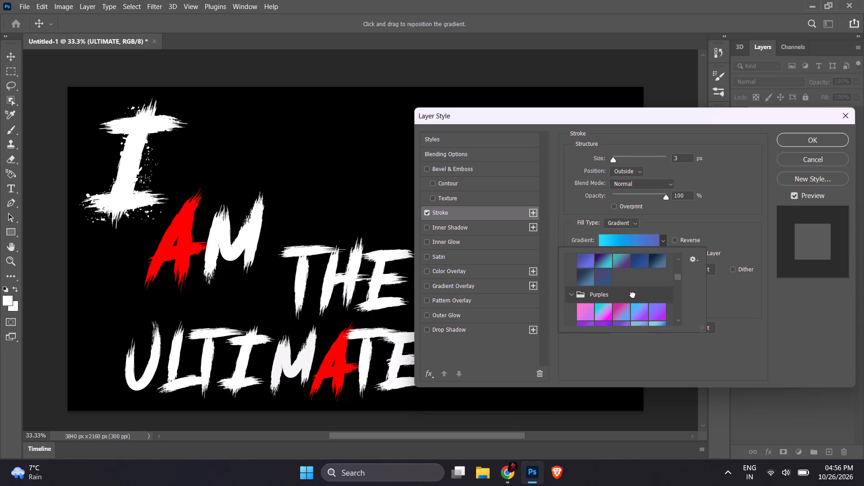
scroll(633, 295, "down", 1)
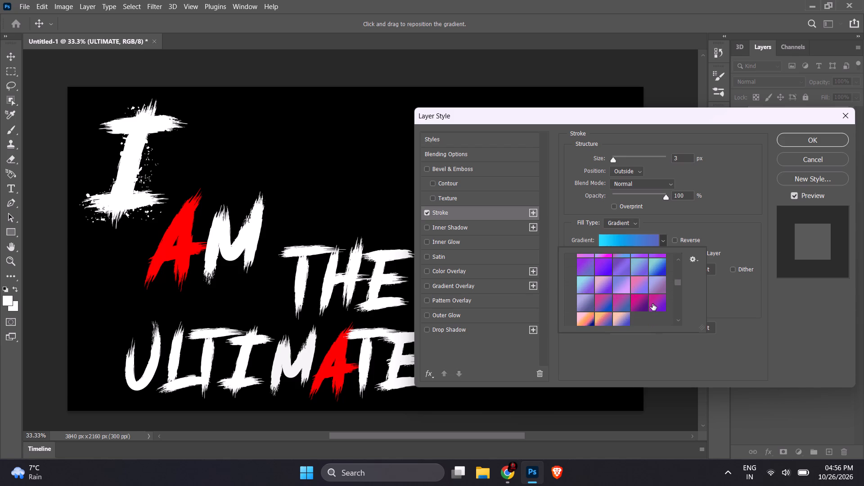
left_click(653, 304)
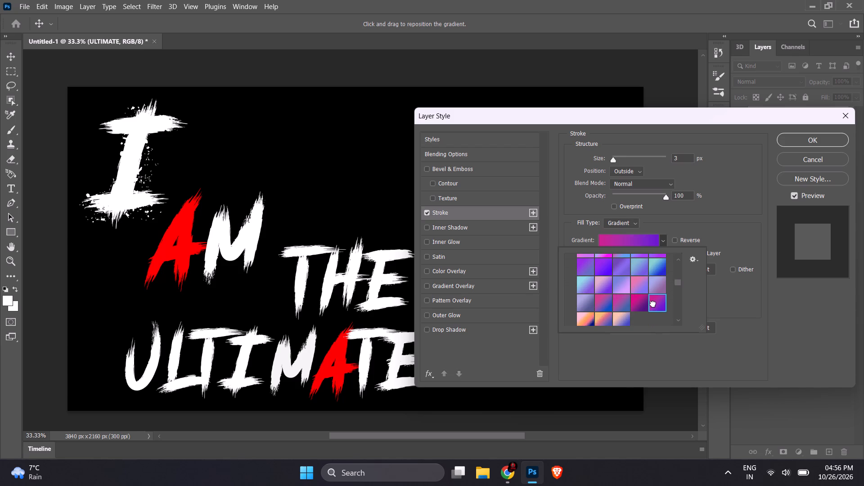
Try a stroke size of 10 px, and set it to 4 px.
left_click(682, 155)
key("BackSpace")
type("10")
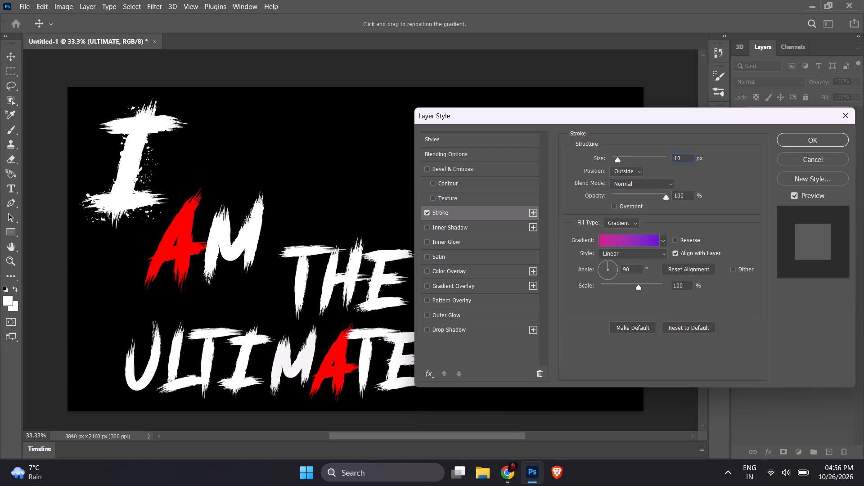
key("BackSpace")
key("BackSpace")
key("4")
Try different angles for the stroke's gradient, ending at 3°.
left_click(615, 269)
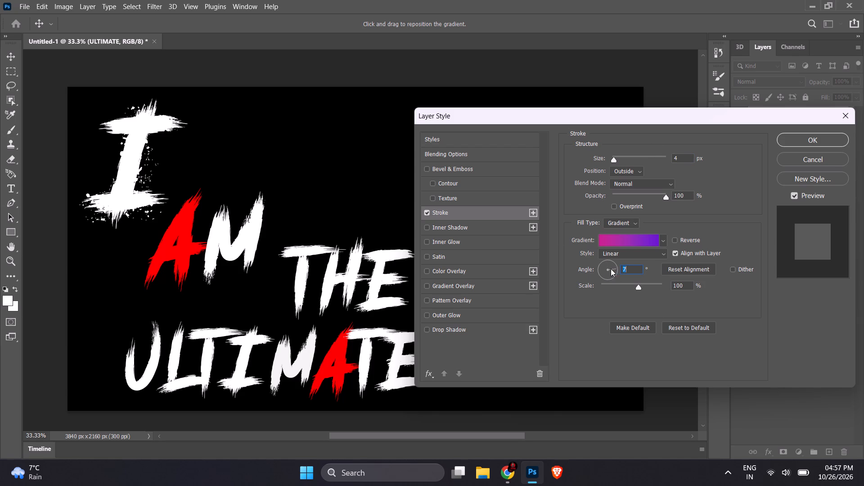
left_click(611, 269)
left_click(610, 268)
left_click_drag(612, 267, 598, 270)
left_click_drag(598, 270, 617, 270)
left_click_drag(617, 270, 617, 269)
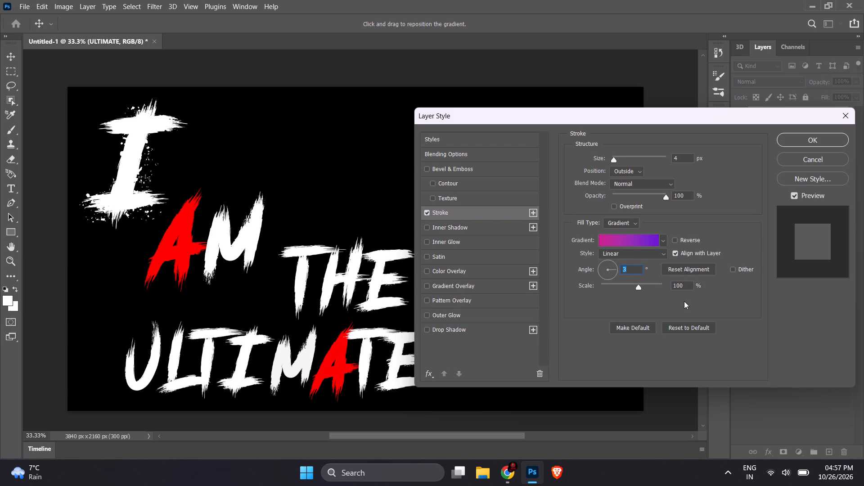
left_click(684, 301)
Reset the stroke settings to default and give the stroke a Gradient fill using the Purple_20 preset.
left_click(673, 328)
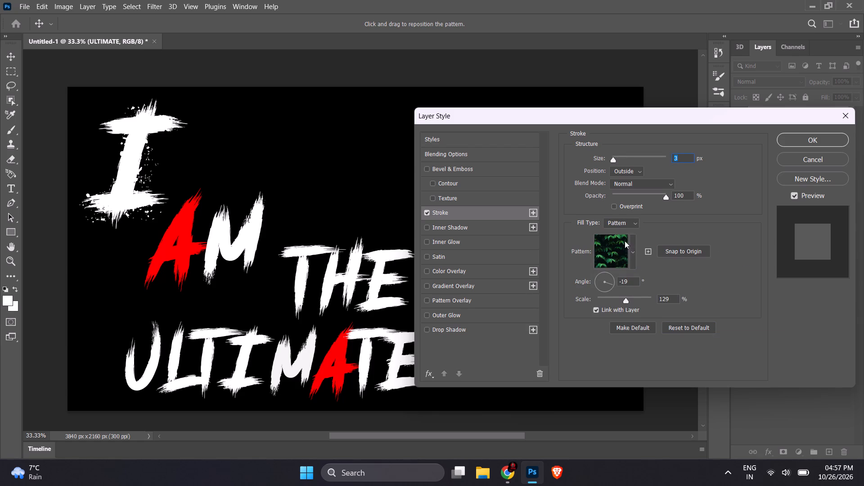
left_click(616, 225)
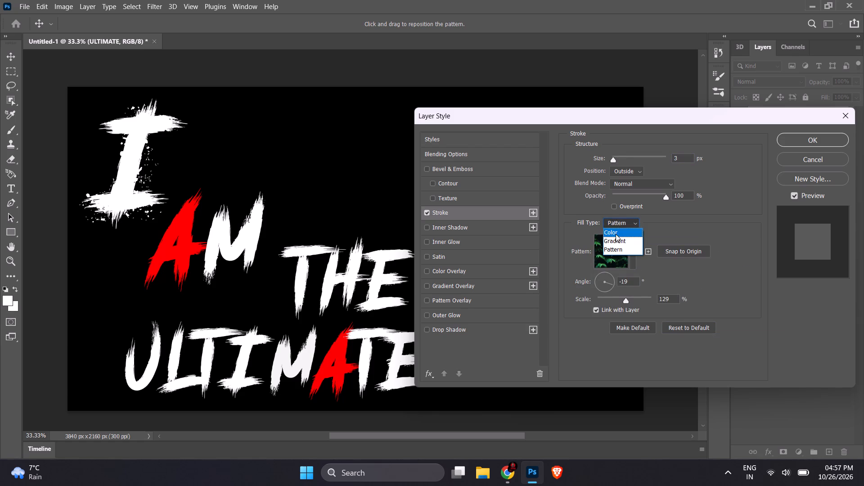
left_click(615, 238)
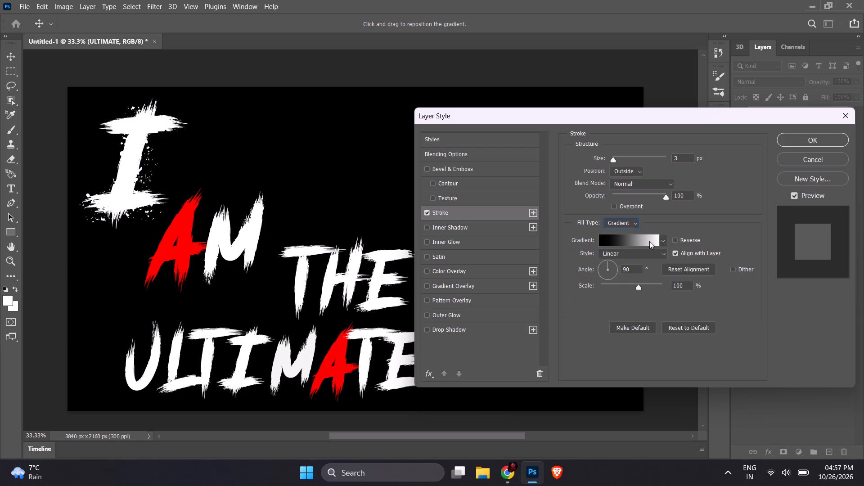
left_click(649, 241)
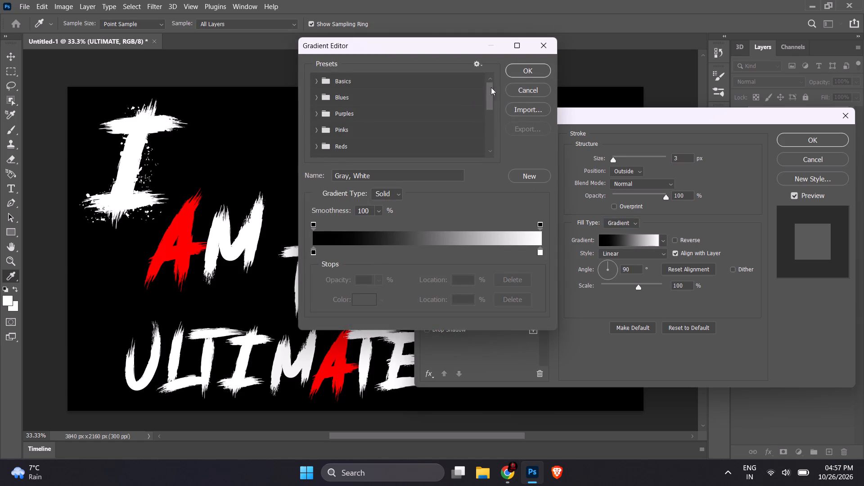
left_click(358, 131)
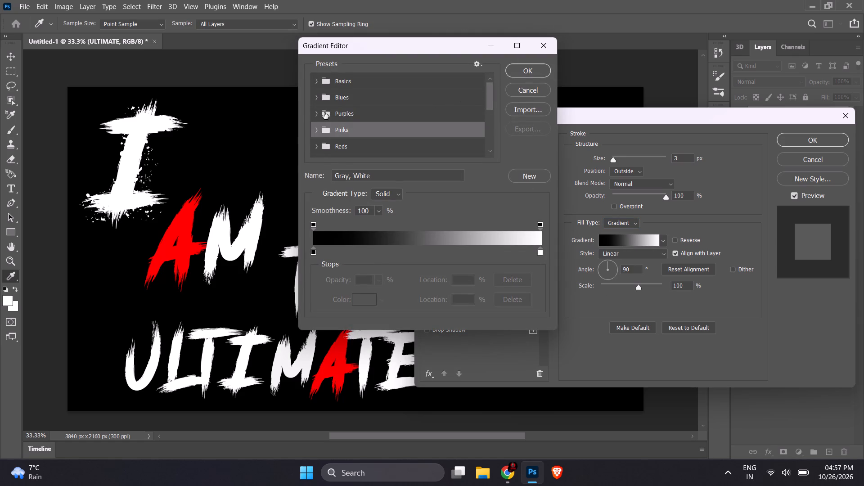
left_click(324, 112)
left_click(312, 116)
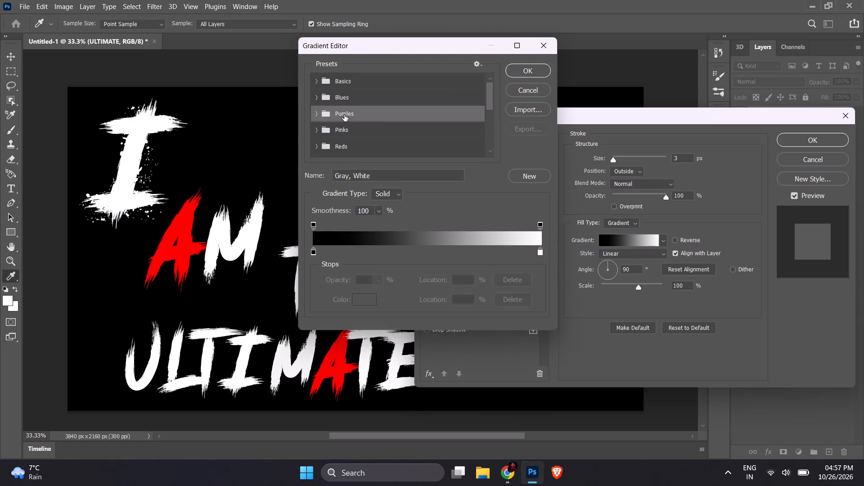
left_click(317, 115)
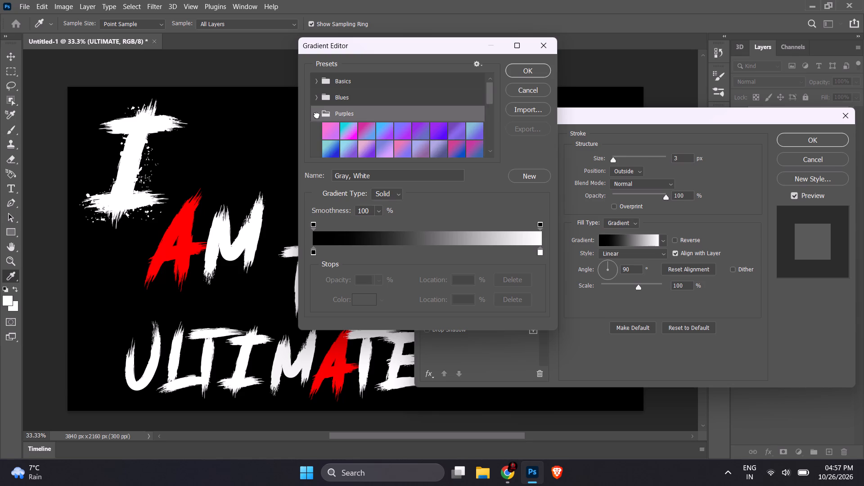
scroll(387, 126, "down", 2)
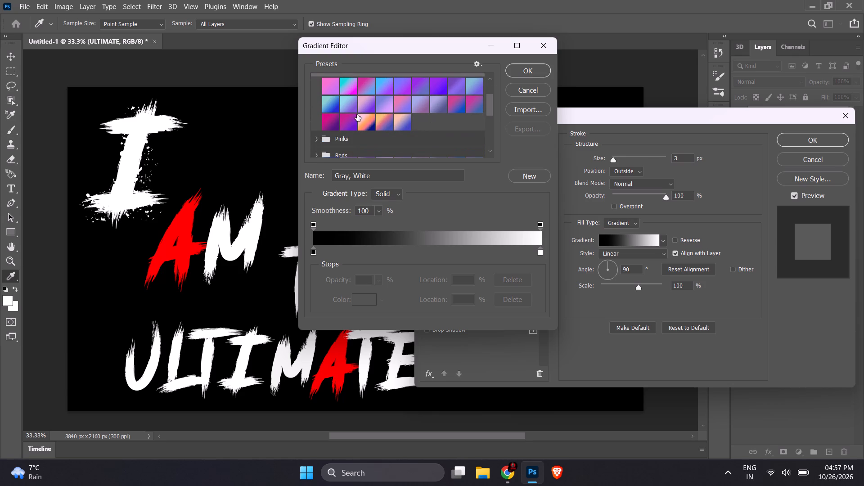
left_click(345, 118)
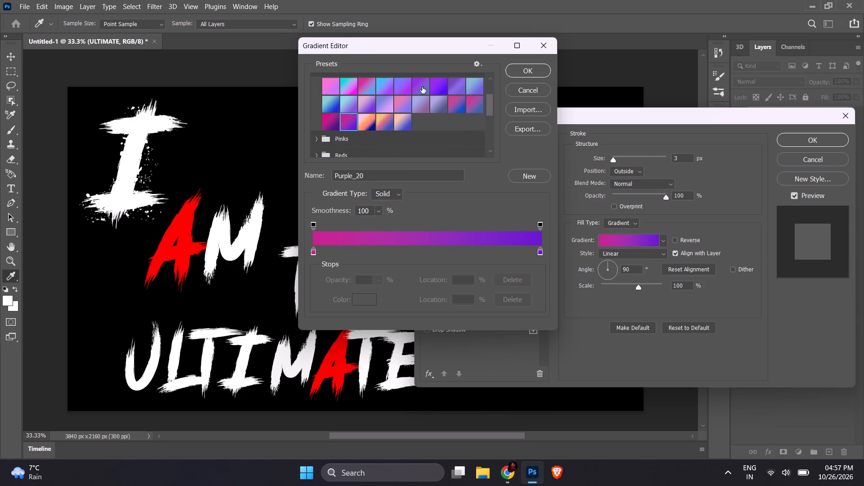
left_click(511, 71)
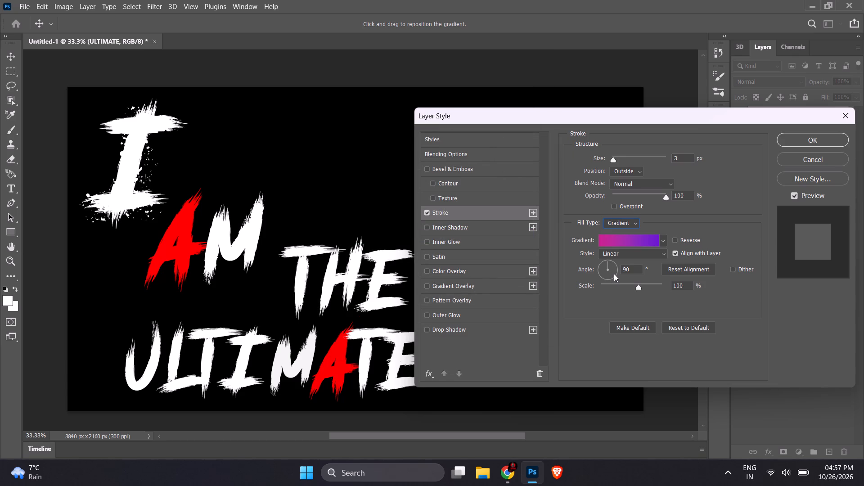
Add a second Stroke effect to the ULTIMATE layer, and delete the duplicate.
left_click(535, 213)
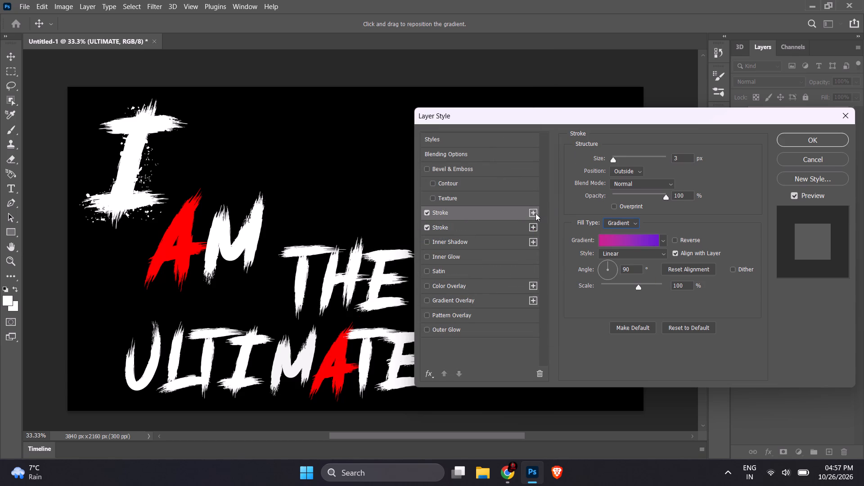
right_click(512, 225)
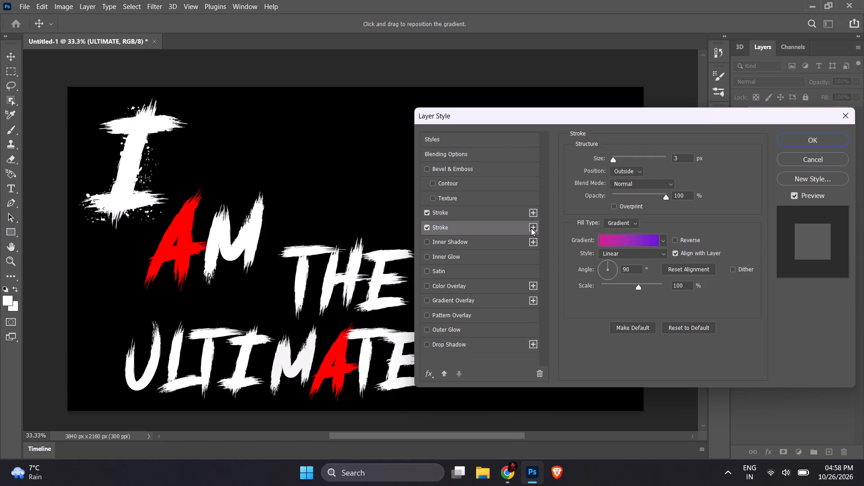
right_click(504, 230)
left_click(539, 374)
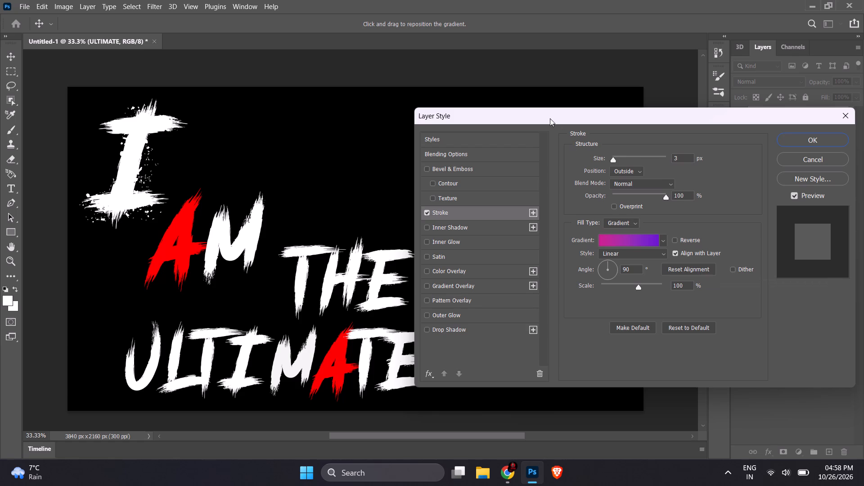
Move the Layer Style dialog aside to uncover the layer list.
left_click_drag(539, 114, 373, 108)
left_click_drag(373, 108, 234, 126)
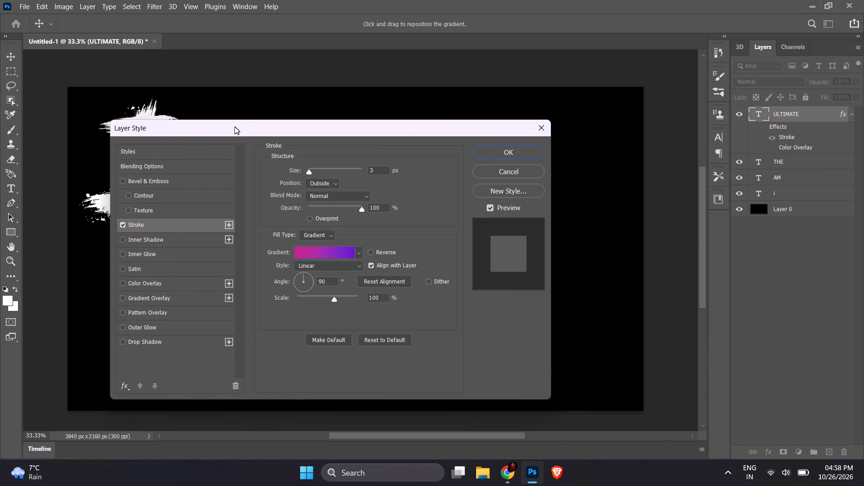
left_click_drag(234, 126, 182, 133)
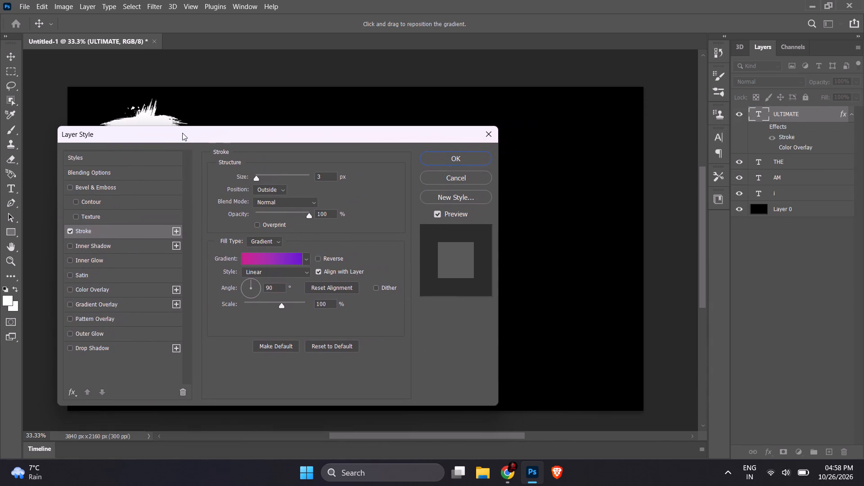
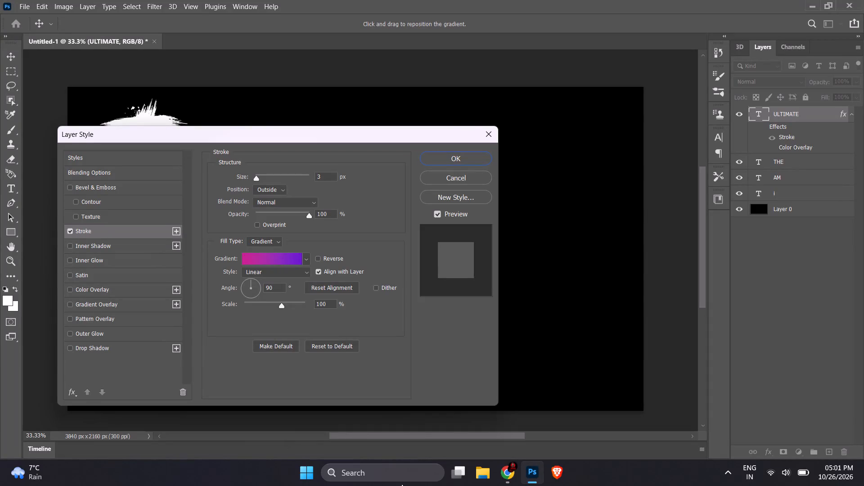
Switch to YouTube Music in Chrome, play Bhool Bhulaiyaa from the upcoming songs, and skip ahead within the track.
left_click(509, 473)
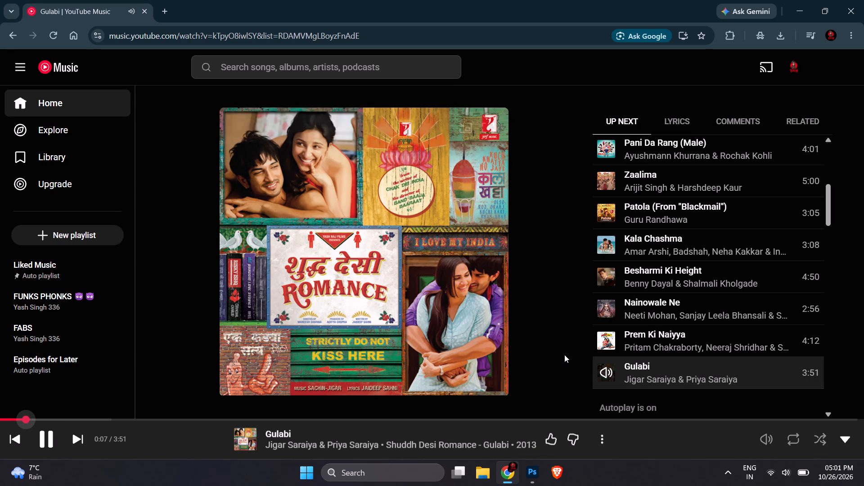
scroll(630, 369, "down", 3)
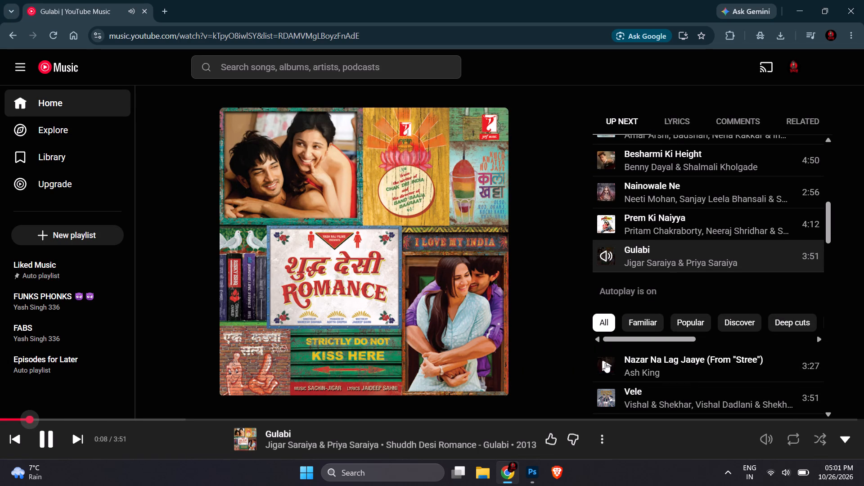
scroll(605, 363, "down", 1)
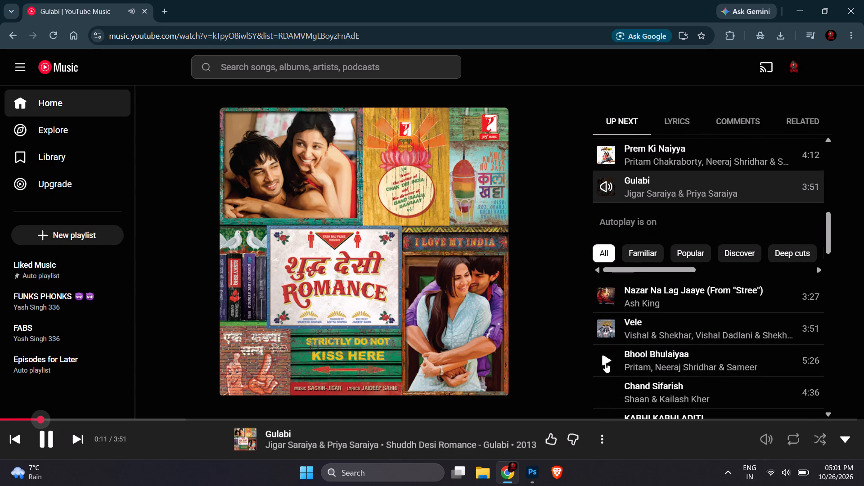
scroll(605, 363, "down", 1)
left_click(598, 342)
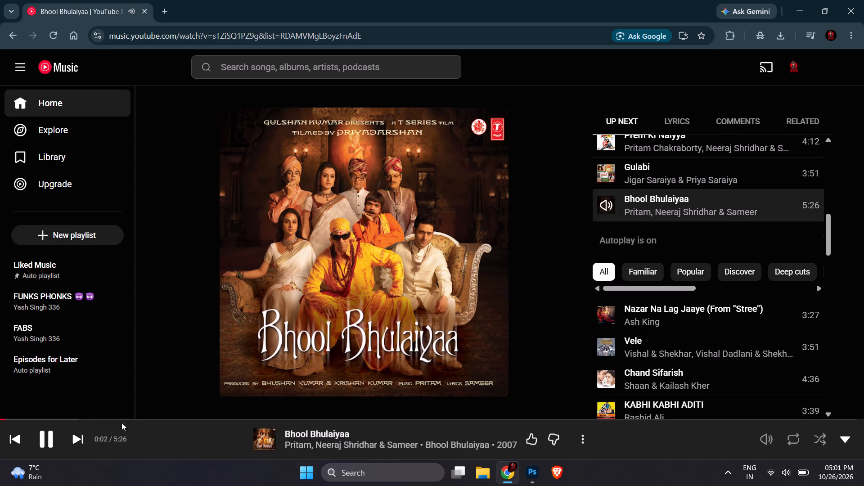
left_click(26, 417)
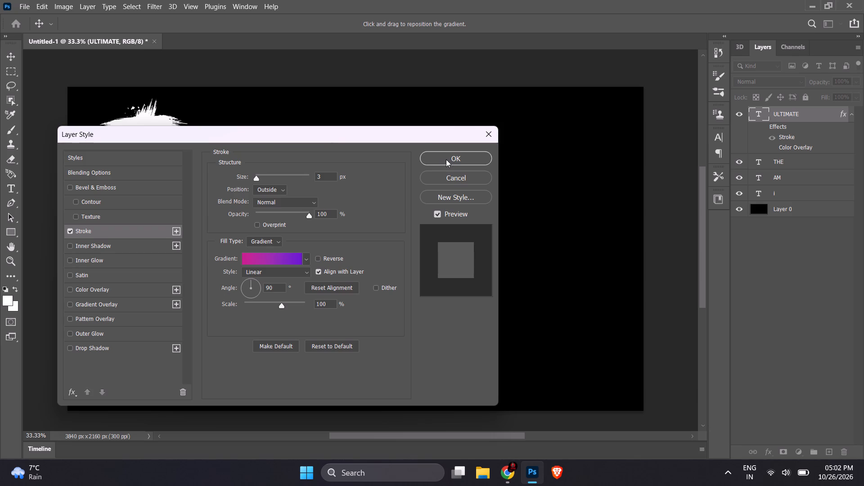
Return to Photoshop, discard the pending layer style changes, and make the ULTIMATE layer's effects visible.
left_click(486, 138)
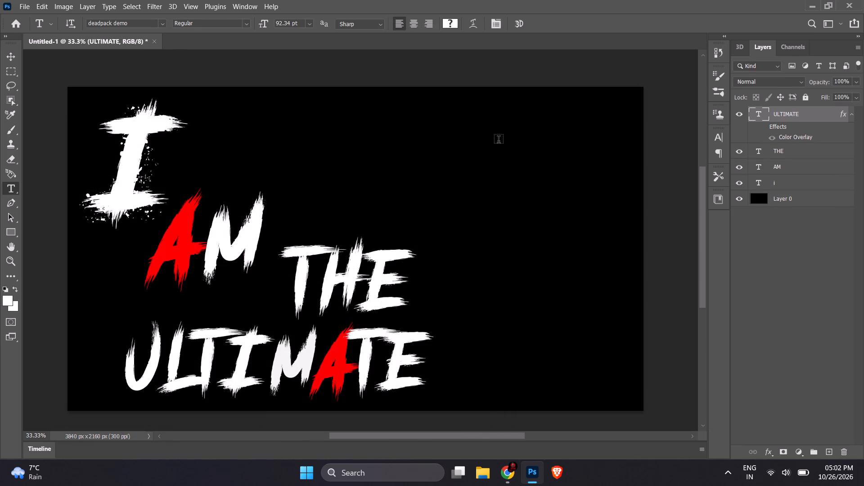
left_click(765, 127)
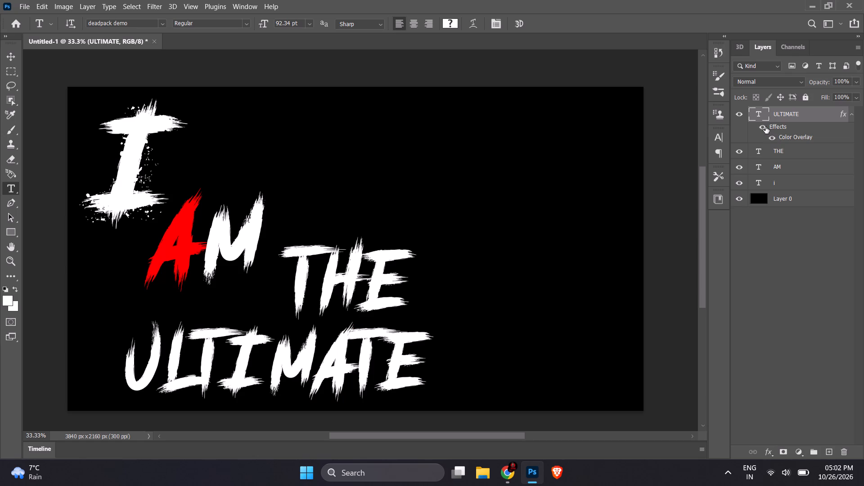
Reopen the ULTIMATE layer's style settings, move the dialog clear of the lettering, and turn off Color Overlay.
double_click(805, 116)
left_click_drag(416, 130, 552, 123)
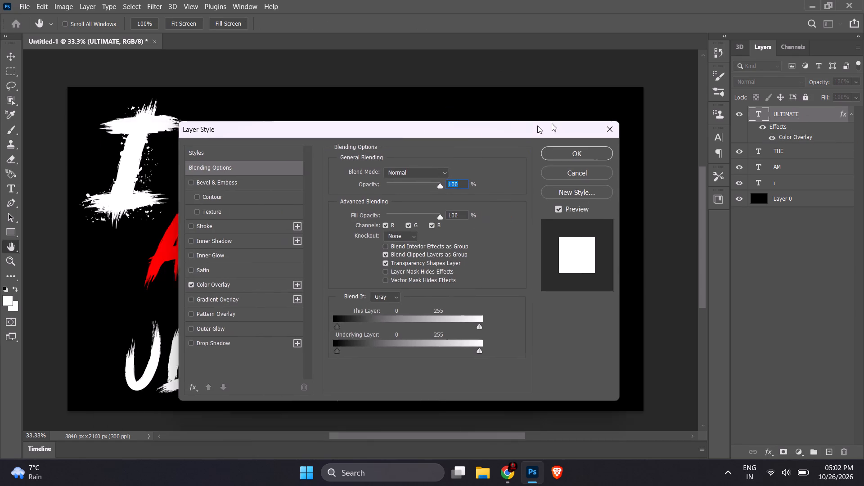
left_click_drag(552, 123, 805, 113)
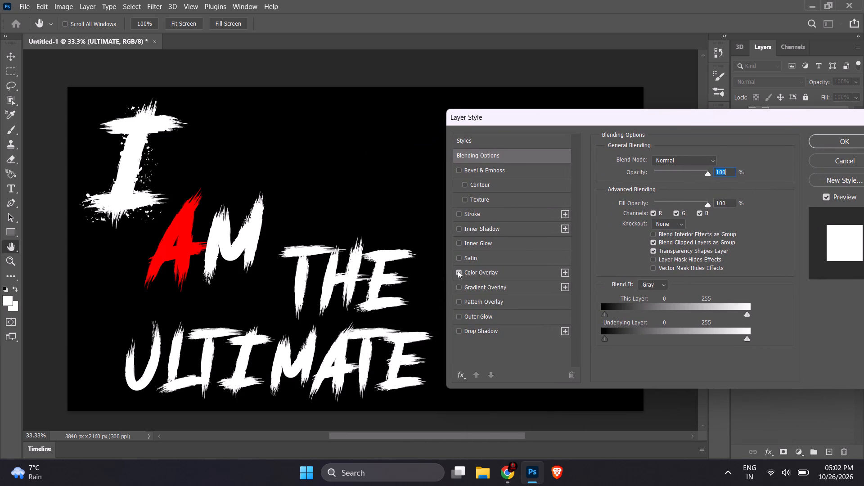
left_click(457, 270)
Enable the Stroke effect on ULTIMATE and give it a Gradient fill with the magenta-to-violet preset.
left_click(458, 214)
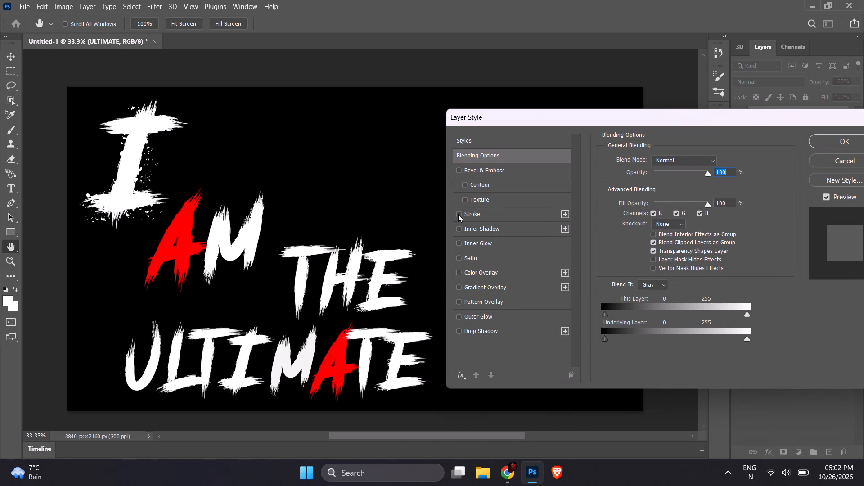
left_click(482, 214)
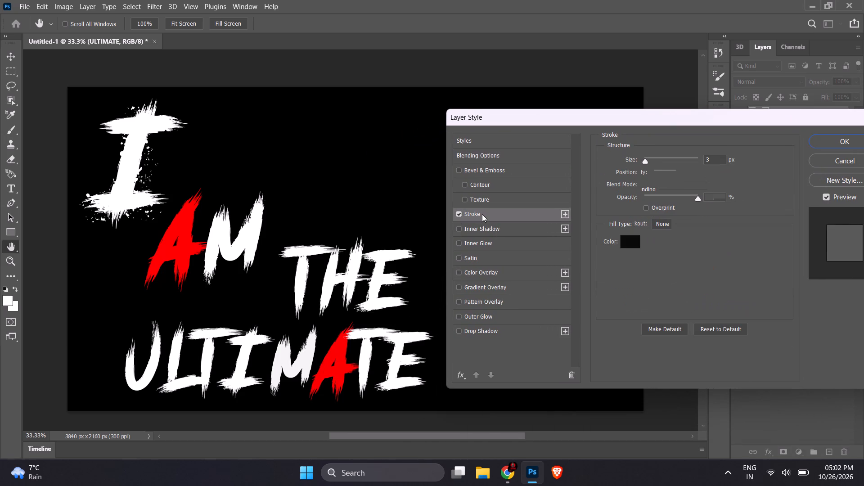
left_click(634, 240)
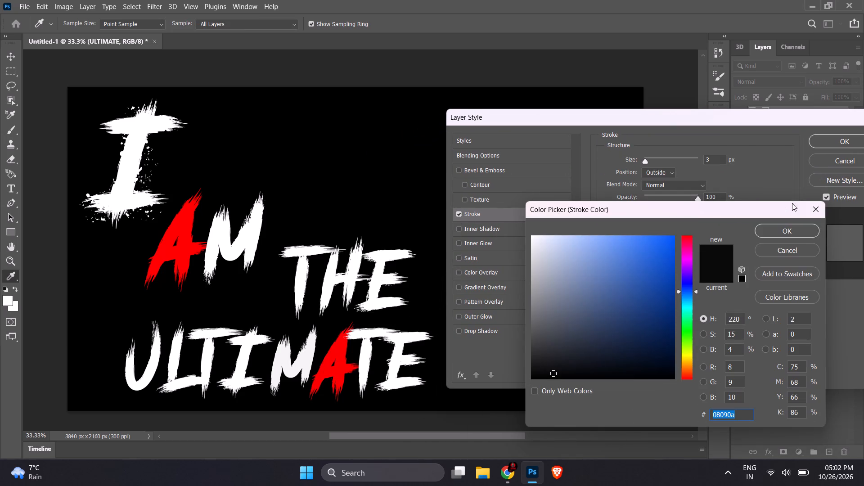
left_click(815, 210)
left_click(662, 222)
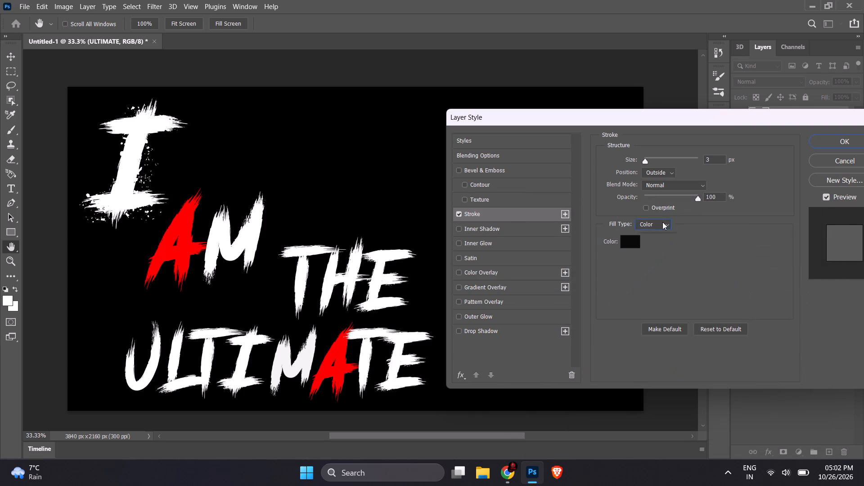
left_click(660, 241)
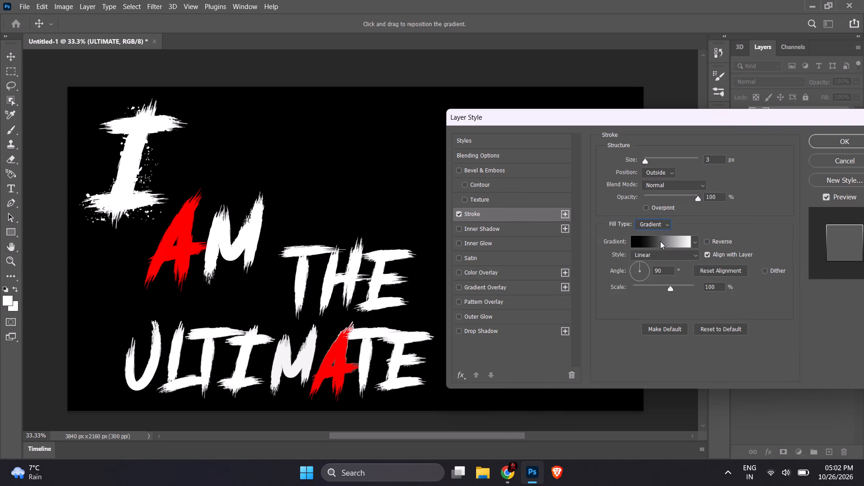
left_click(698, 243)
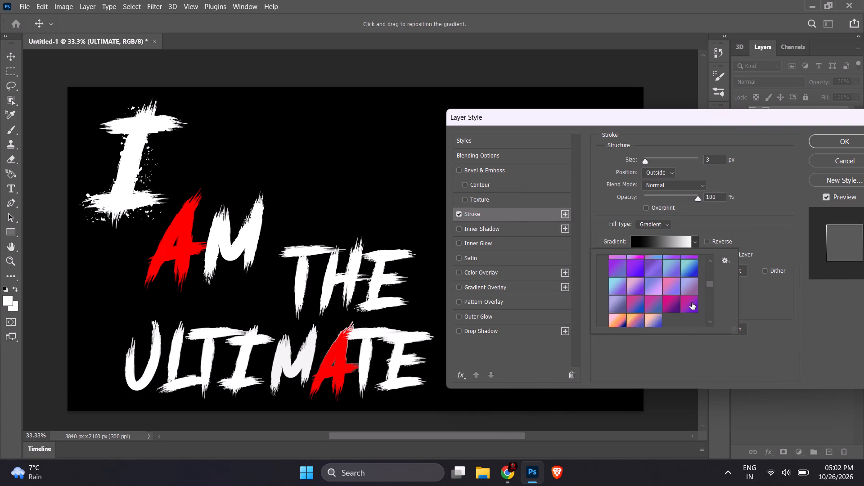
left_click(692, 303)
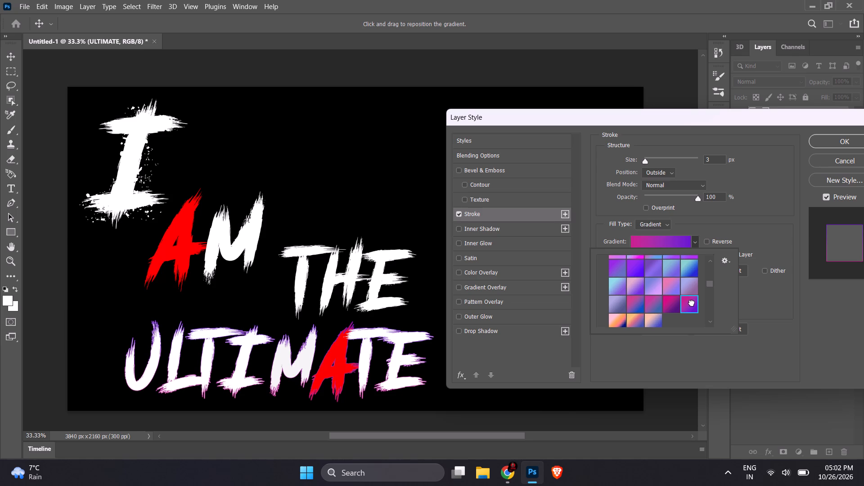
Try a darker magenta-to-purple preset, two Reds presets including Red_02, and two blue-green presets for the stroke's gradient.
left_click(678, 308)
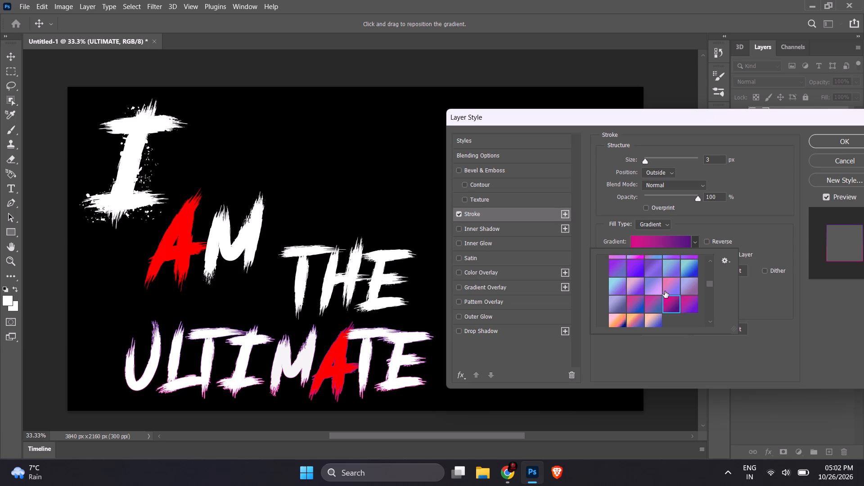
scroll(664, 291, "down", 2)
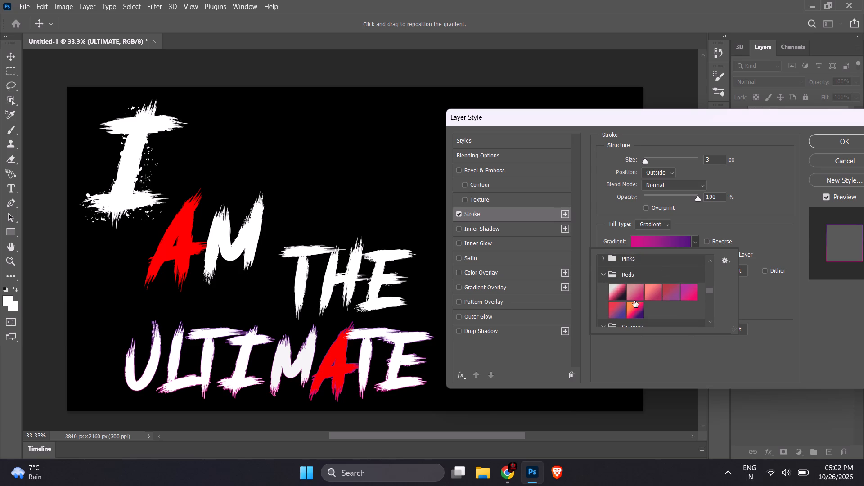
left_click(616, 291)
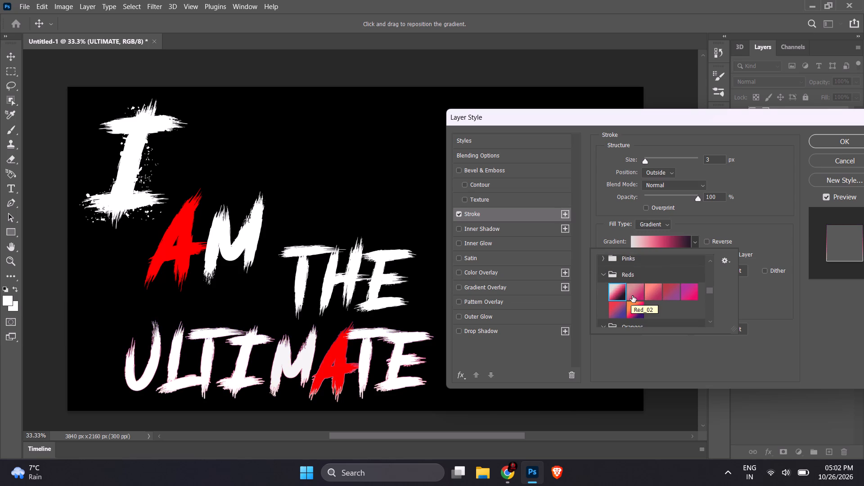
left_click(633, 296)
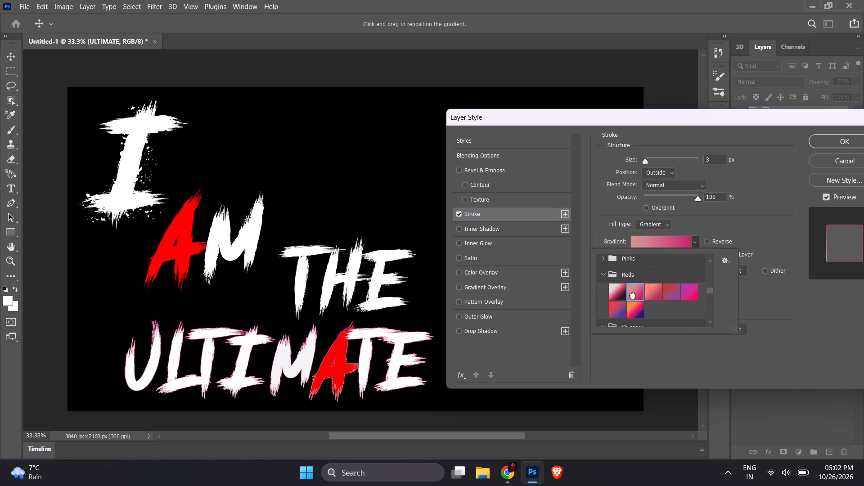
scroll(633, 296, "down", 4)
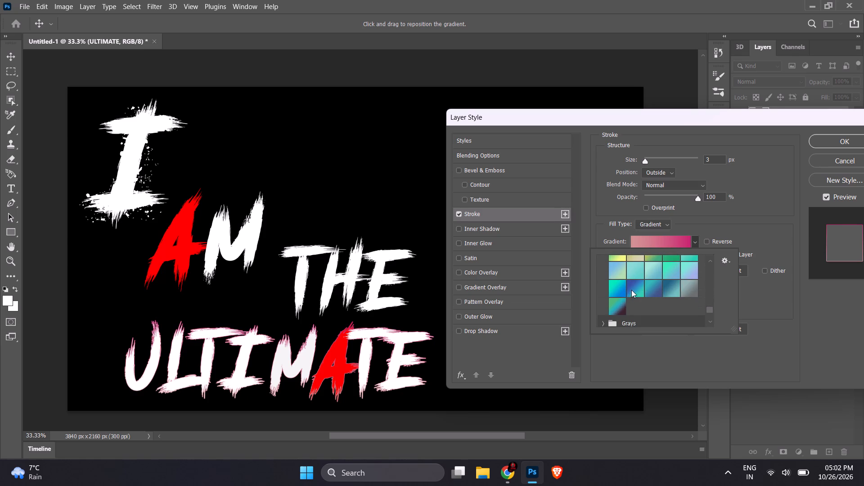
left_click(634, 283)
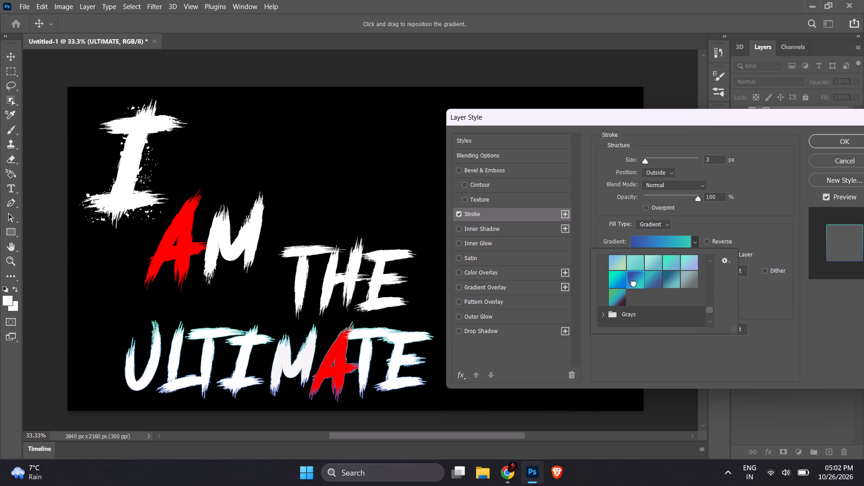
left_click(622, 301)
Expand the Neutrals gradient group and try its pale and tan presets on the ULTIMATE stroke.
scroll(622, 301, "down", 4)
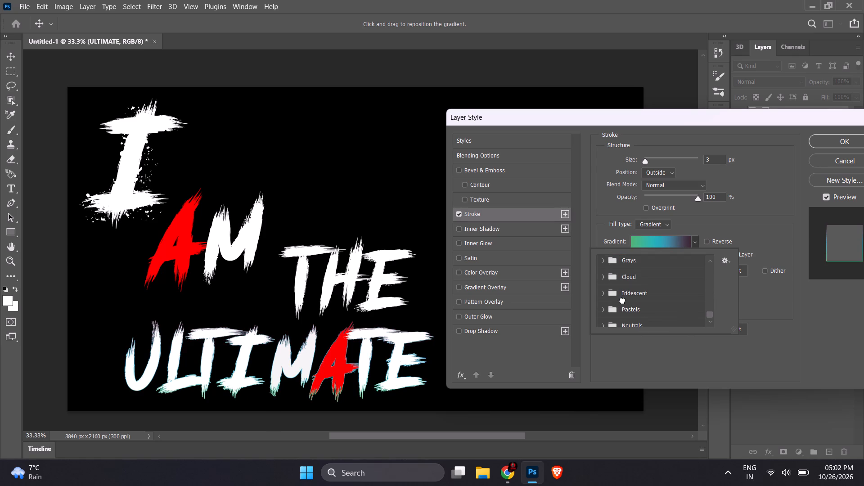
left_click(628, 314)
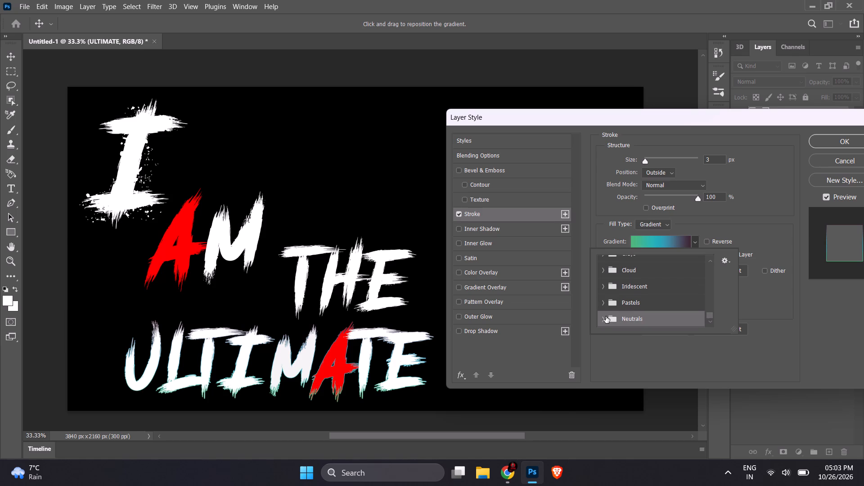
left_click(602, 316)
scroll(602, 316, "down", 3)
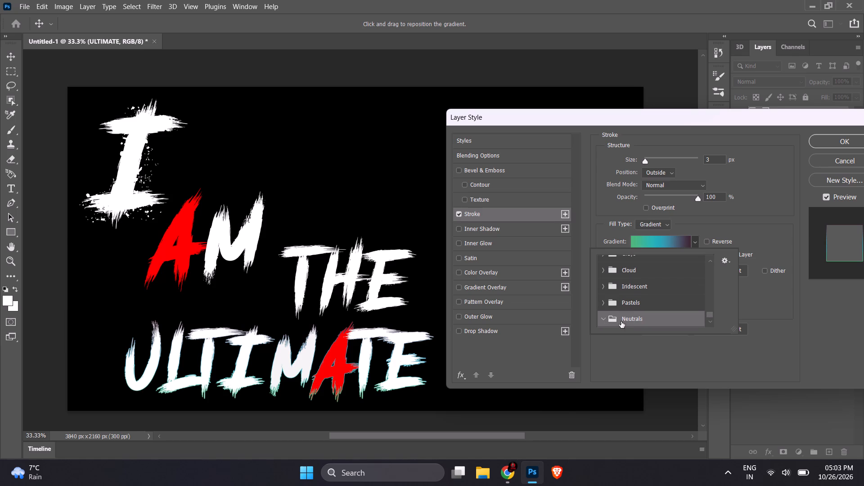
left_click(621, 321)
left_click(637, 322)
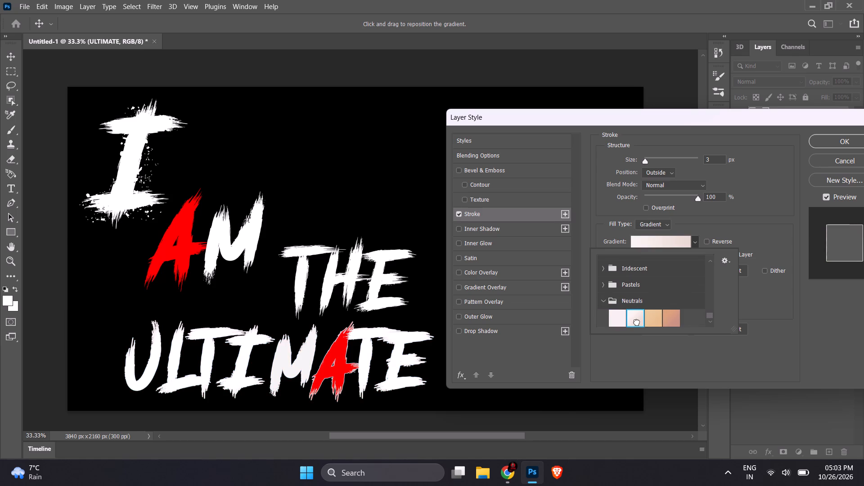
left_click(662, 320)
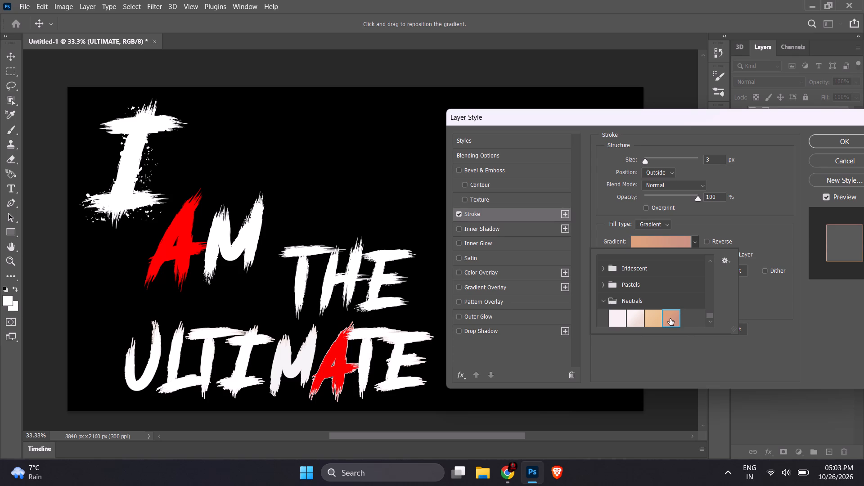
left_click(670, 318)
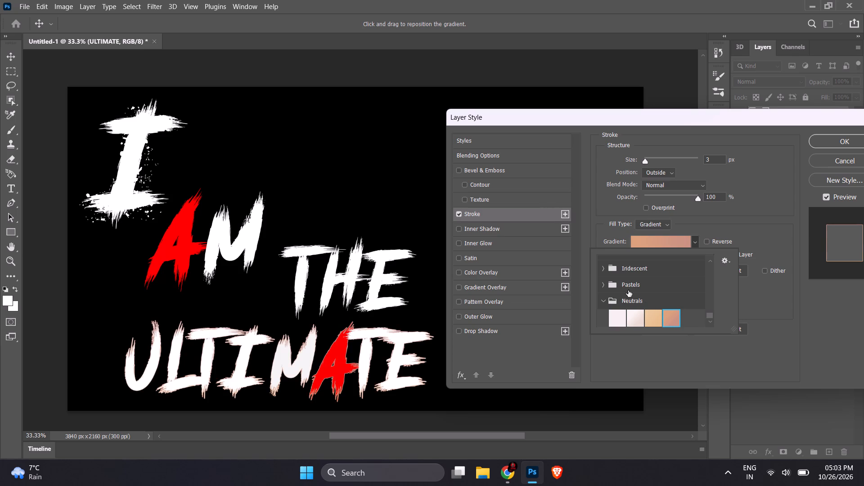
Try several Pastels presets for the stroke's gradient, settling on the light blue-to-pink one.
left_click(603, 283)
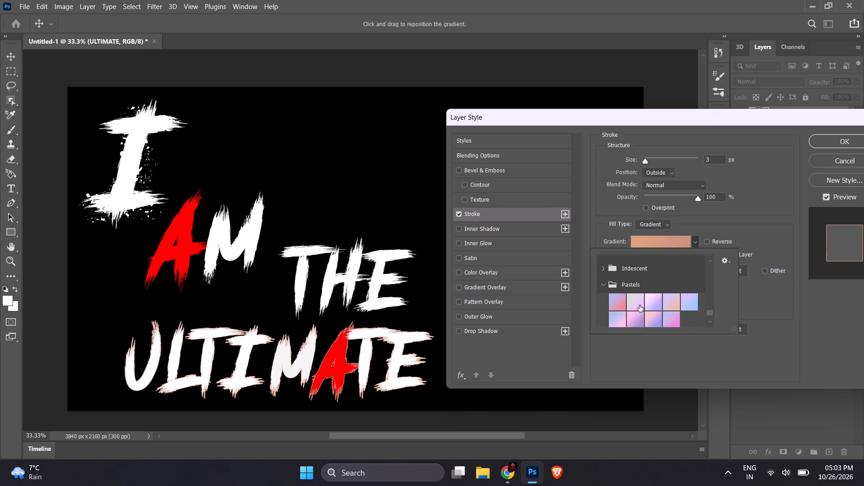
left_click(641, 306)
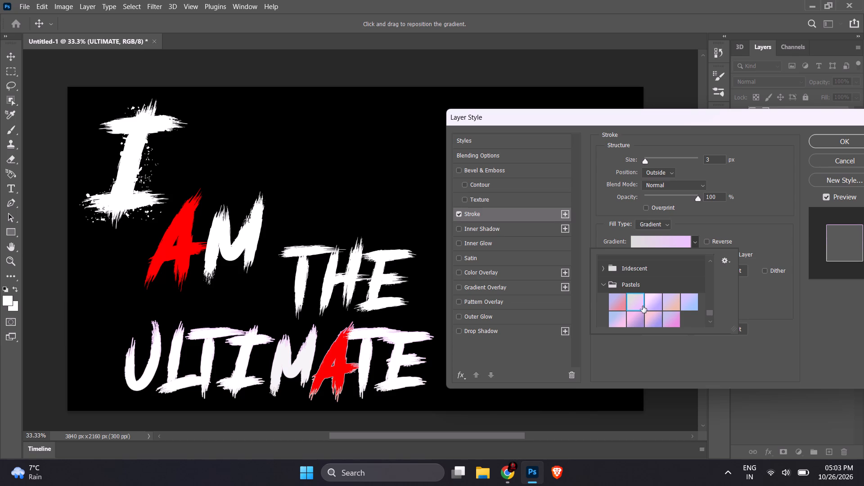
left_click(650, 306)
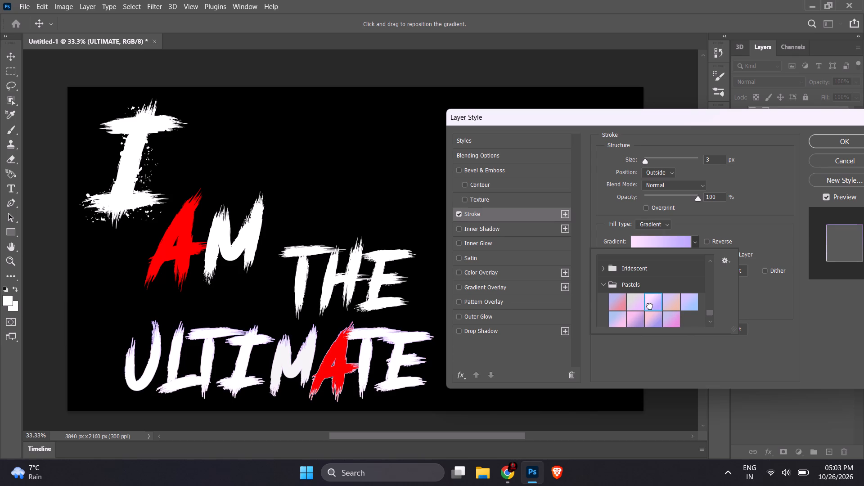
left_click(674, 315)
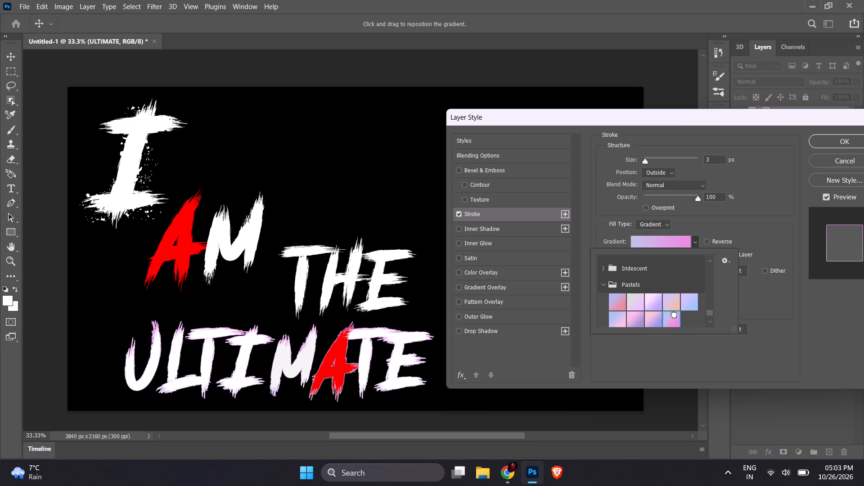
left_click(607, 283)
left_click(603, 283)
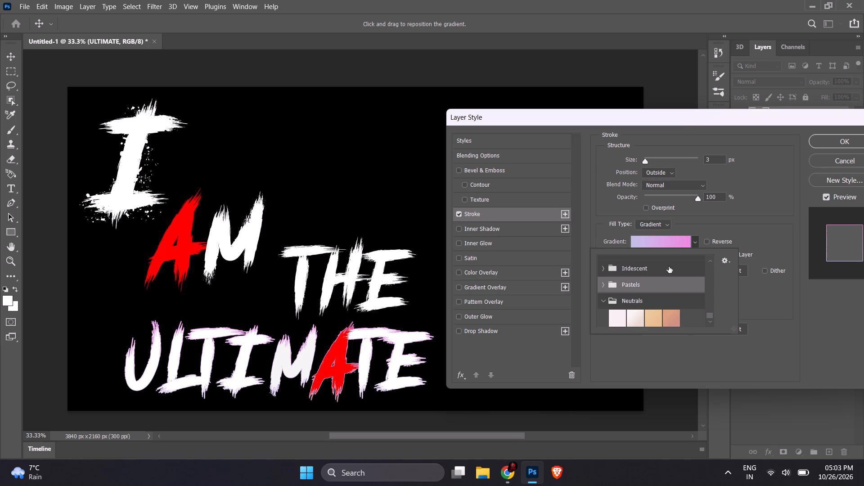
left_click(772, 284)
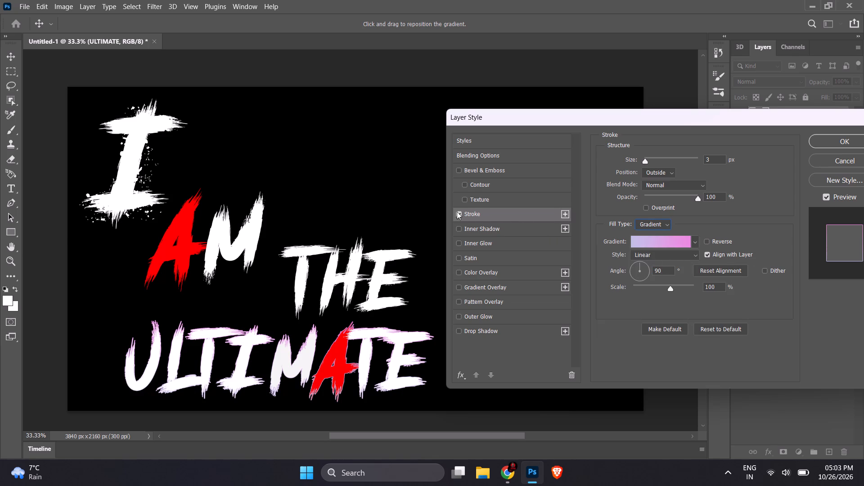
Turn off the Stroke effect on the ULTIMATE layer and apply the layer style.
left_click(459, 216)
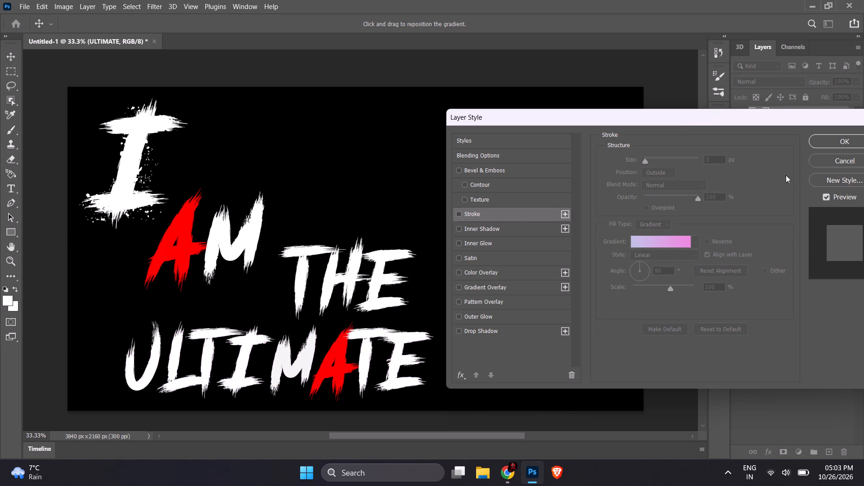
left_click(822, 145)
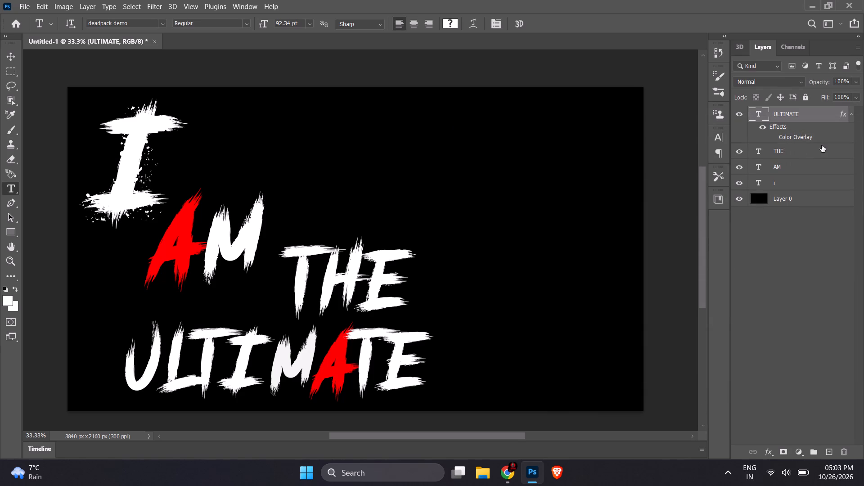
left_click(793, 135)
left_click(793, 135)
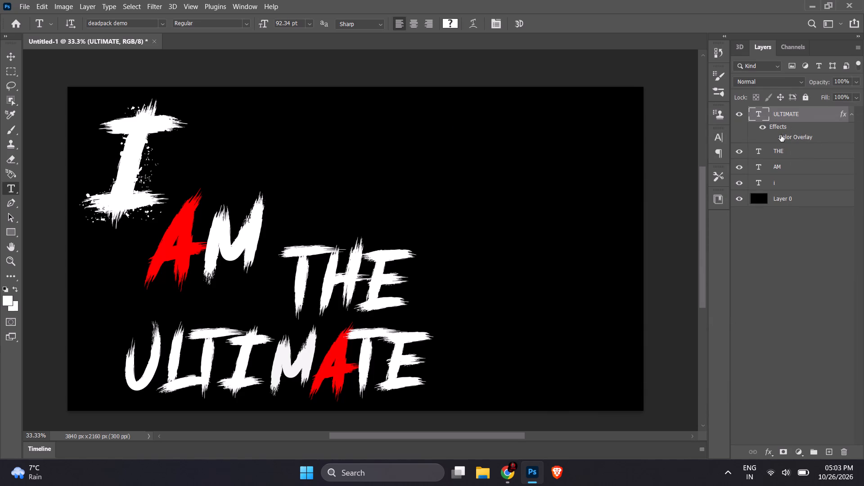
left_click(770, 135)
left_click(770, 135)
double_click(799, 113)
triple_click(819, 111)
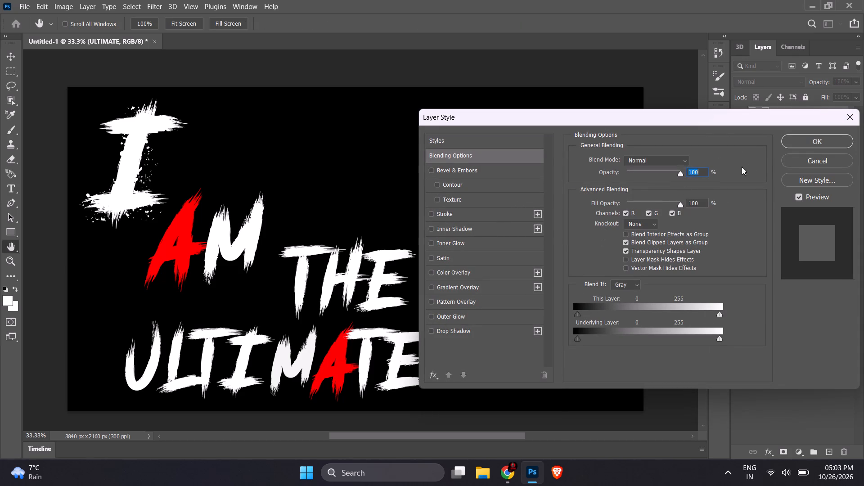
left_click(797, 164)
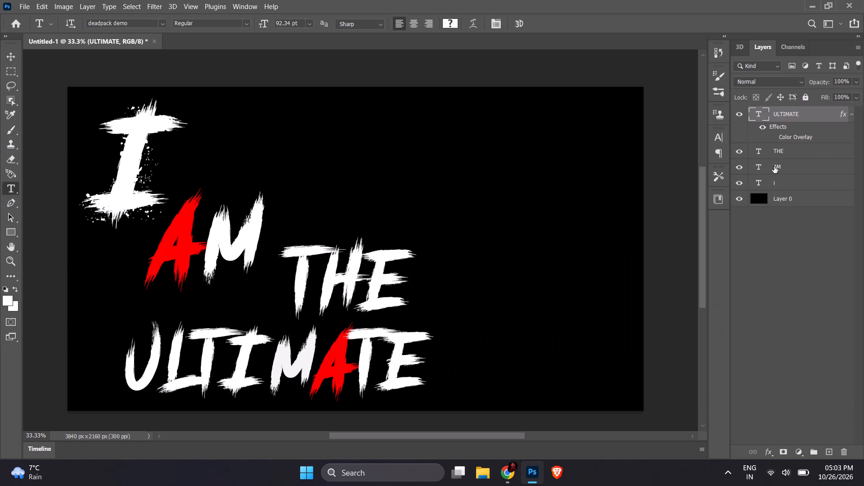
On the THE layer, try a white Color Overlay, then enable the gradient Stroke effect in its place.
left_click(774, 166)
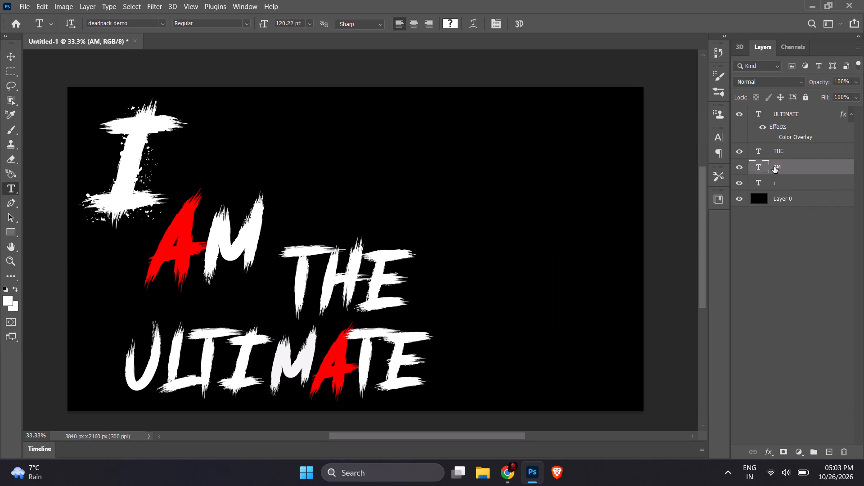
left_click(798, 151)
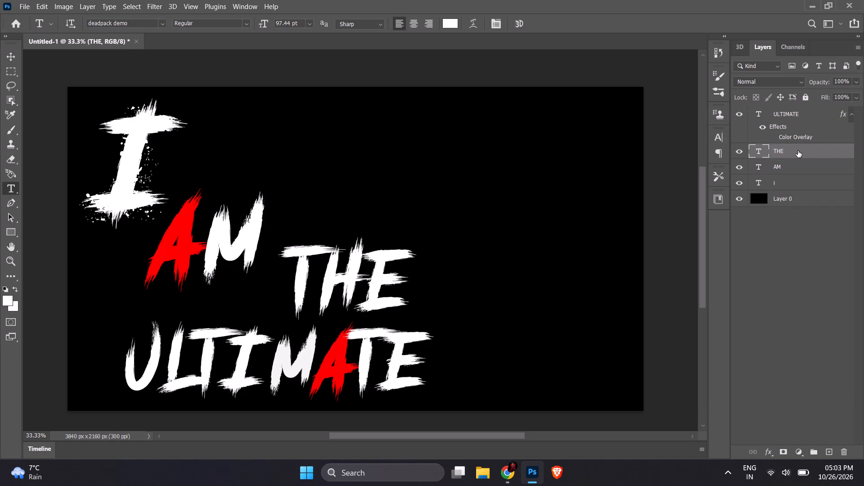
double_click(798, 151)
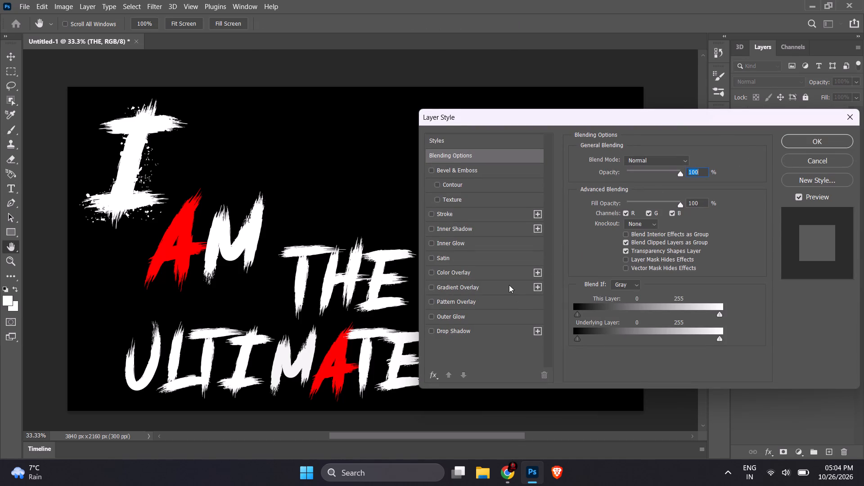
left_click(506, 270)
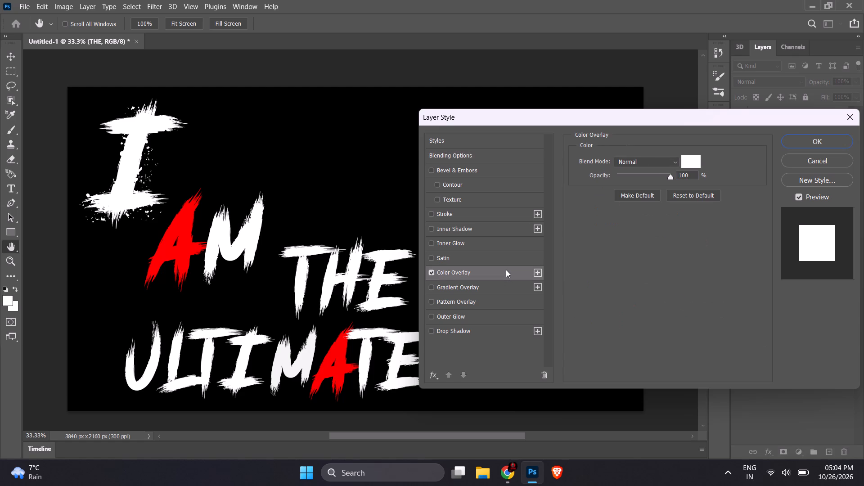
left_click(502, 270)
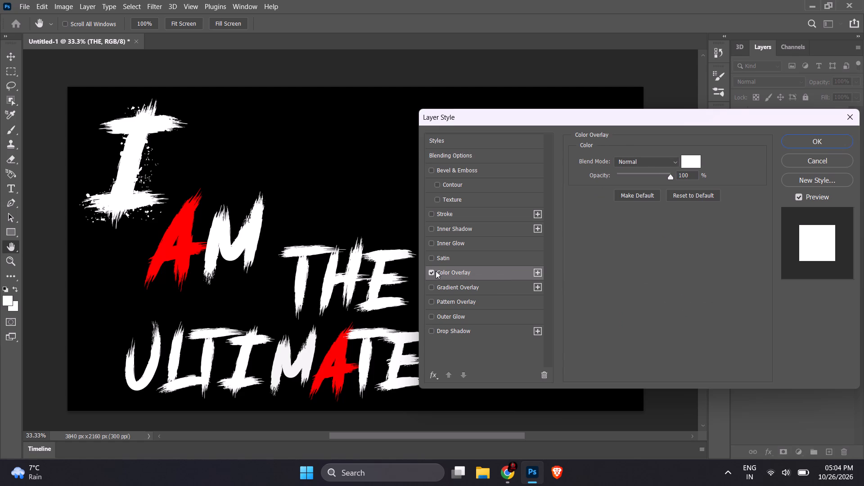
left_click(434, 271)
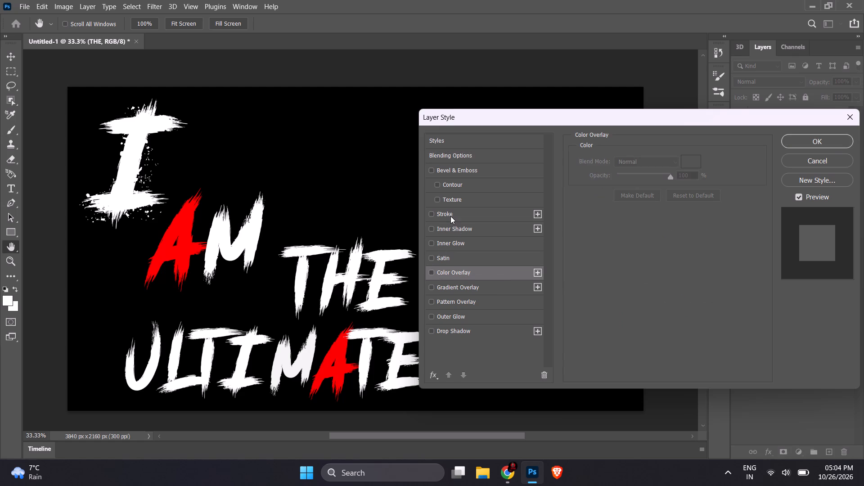
left_click(450, 216)
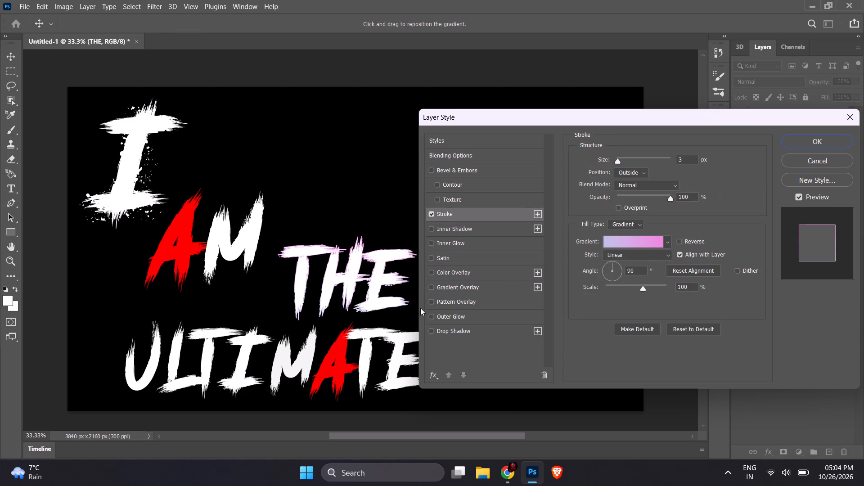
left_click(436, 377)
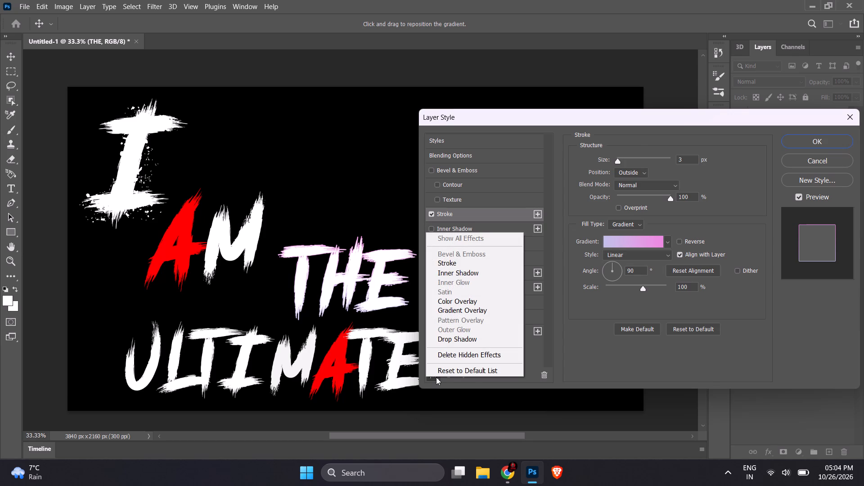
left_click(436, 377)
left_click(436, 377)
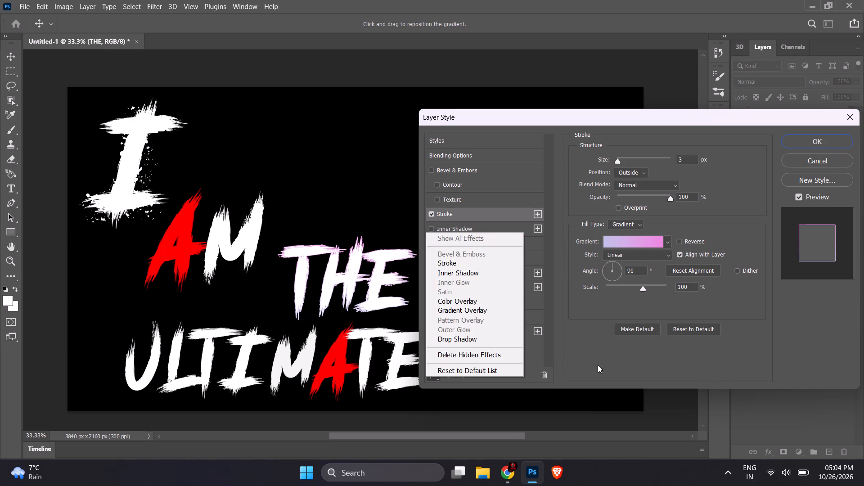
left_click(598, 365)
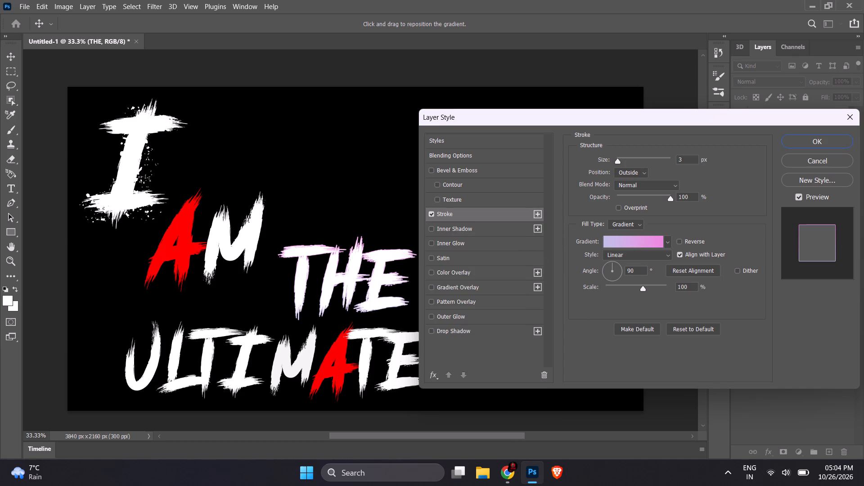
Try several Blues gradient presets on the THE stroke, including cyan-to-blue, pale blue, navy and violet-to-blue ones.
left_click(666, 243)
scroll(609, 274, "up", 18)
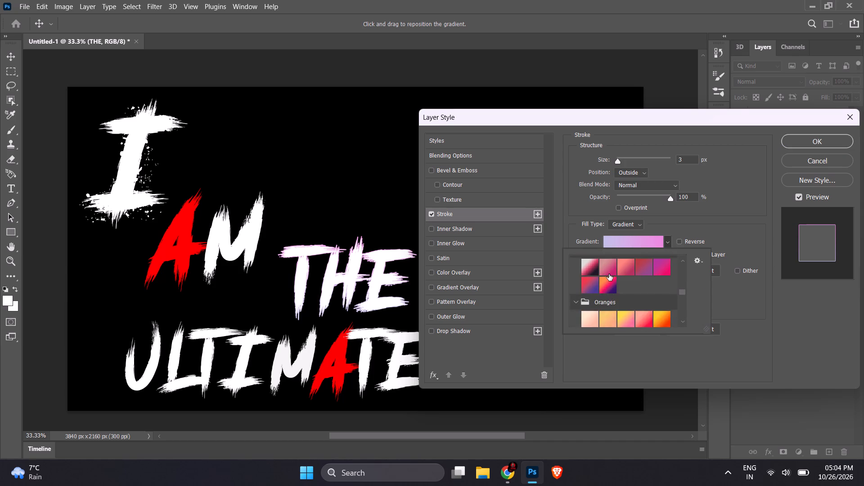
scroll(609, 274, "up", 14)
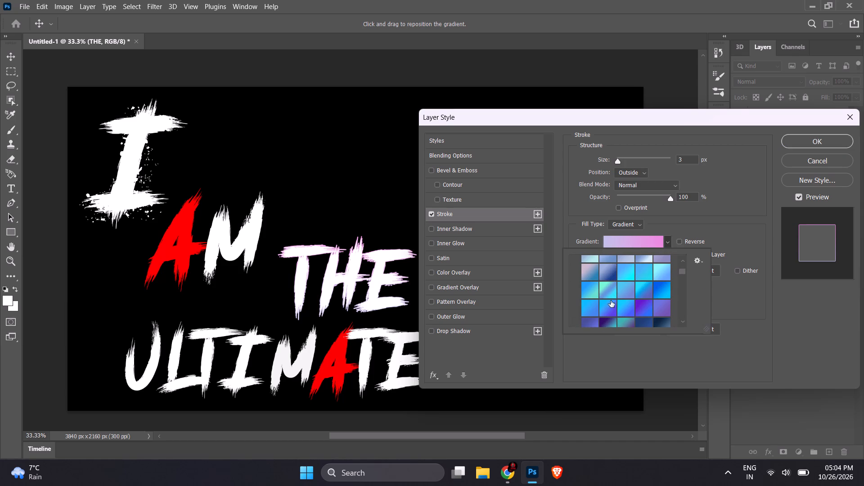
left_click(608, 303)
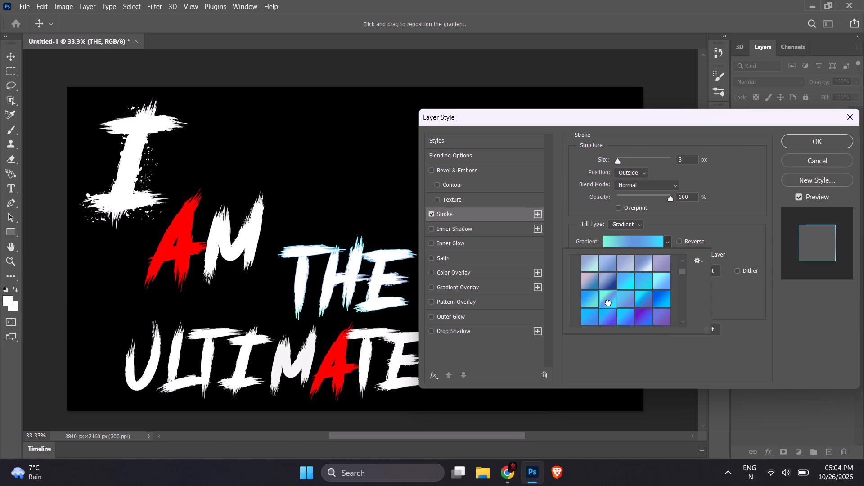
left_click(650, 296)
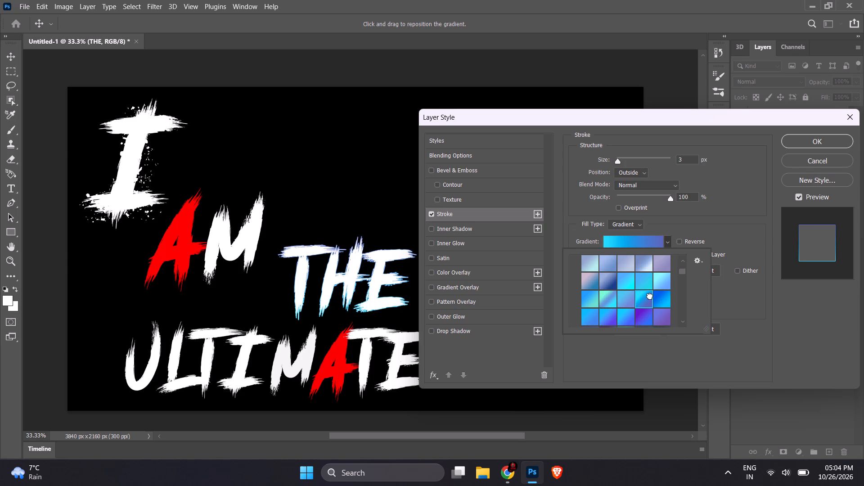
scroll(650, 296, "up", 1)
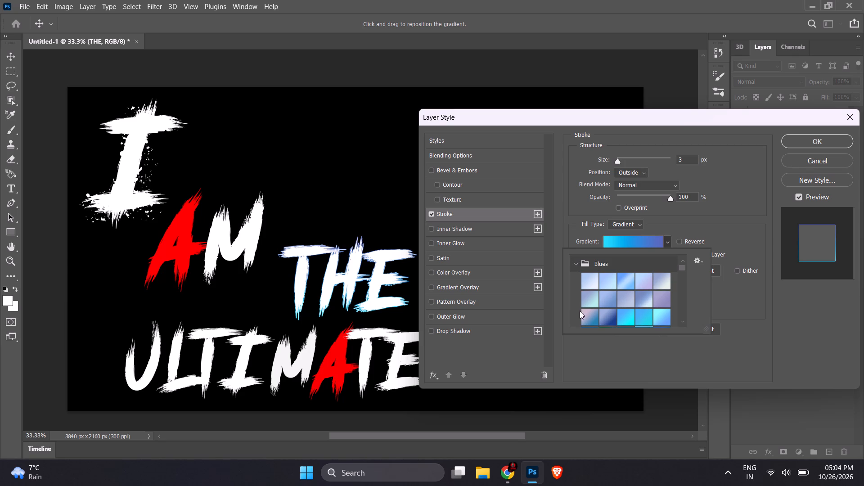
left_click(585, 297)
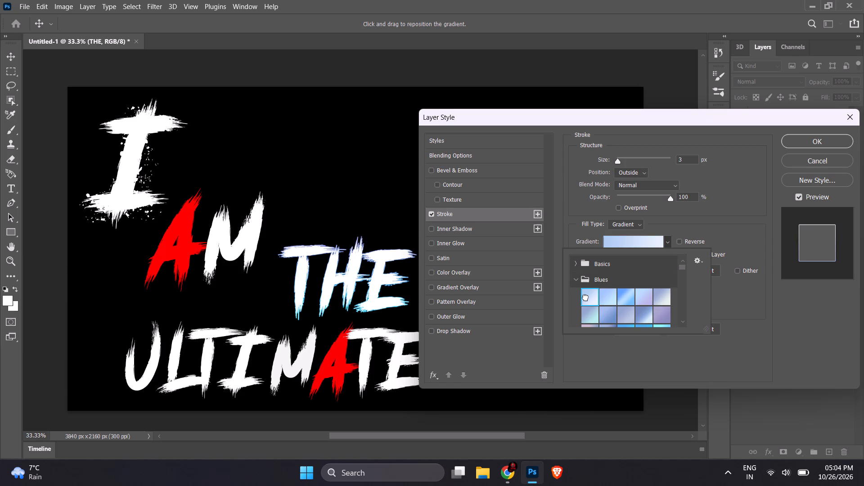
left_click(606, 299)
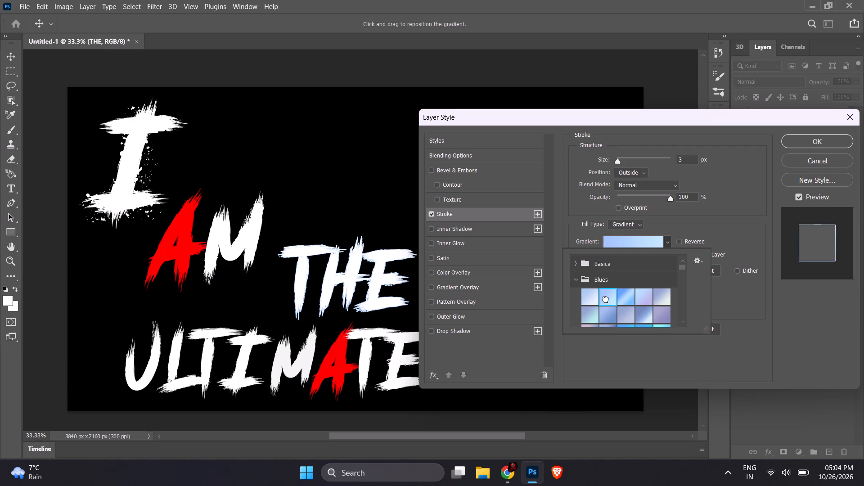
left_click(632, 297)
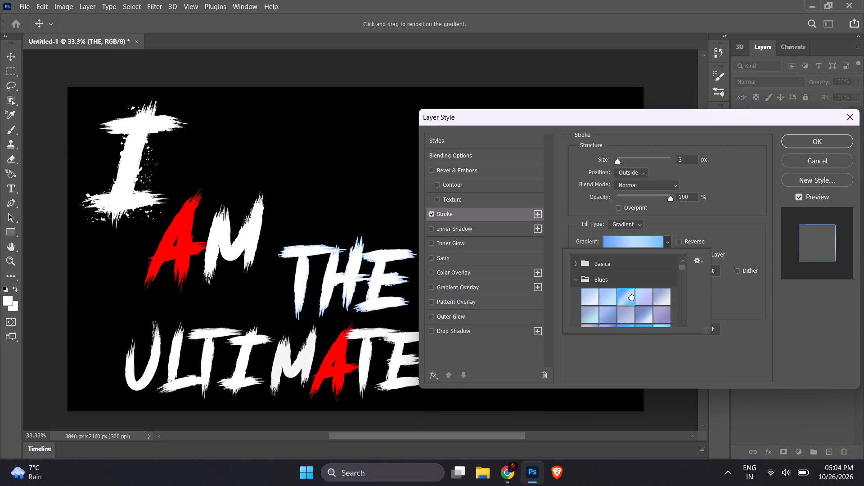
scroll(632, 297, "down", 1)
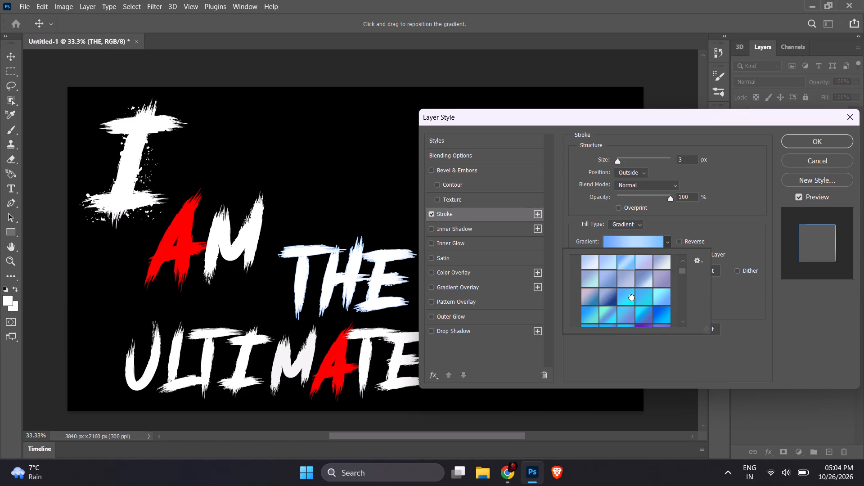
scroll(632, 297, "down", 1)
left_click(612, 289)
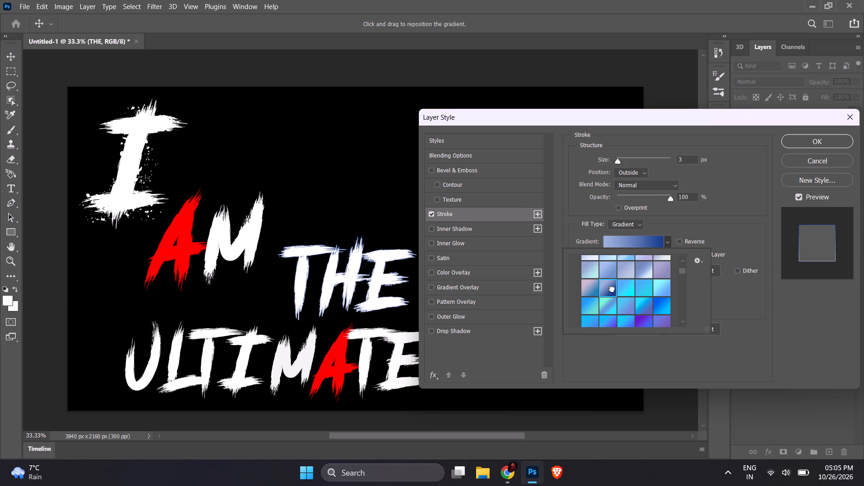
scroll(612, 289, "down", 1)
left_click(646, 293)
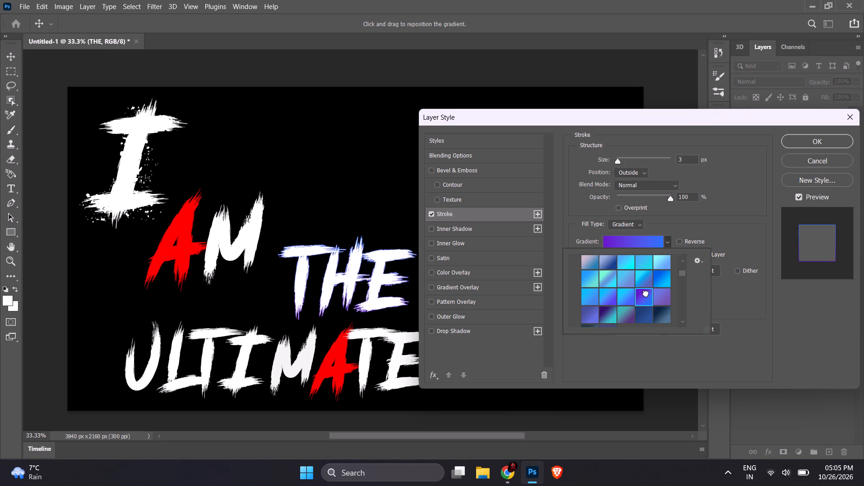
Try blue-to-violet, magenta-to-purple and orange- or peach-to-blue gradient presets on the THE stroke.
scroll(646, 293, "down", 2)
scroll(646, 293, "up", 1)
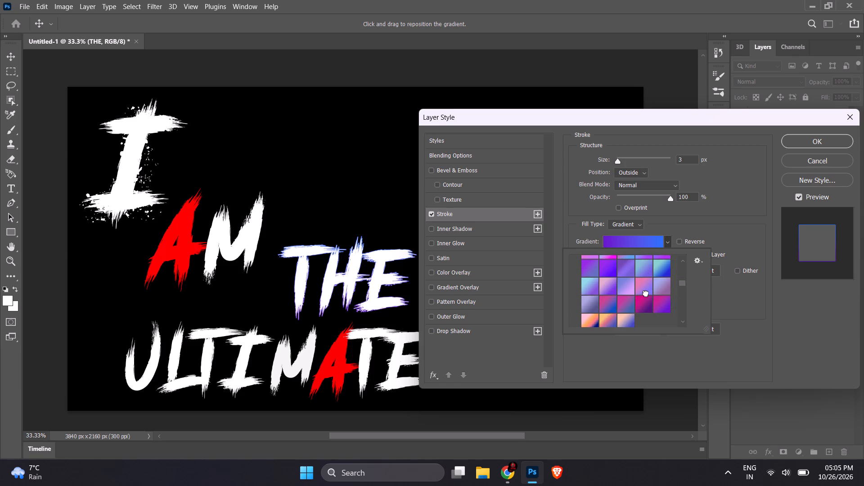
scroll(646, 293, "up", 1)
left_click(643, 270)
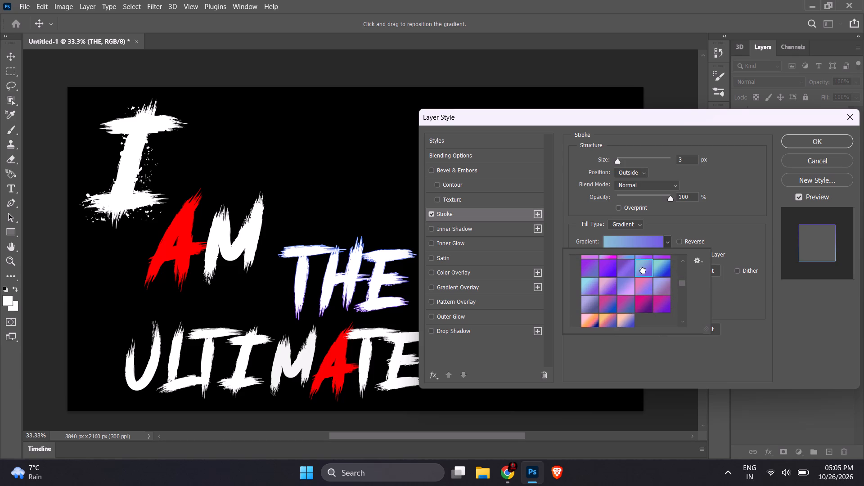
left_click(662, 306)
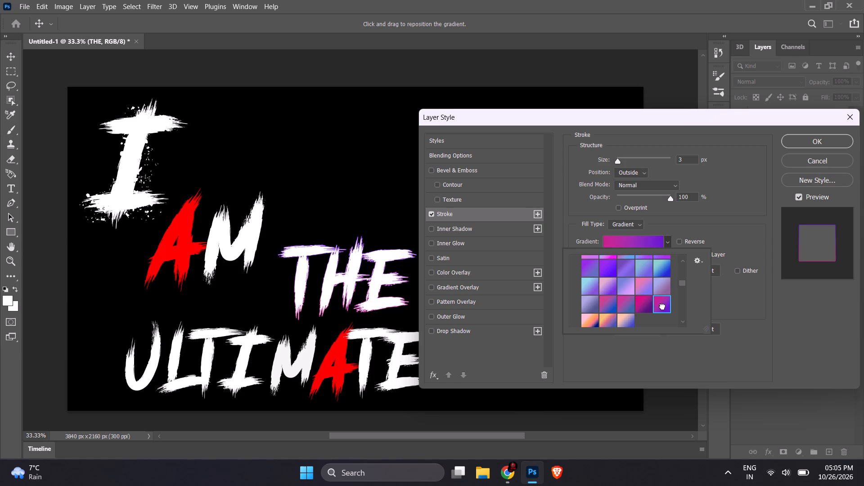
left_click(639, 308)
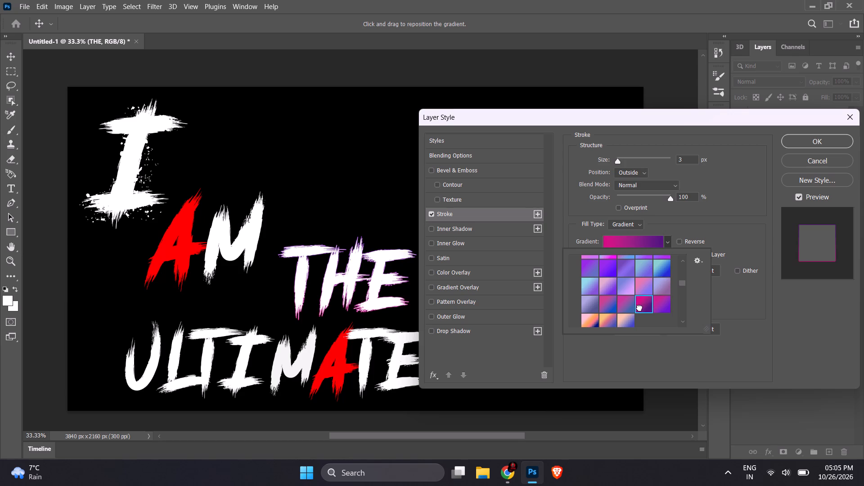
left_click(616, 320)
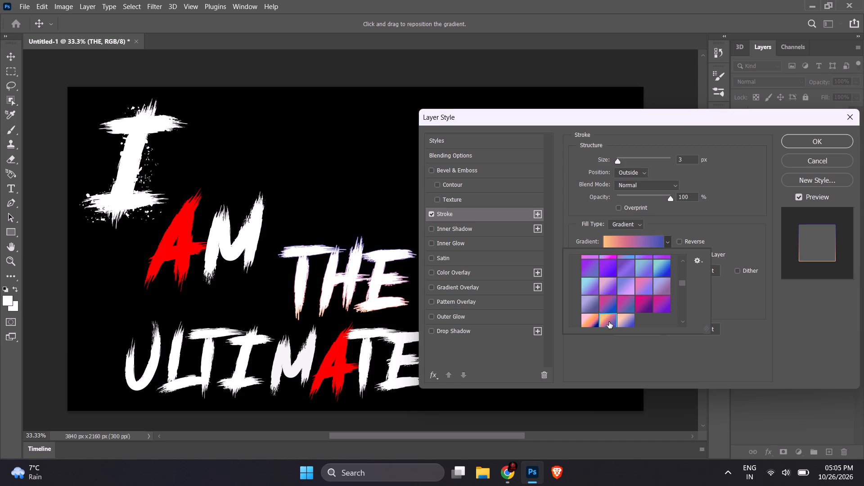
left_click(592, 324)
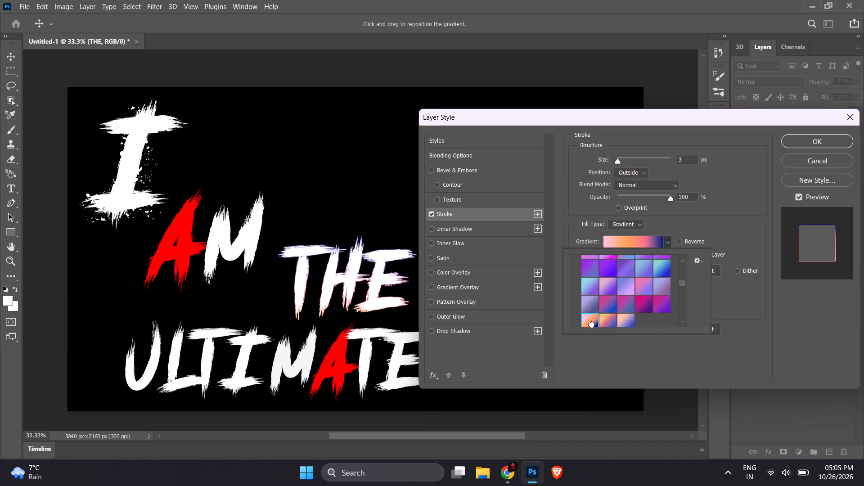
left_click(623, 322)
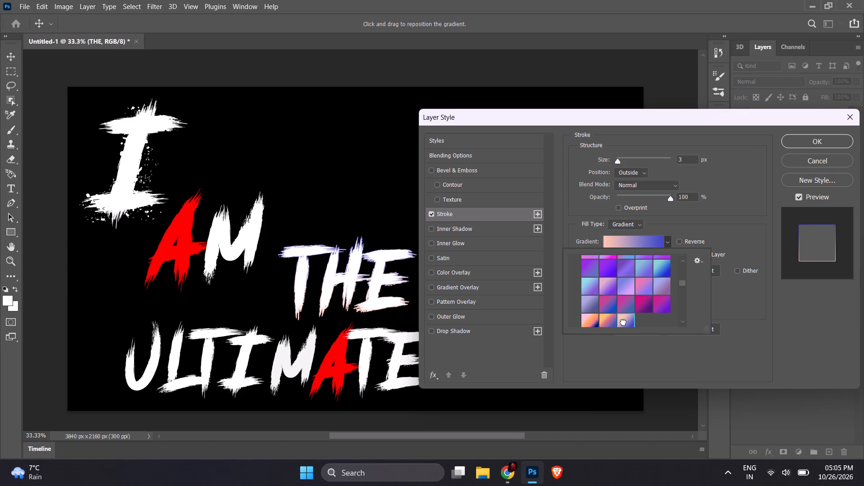
Apply the purple-to-hot-pink preset from the Reds group to the THE stroke's gradient.
scroll(642, 274, "down", 2)
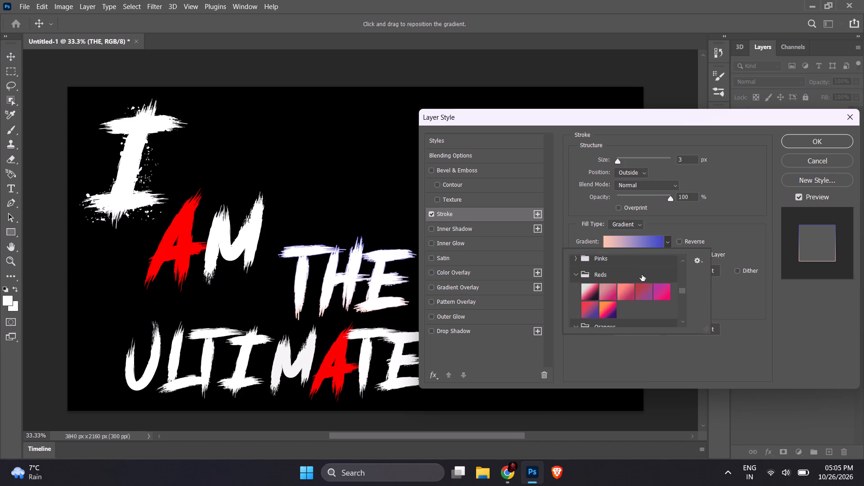
scroll(642, 274, "down", 1)
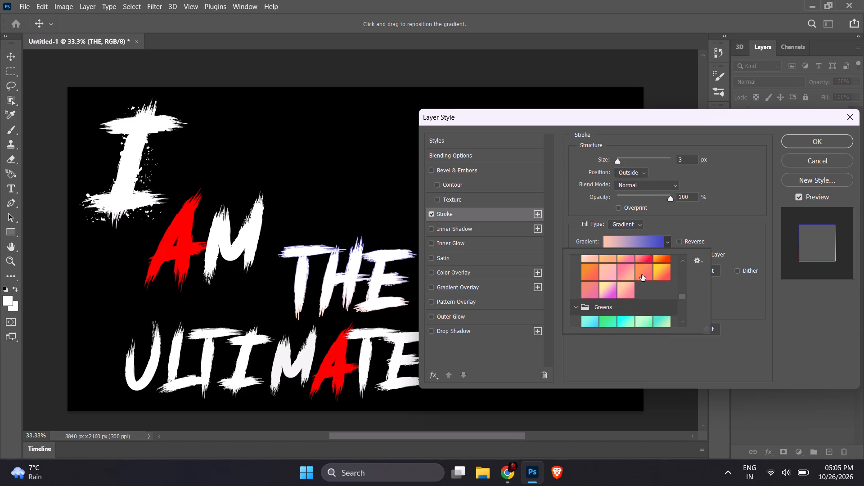
scroll(642, 274, "up", 2)
scroll(642, 274, "down", 1)
left_click(658, 301)
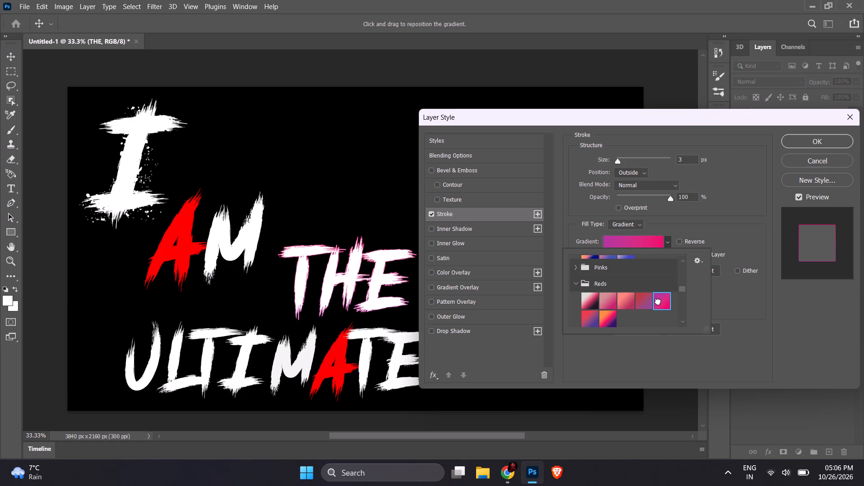
Set the THE stroke's size to 2 px.
left_click(688, 157)
key("BackSpace")
key("2")
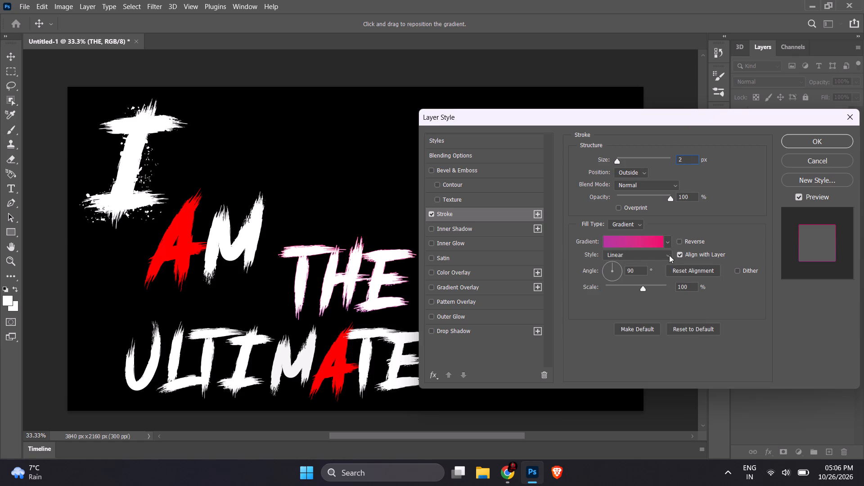
Reopen the gradient presets for the THE stroke.
left_click(669, 243)
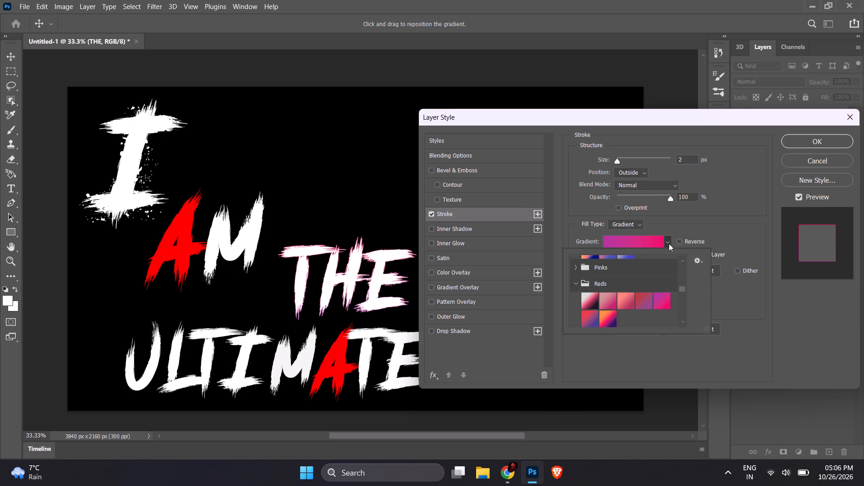
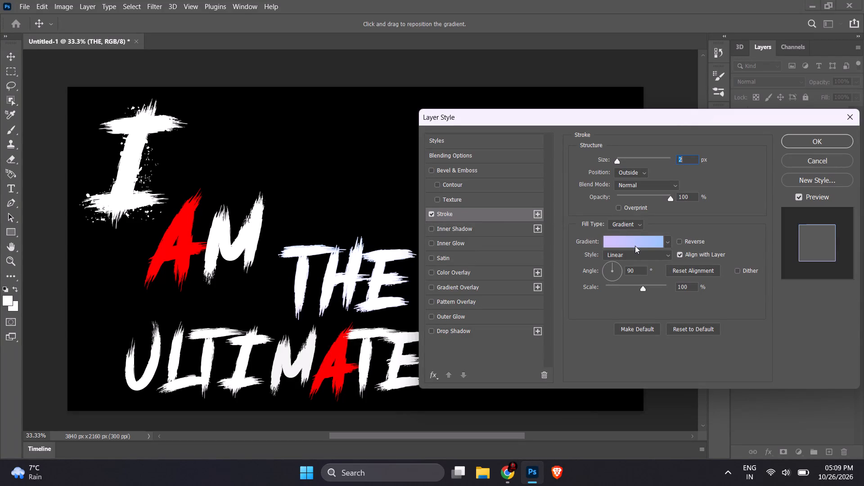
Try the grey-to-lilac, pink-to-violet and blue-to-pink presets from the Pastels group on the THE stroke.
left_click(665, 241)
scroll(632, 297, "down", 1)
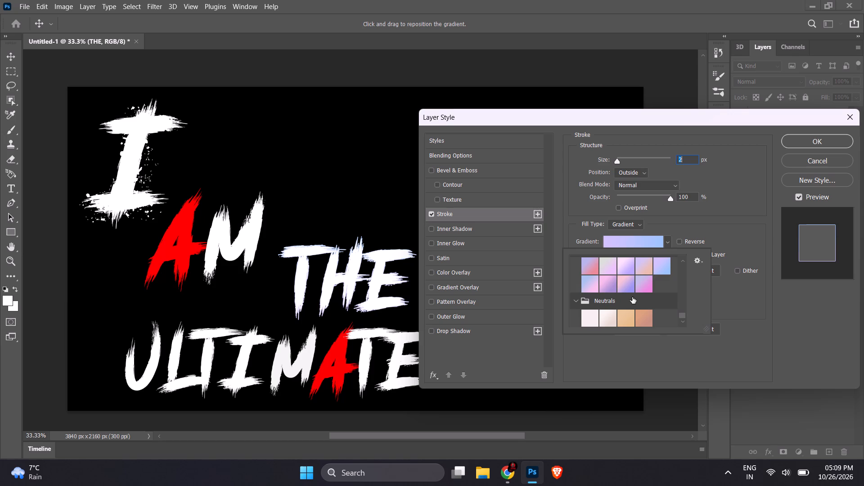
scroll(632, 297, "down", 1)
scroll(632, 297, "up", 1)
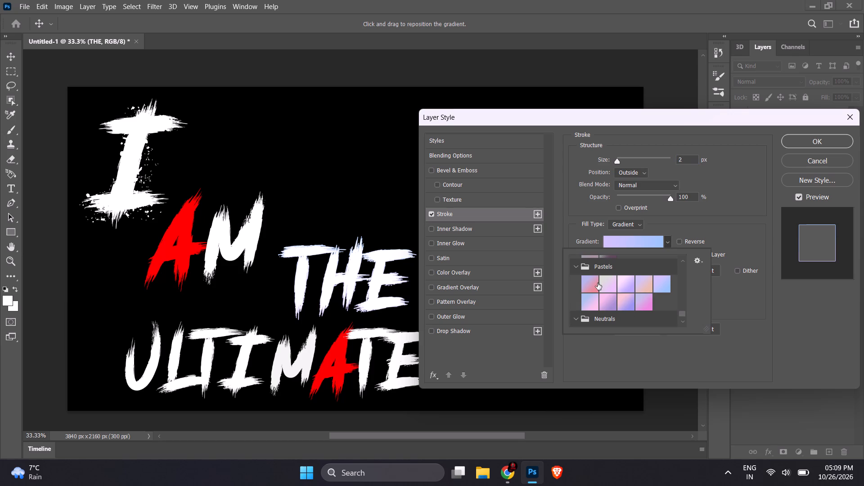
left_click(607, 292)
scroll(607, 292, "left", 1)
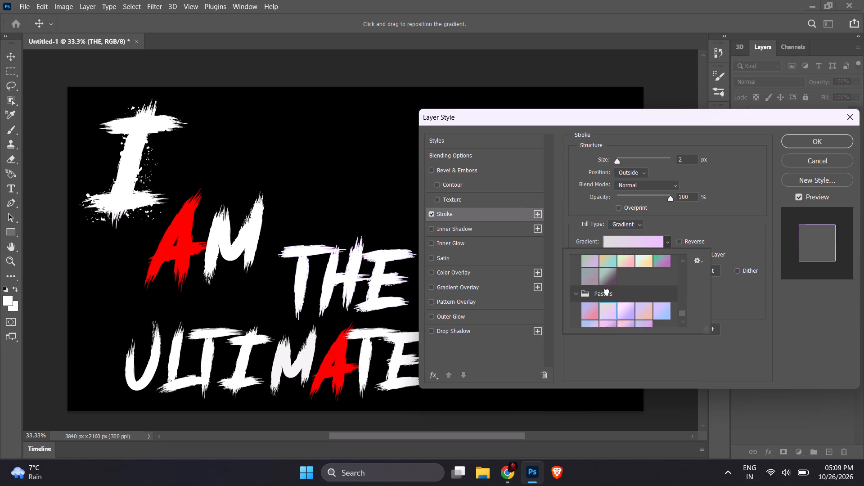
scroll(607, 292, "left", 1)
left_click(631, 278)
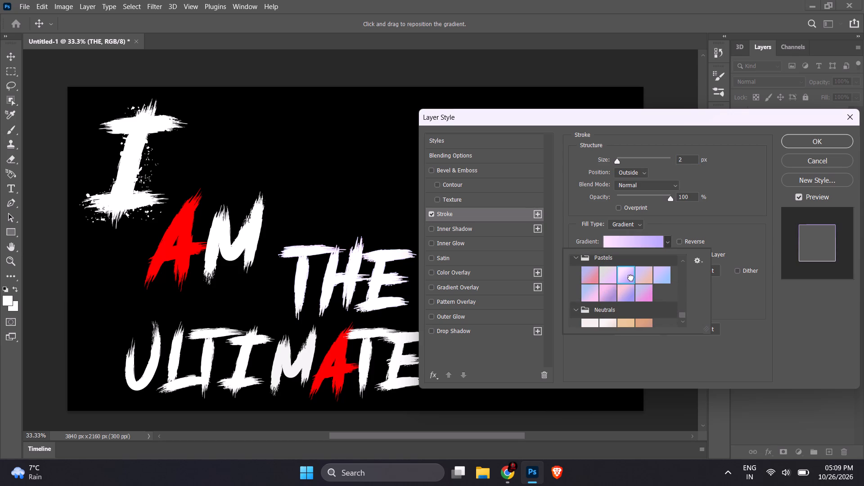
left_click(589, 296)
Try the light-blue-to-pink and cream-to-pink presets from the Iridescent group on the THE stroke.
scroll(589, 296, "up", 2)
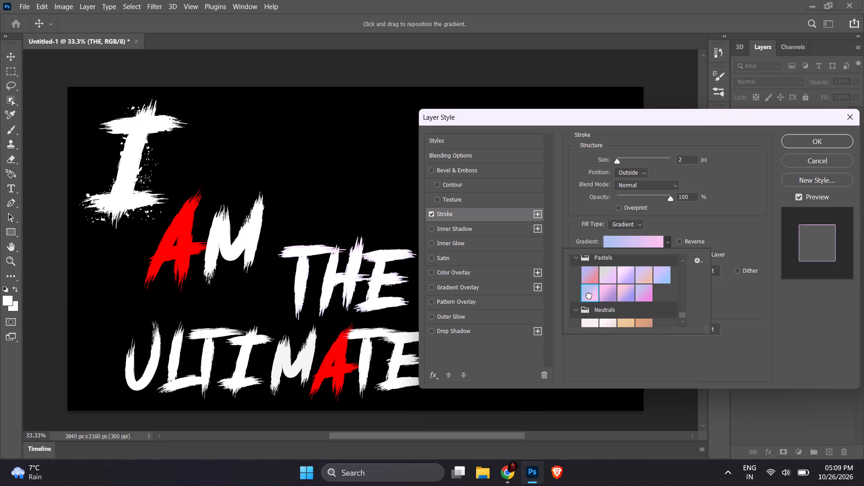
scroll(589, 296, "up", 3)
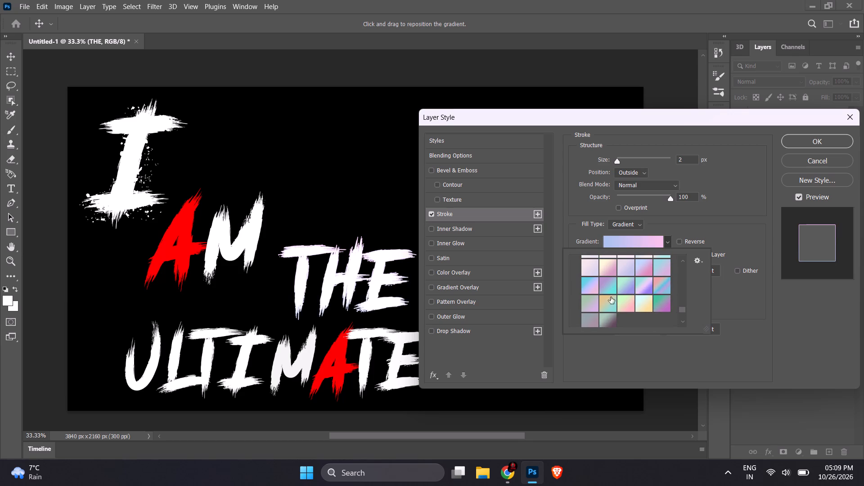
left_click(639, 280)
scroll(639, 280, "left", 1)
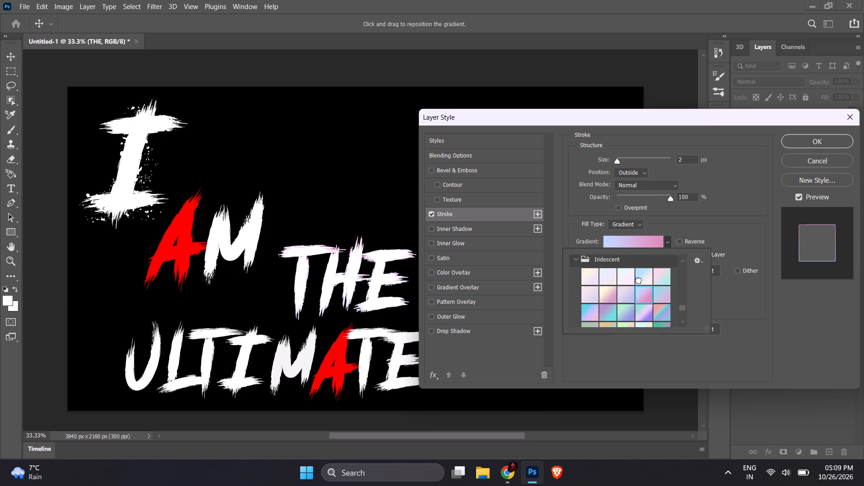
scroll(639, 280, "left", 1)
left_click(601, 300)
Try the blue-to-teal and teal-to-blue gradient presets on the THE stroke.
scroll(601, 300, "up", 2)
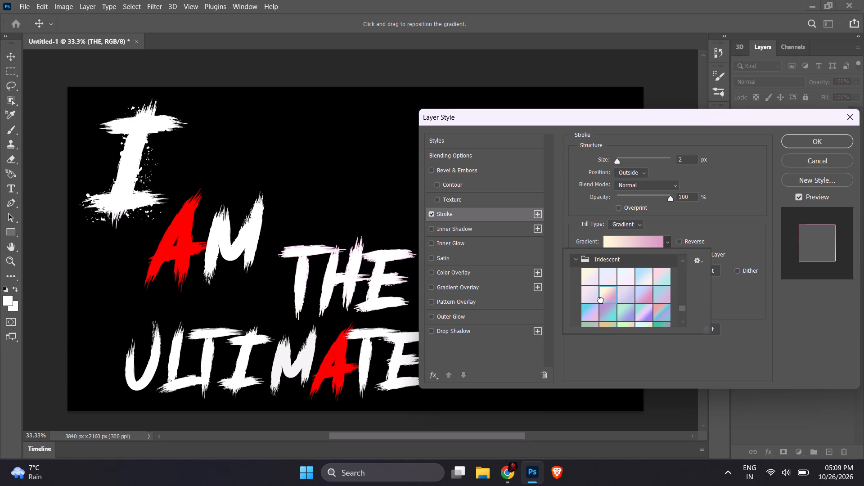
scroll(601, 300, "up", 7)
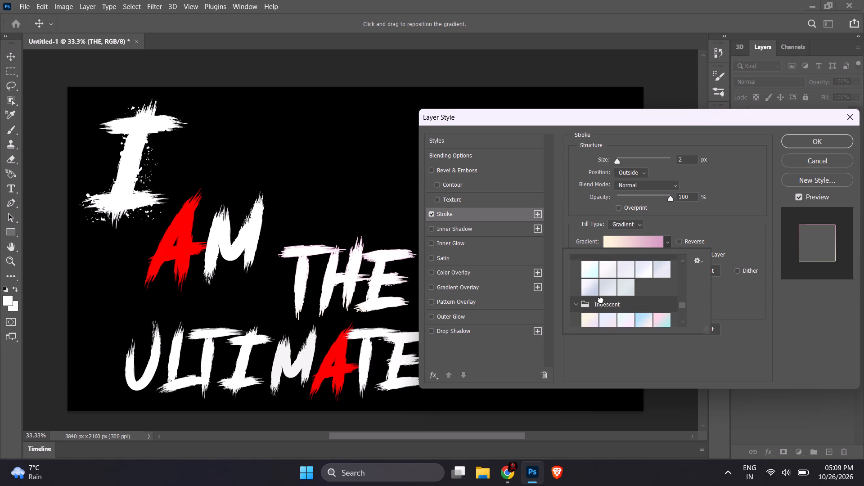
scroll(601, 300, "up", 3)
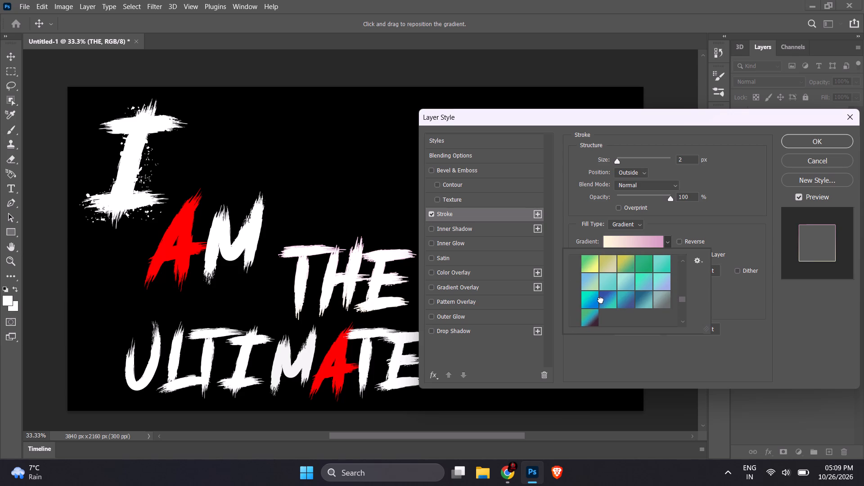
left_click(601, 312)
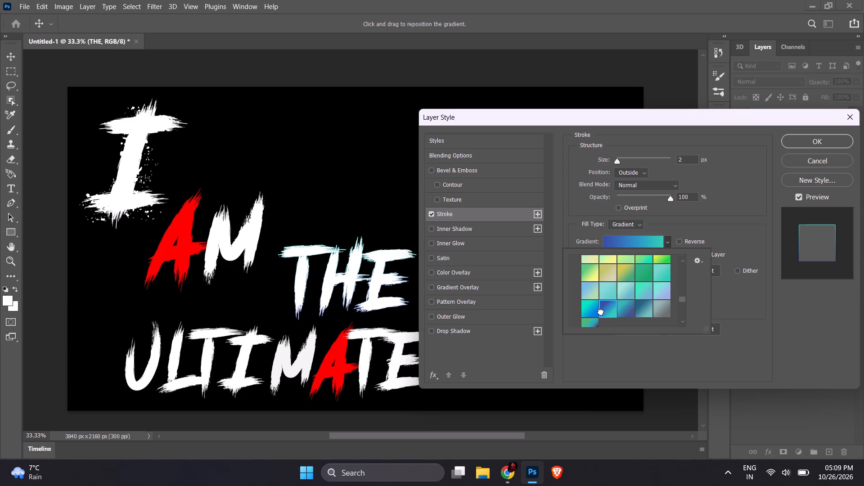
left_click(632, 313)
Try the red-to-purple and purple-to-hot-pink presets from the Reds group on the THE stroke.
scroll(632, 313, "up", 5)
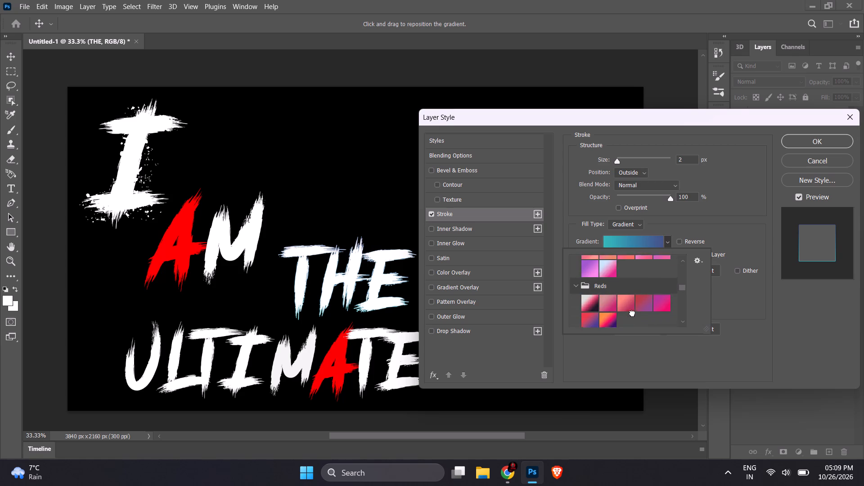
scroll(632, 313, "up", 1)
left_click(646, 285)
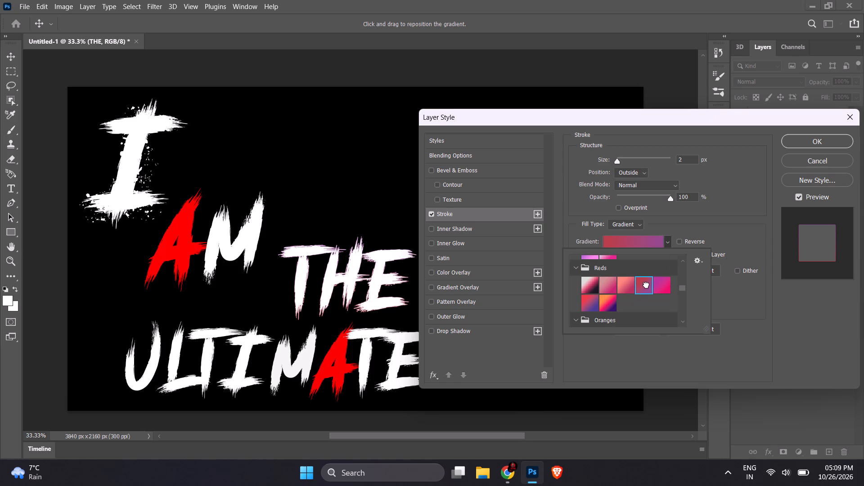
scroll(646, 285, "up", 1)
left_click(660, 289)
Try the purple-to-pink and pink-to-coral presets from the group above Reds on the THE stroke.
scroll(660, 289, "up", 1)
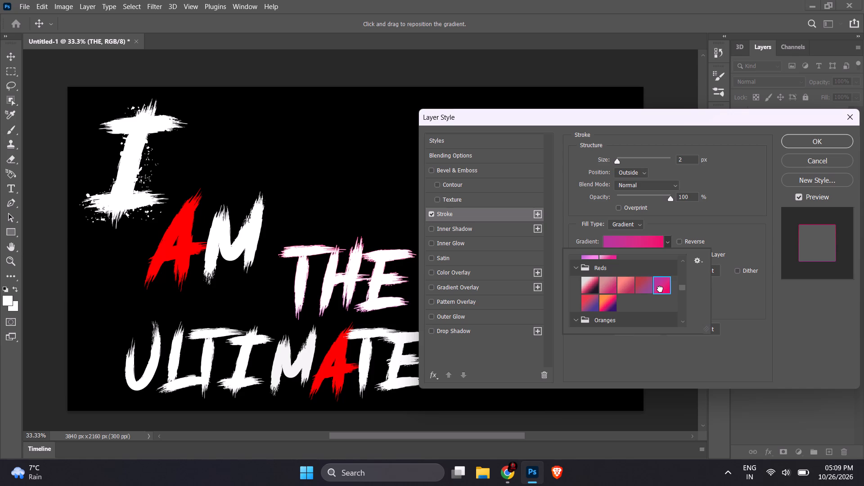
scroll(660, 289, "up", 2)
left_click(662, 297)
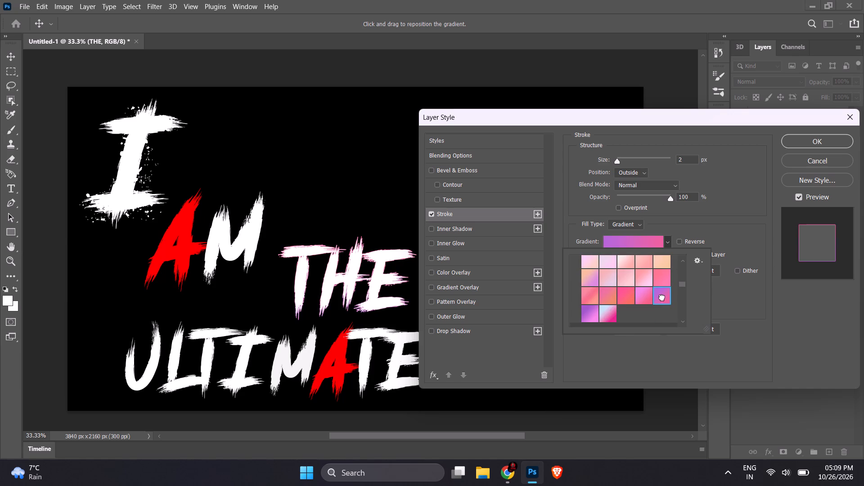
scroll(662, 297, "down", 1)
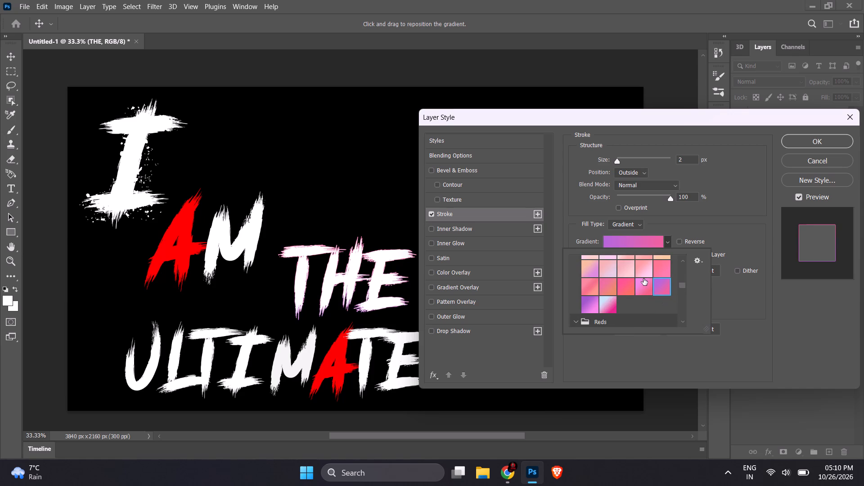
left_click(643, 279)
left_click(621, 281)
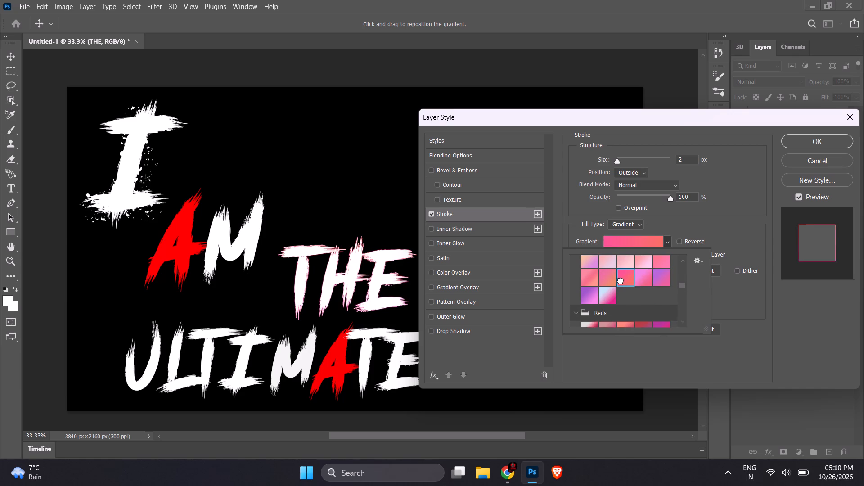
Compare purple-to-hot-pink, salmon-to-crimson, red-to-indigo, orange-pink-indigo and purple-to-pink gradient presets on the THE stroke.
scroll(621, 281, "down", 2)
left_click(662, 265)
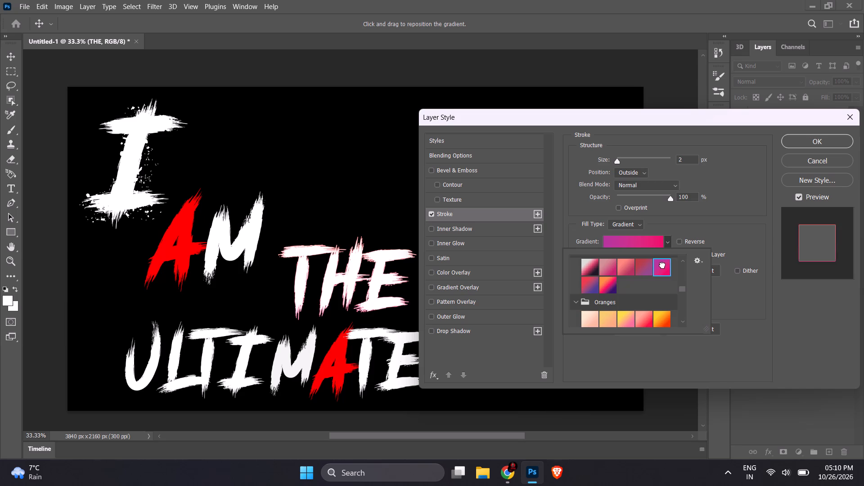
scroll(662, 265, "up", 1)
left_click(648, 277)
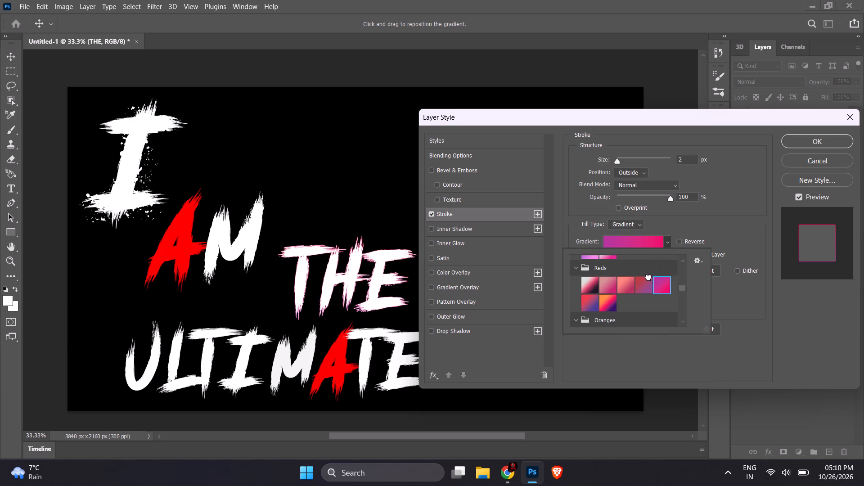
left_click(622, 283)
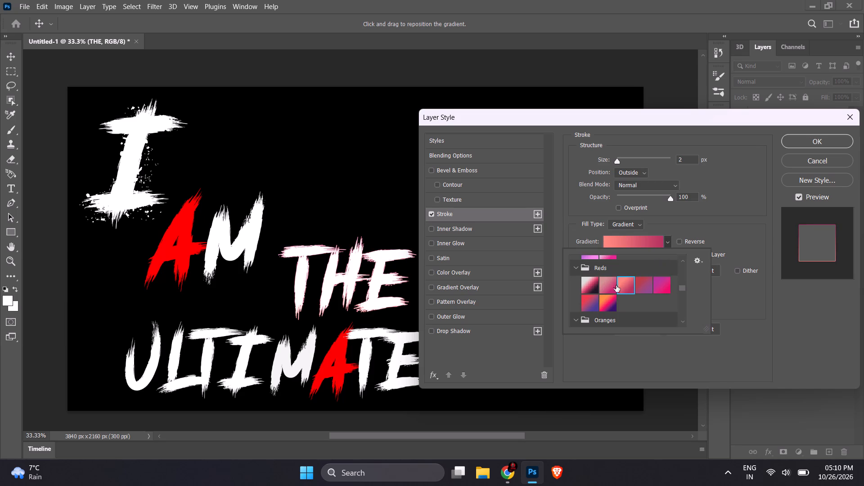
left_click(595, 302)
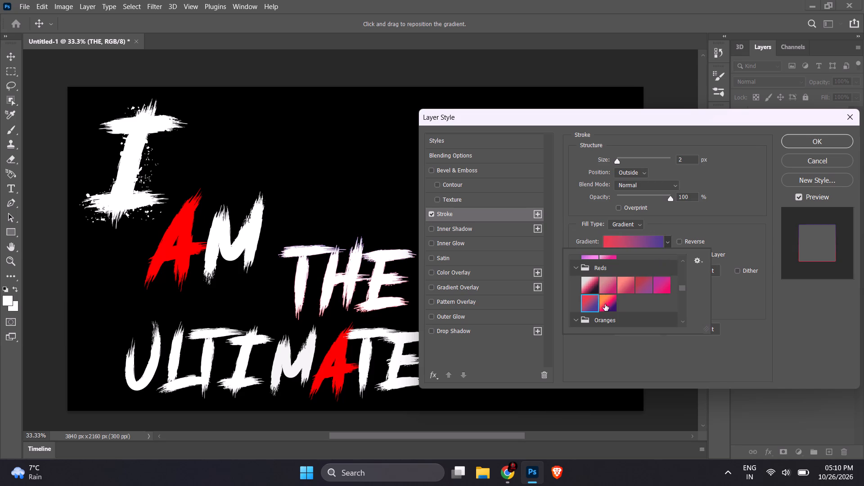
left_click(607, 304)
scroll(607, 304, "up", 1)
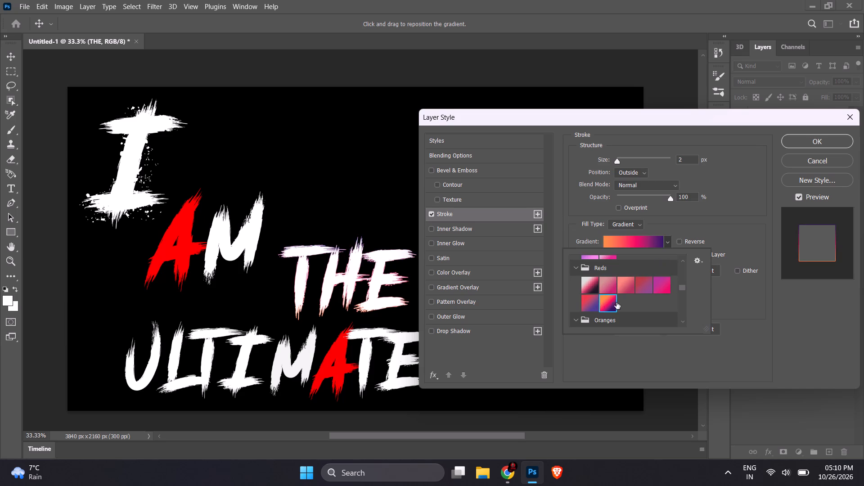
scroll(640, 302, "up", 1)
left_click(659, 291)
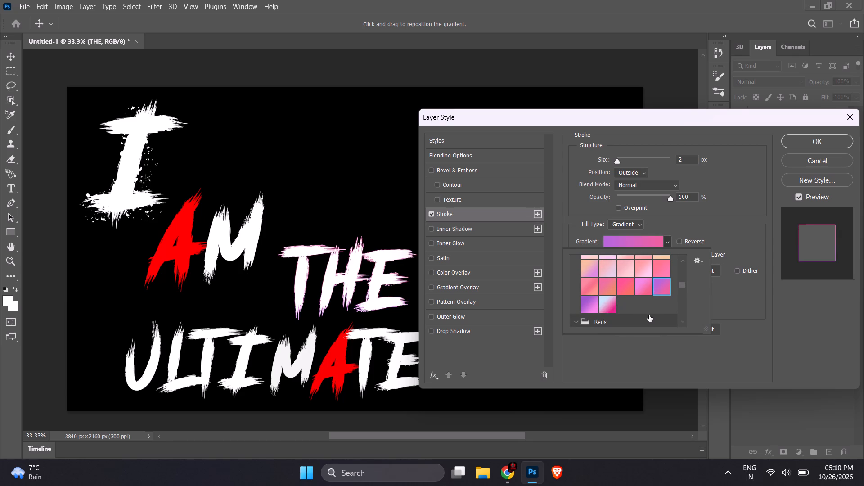
Apply the purple-to-hot-pink preset from the Reds group to the THE stroke and accept the layer style.
scroll(649, 315, "down", 1)
left_click(660, 310)
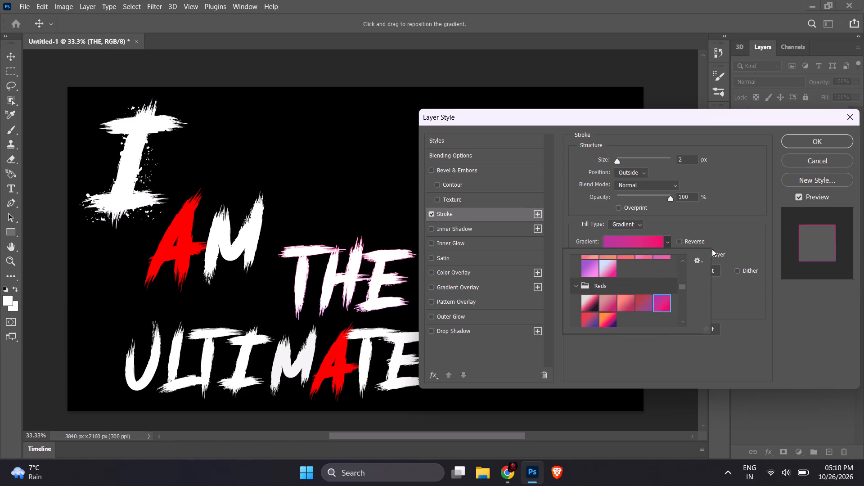
left_click(801, 144)
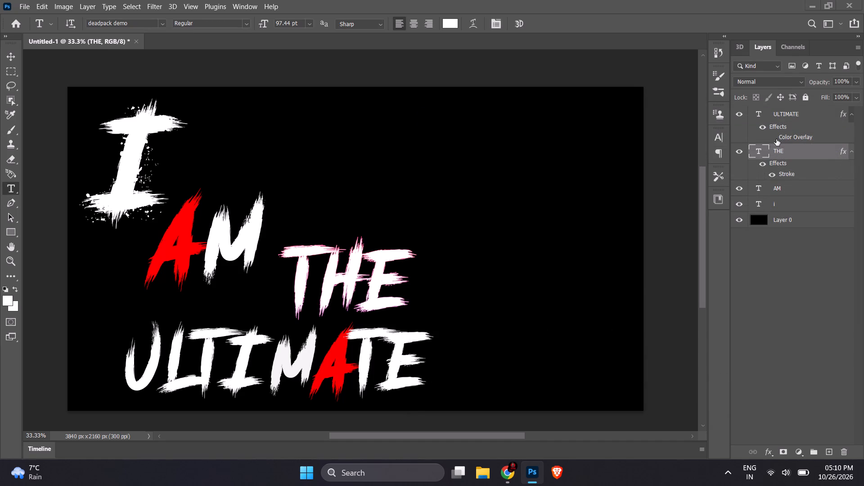
Hide the layer effects of the THE text layer.
left_click(763, 163)
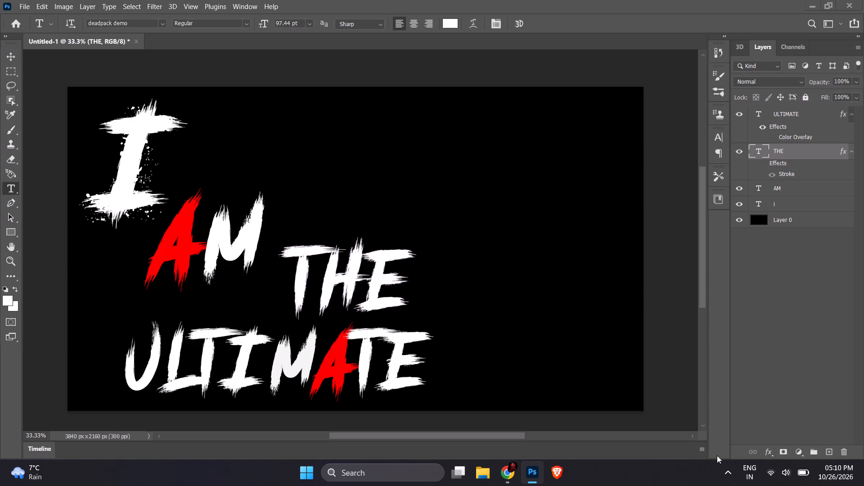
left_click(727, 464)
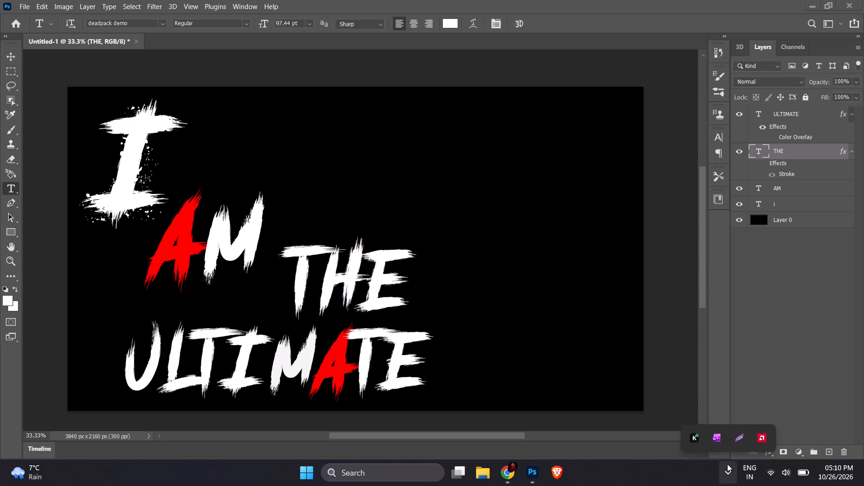
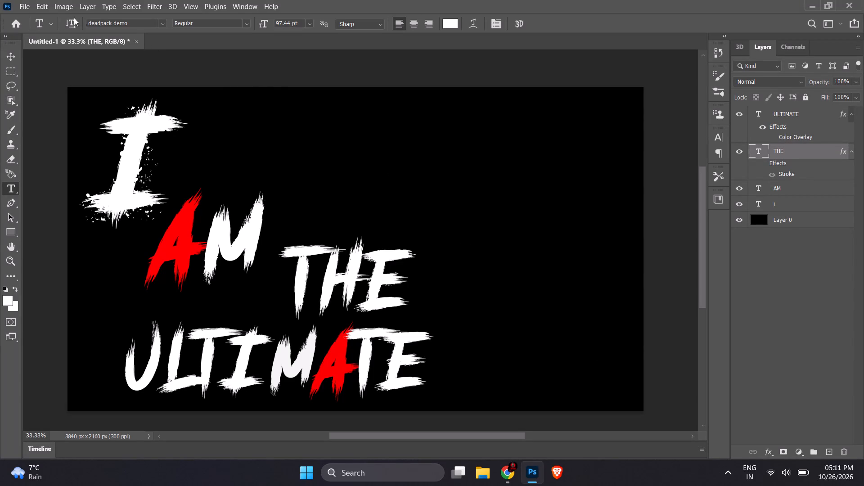
Create a new document from the Default Photoshop Size preset, 7 x 5 in at 300 ppi.
left_click(29, 4)
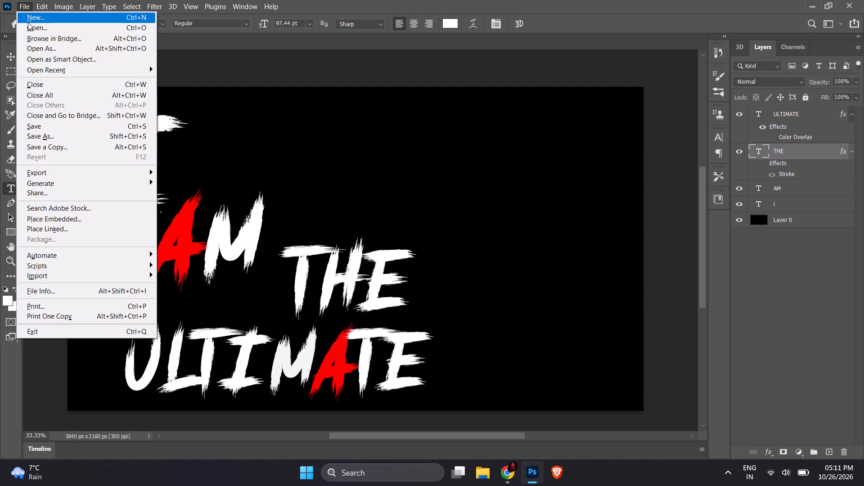
left_click(28, 22)
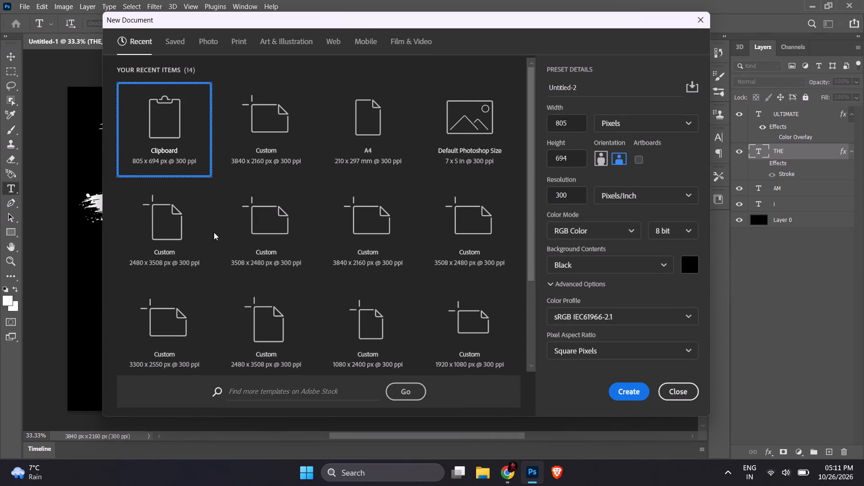
double_click(480, 111)
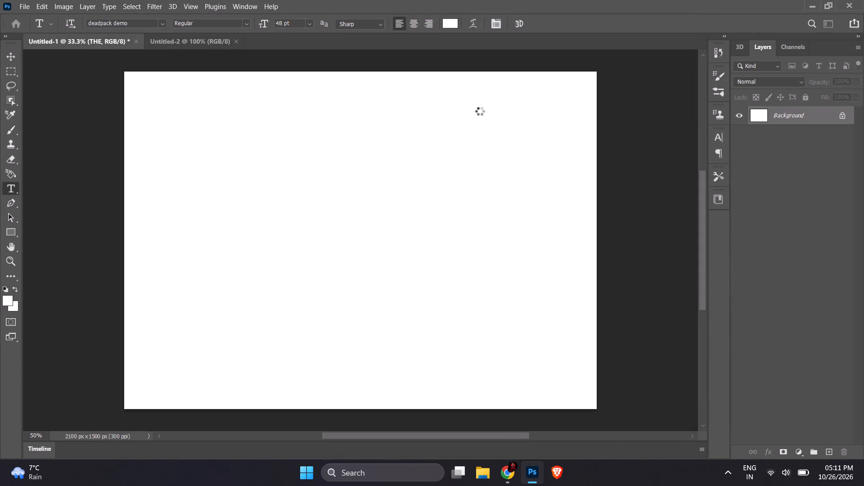
Unlock the new document's background layer and give it a black (#000000) Color Overlay.
left_click(842, 120)
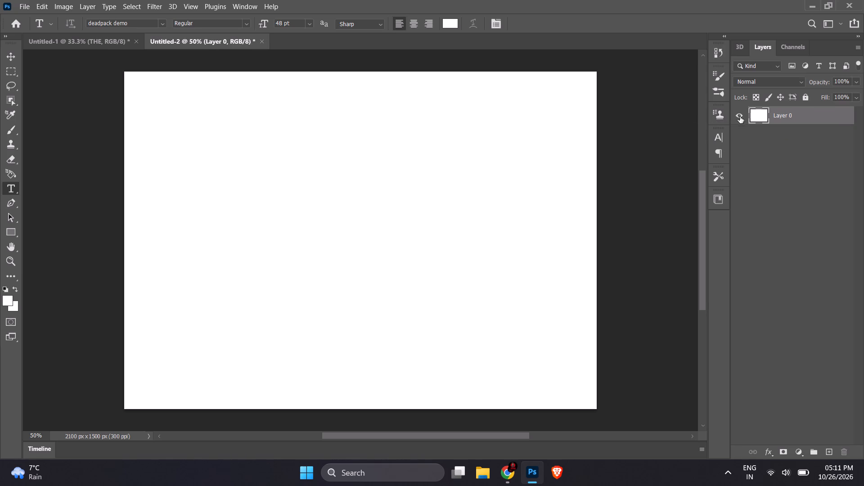
right_click(790, 117)
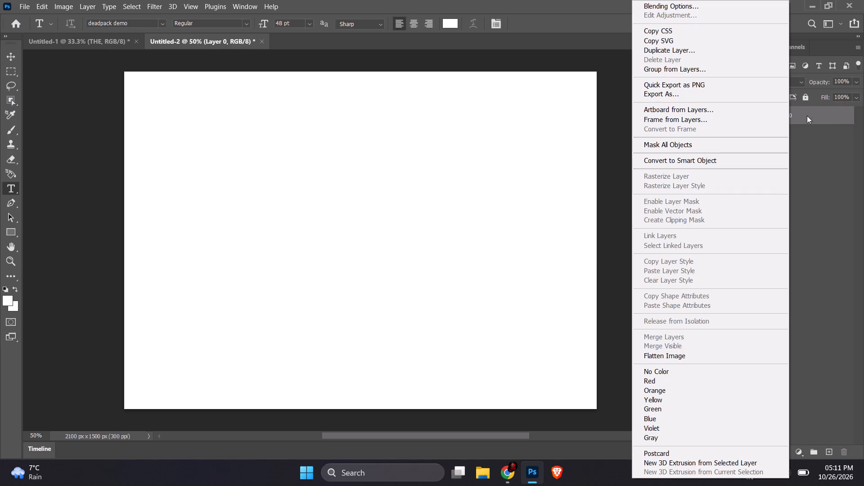
triple_click(807, 116)
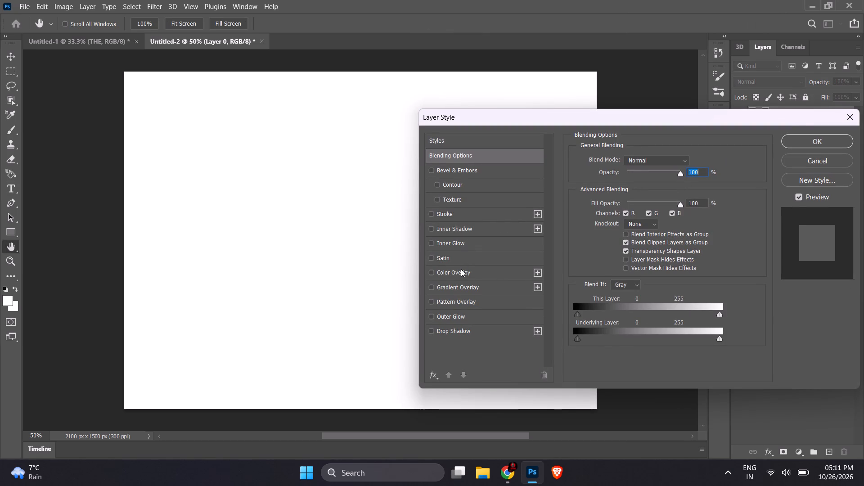
left_click(461, 273)
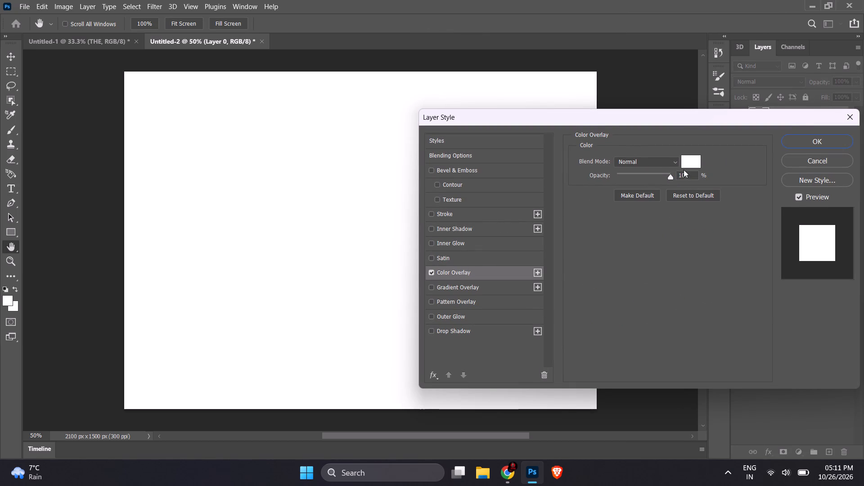
left_click(688, 163)
left_click_drag(602, 270, 556, 358)
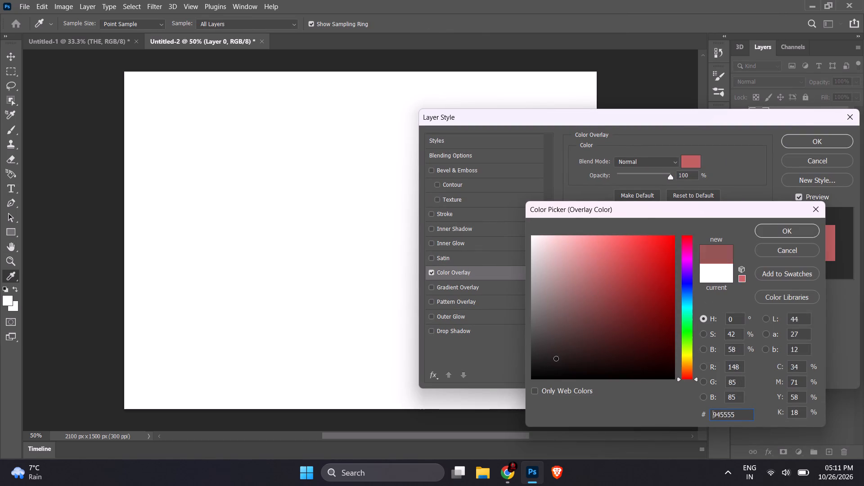
left_click_drag(556, 358, 532, 391)
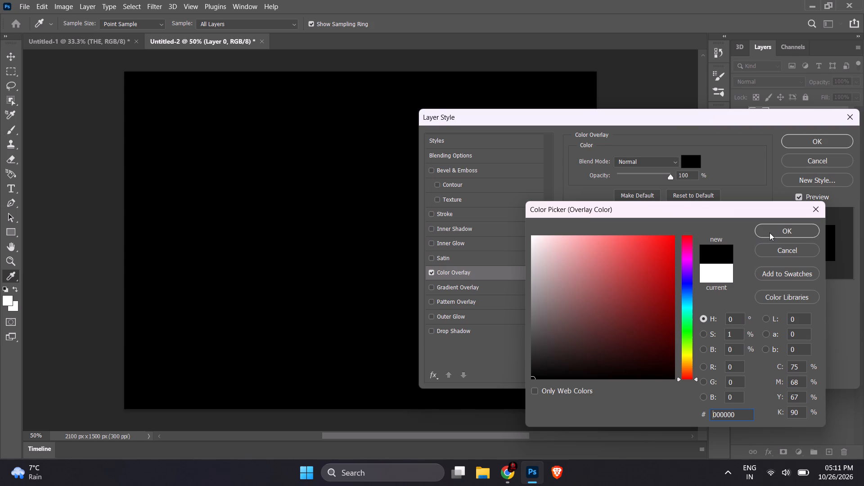
left_click(770, 233)
left_click(810, 138)
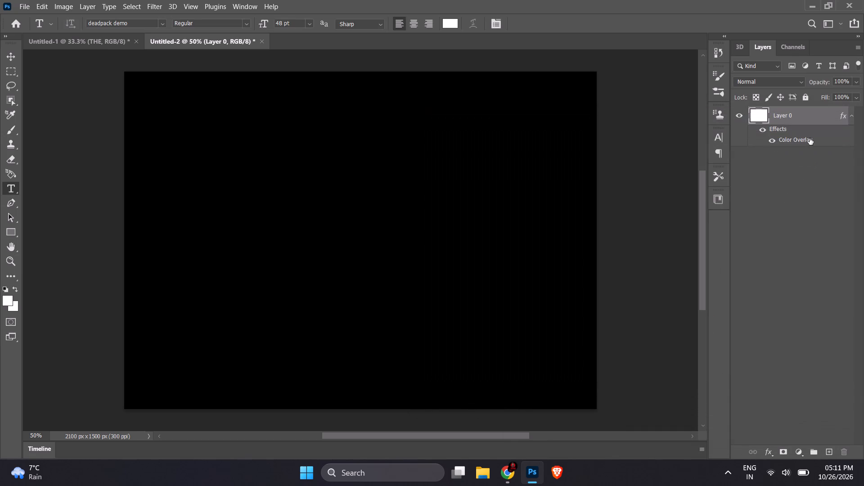
Return to the Untitled-1 lettering document and duplicate its black background layer, Layer 0.
left_click(122, 37)
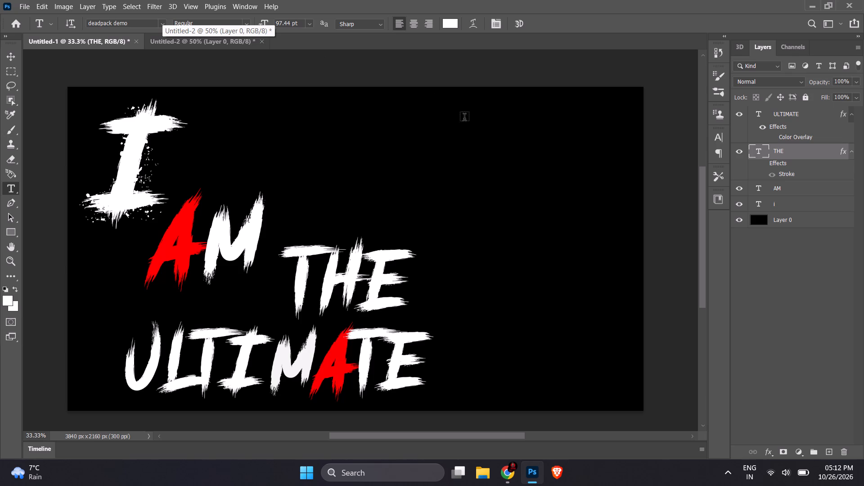
left_click(809, 220)
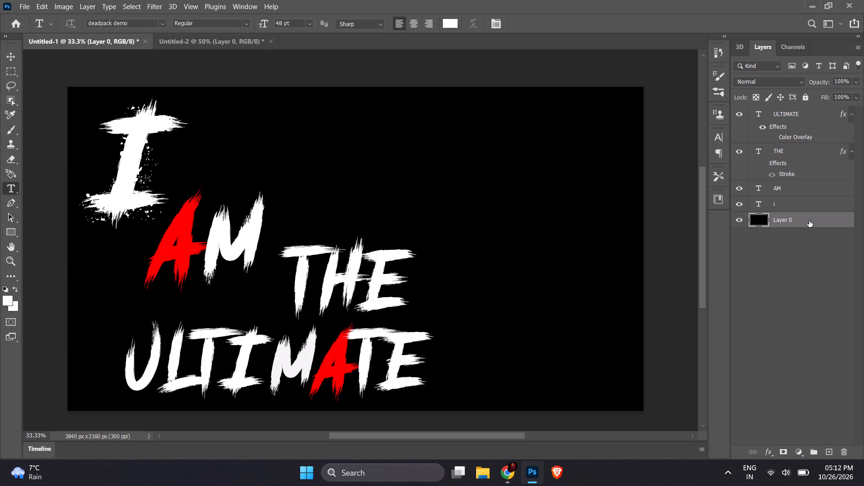
key("ctrl+c")
key("ctrl+v")
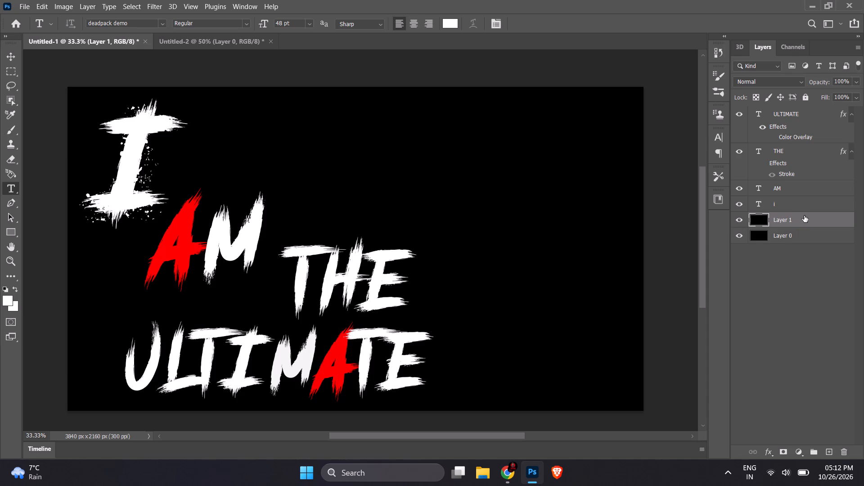
Give the duplicated background layer, Layer 1, a white (#ffffff) Color Overlay.
left_click(801, 233)
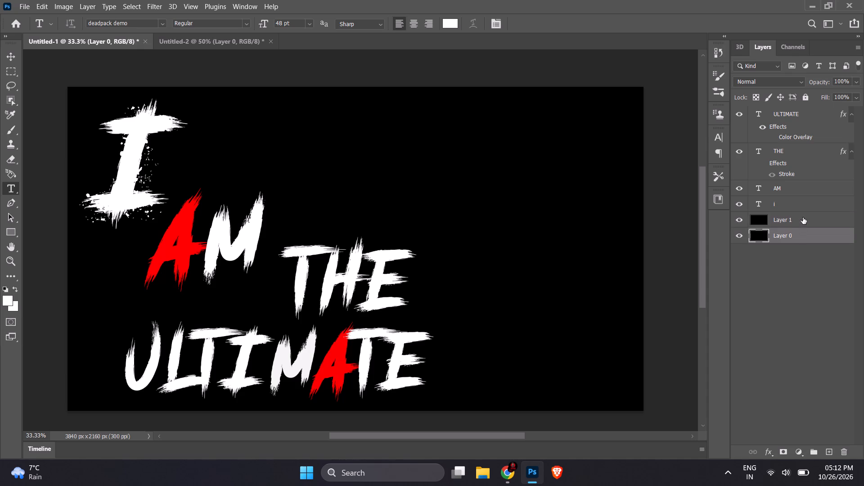
left_click(803, 217)
double_click(803, 217)
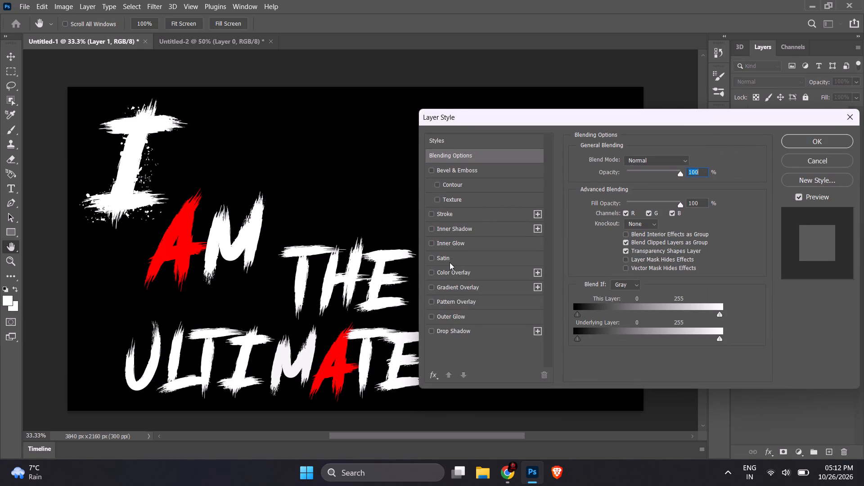
left_click(448, 270)
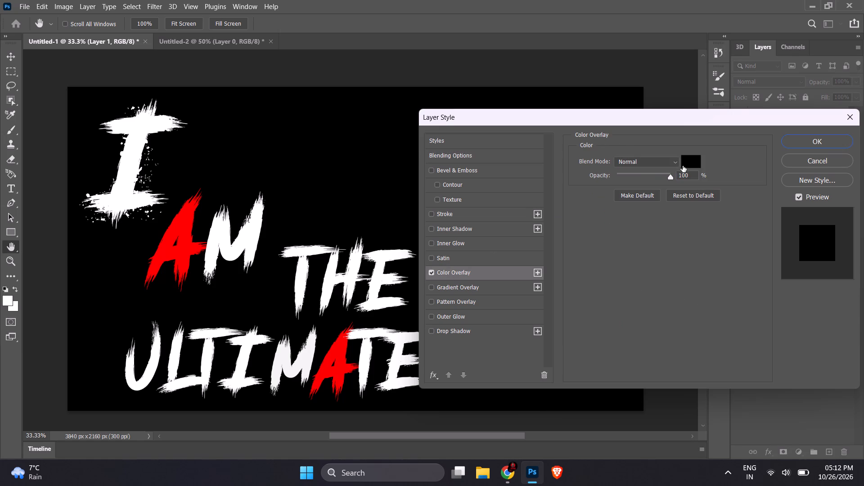
left_click(690, 164)
left_click_drag(643, 249, 510, 229)
left_click(769, 234)
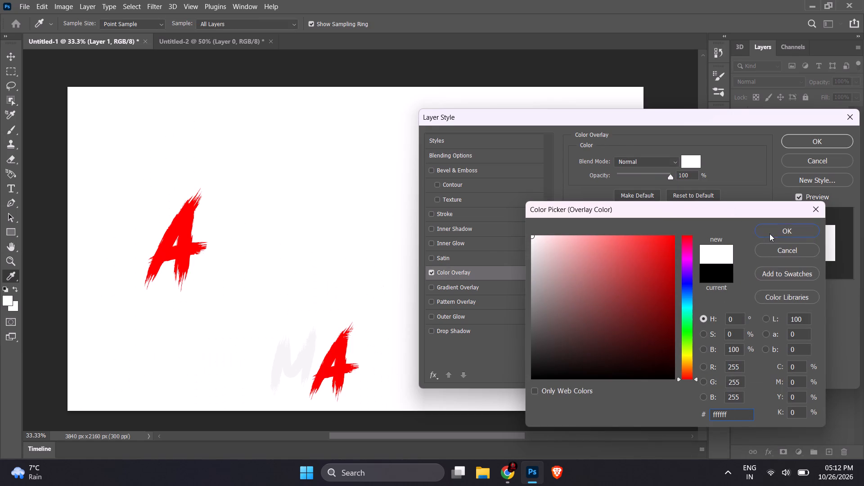
left_click(789, 140)
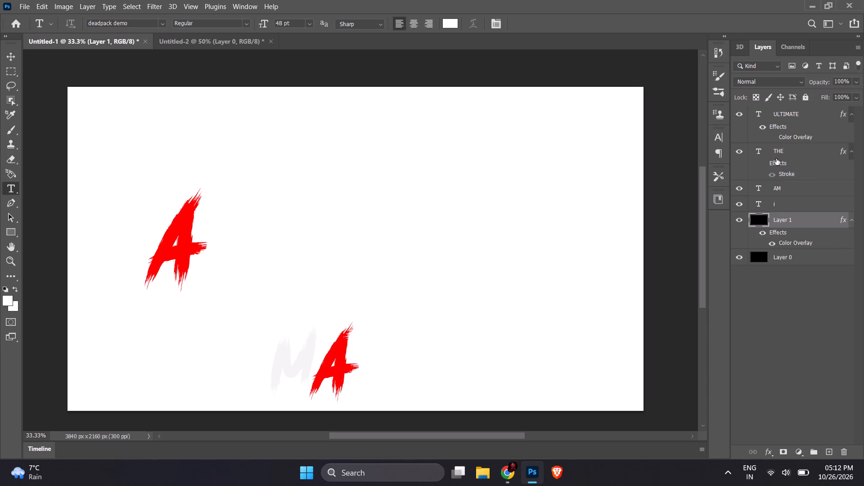
Compare THE against the white background with its layer effects shown and hidden.
left_click(765, 163)
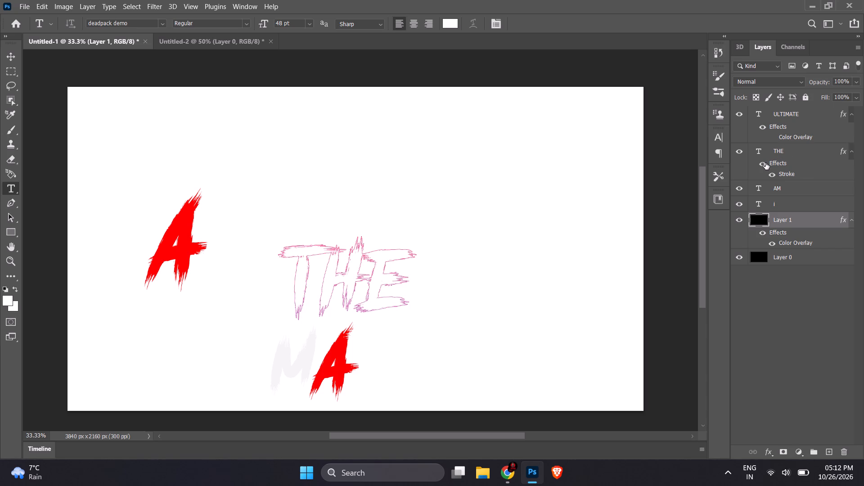
left_click(765, 163)
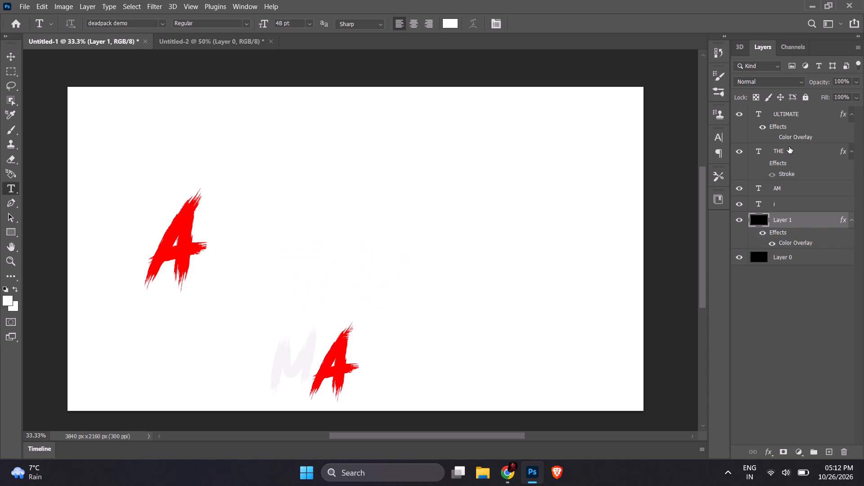
Disable the Stroke effect in the layer style of the THE text layer.
double_click(789, 147)
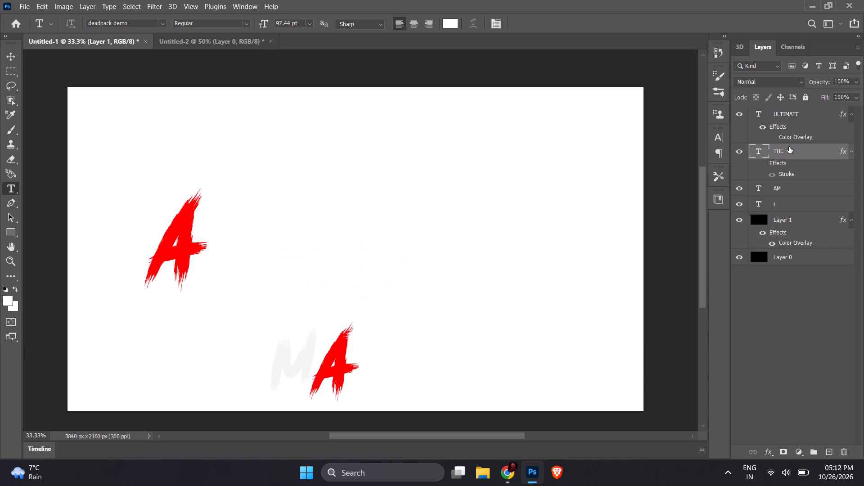
double_click(789, 147)
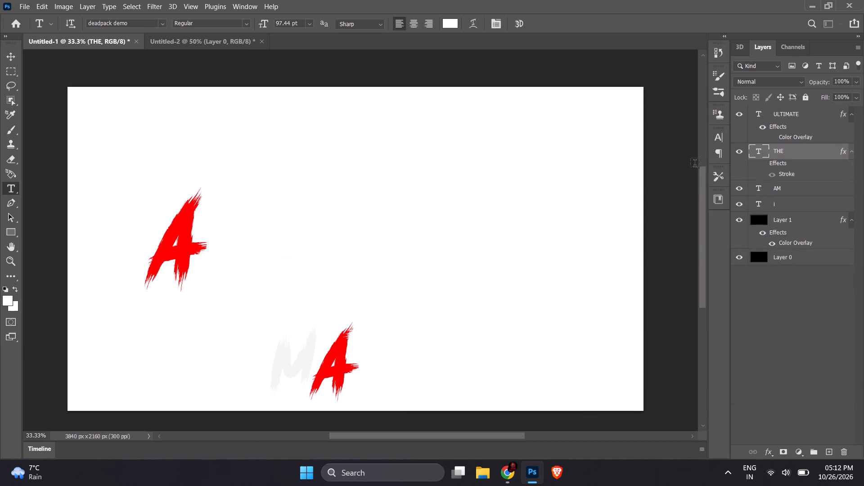
double_click(793, 157)
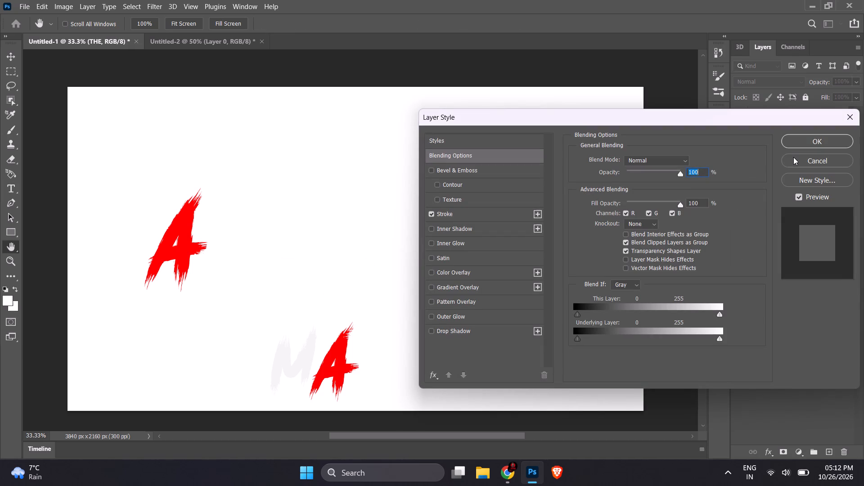
left_click(431, 215)
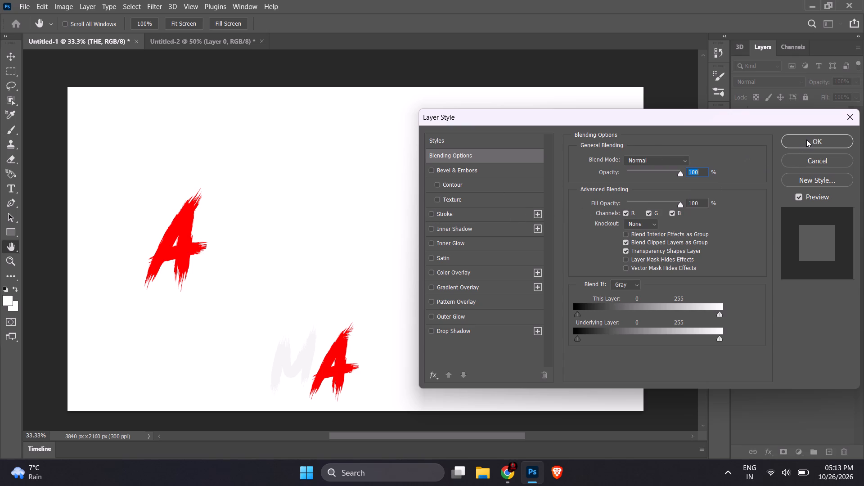
left_click(808, 139)
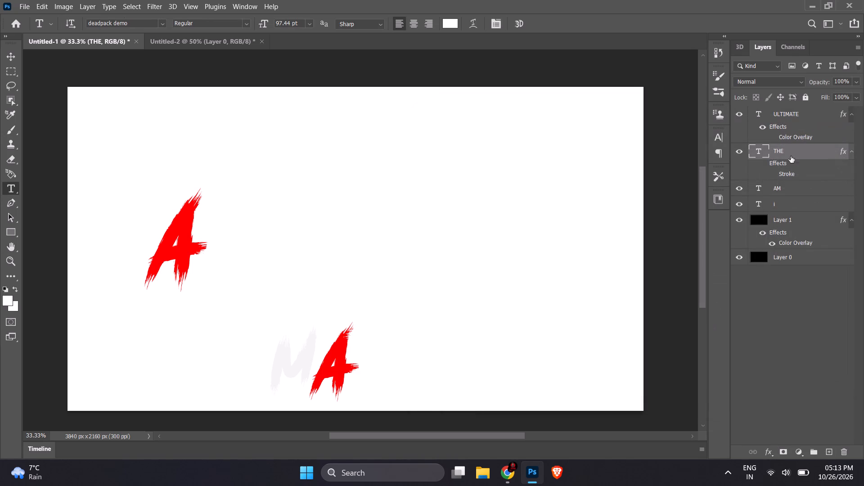
left_click(777, 167)
left_click(777, 167)
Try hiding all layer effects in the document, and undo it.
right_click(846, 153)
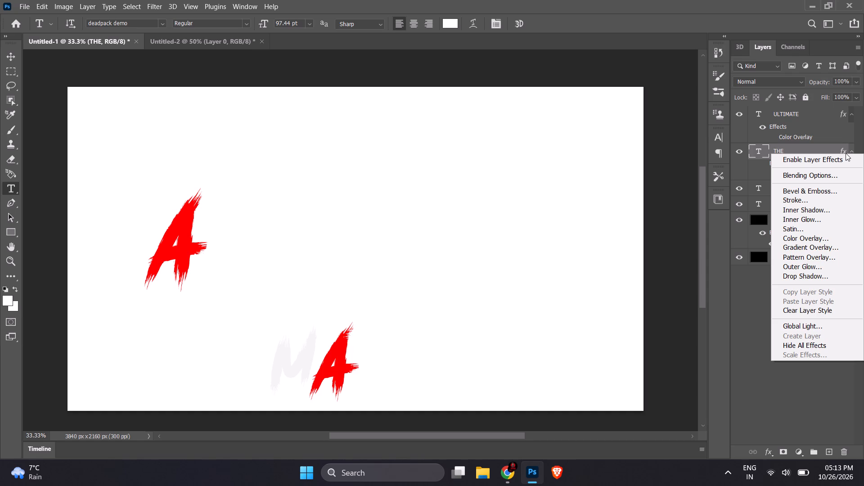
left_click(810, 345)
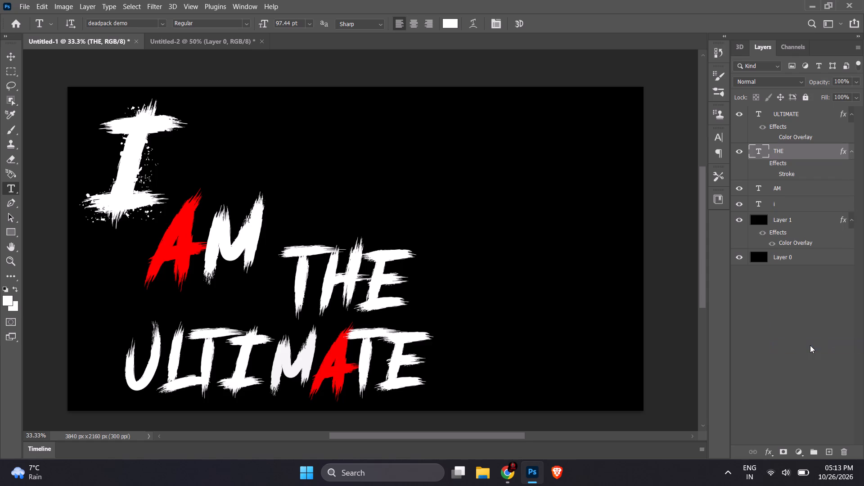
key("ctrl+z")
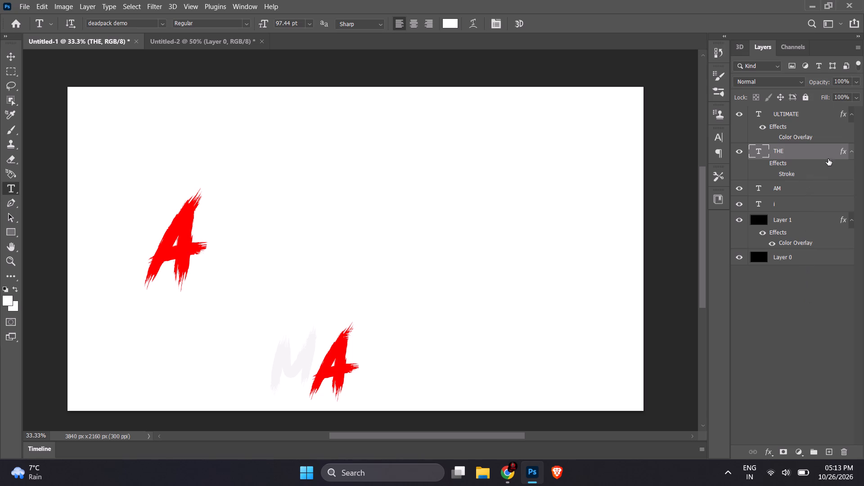
Collapse the effects lists of the THE and ULTIMATE text layers.
left_click(851, 150)
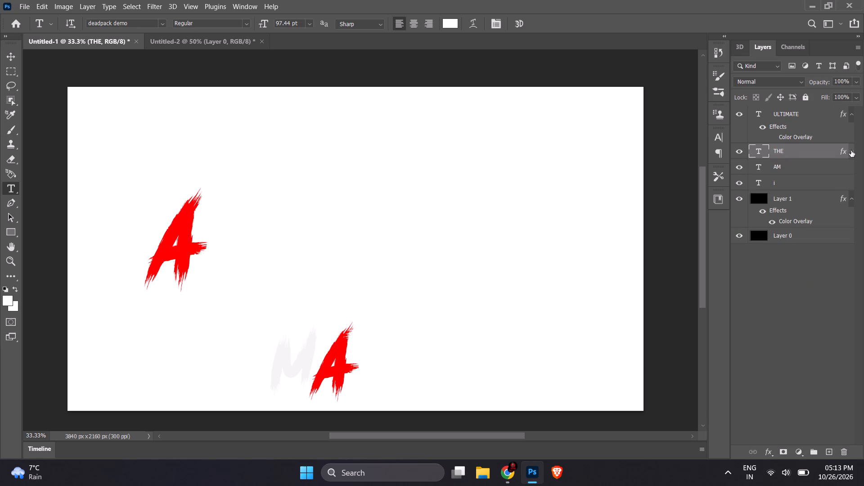
left_click(852, 113)
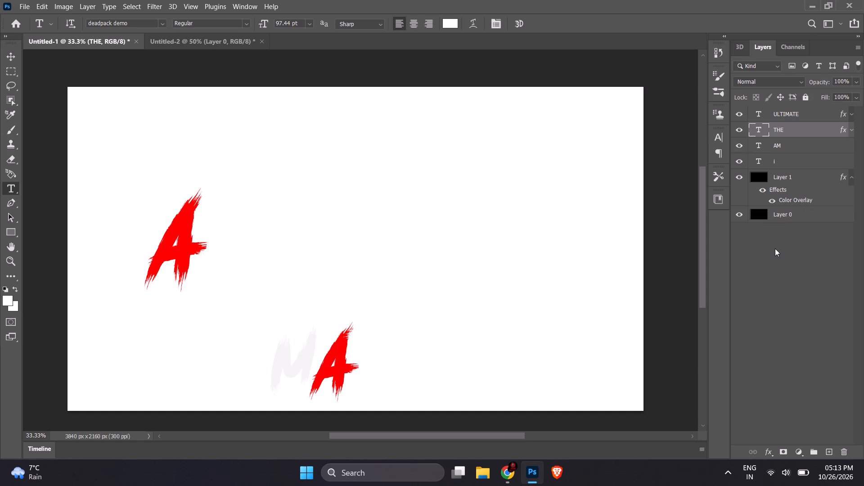
Duplicate the four text layers i, AM, THE and ULTIMATE together.
left_click(790, 157)
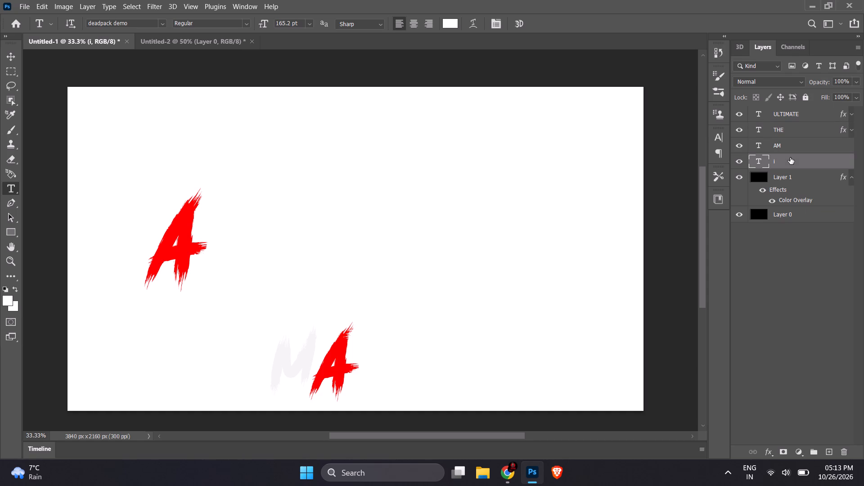
left_click(783, 114, "shift")
key("ctrl+c")
key("ctrl+v")
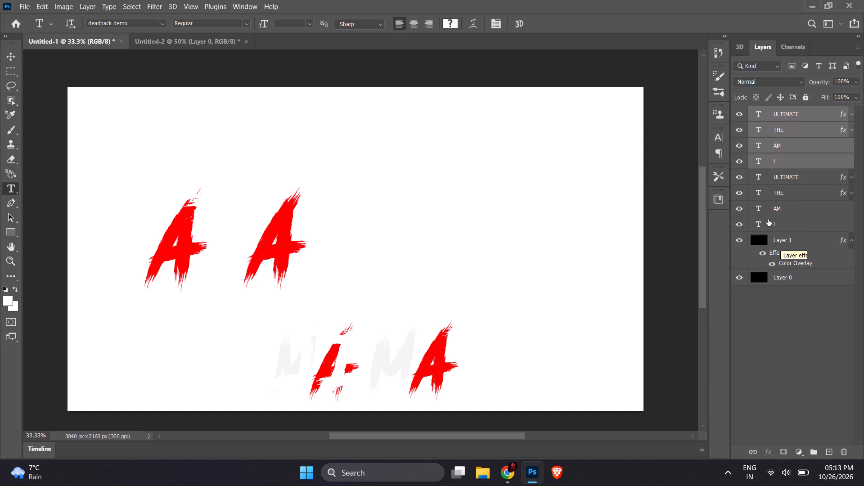
Hide the upper set of the four text layers ULTIMATE, THE, AM and i, and clear the layer selection.
left_click_drag(738, 160, 736, 141)
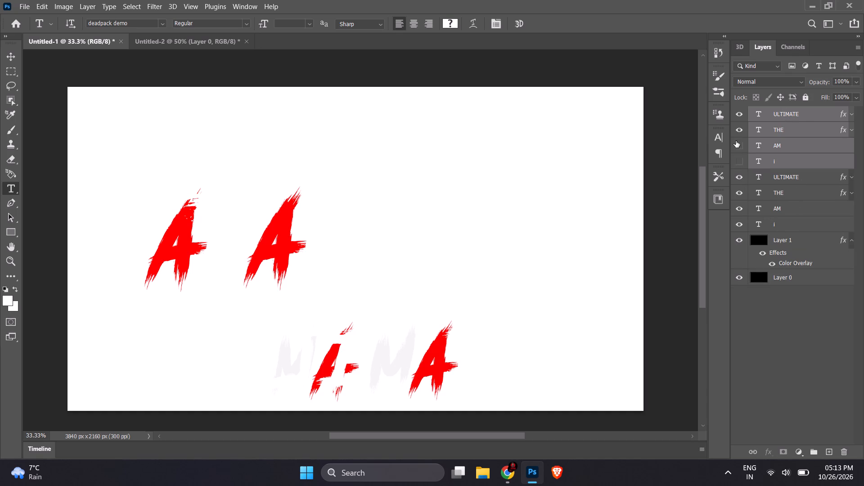
left_click_drag(736, 141, 735, 115)
left_click(792, 352)
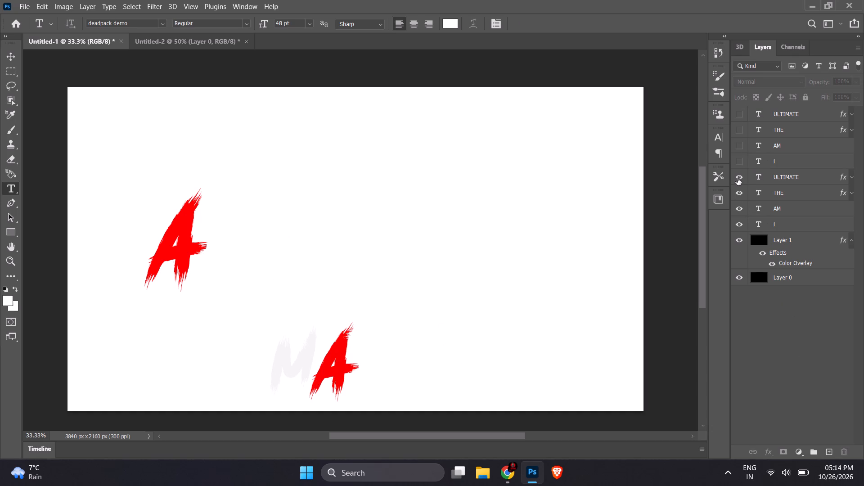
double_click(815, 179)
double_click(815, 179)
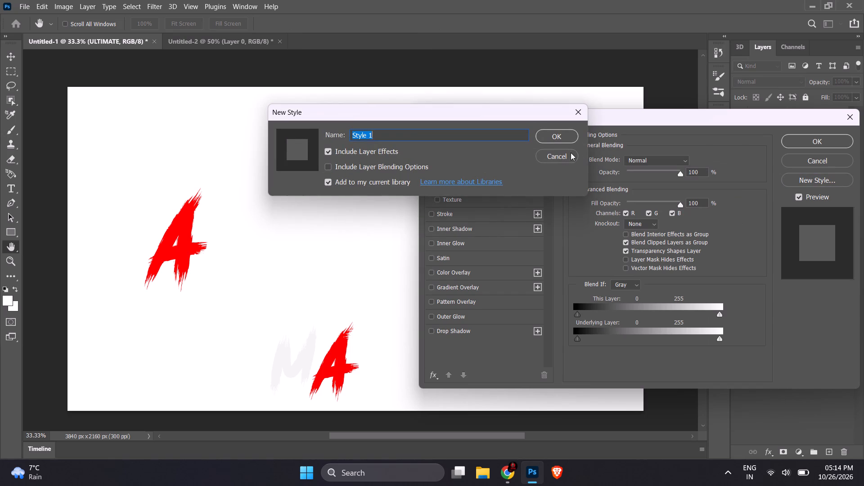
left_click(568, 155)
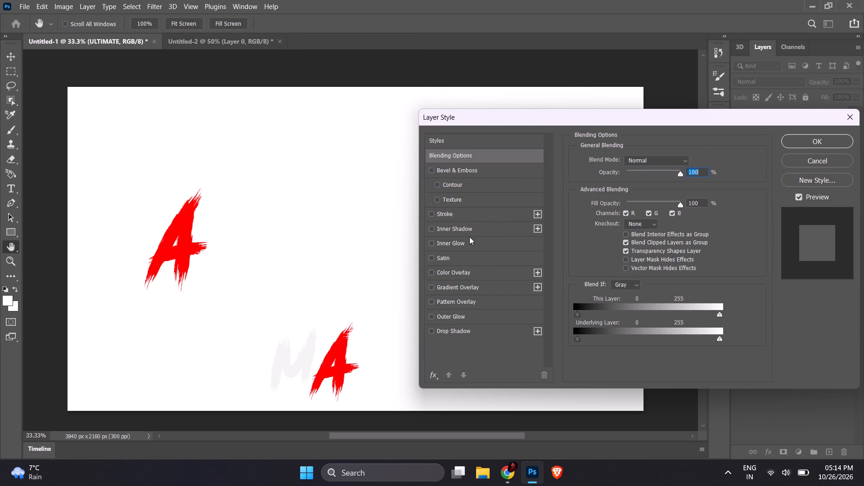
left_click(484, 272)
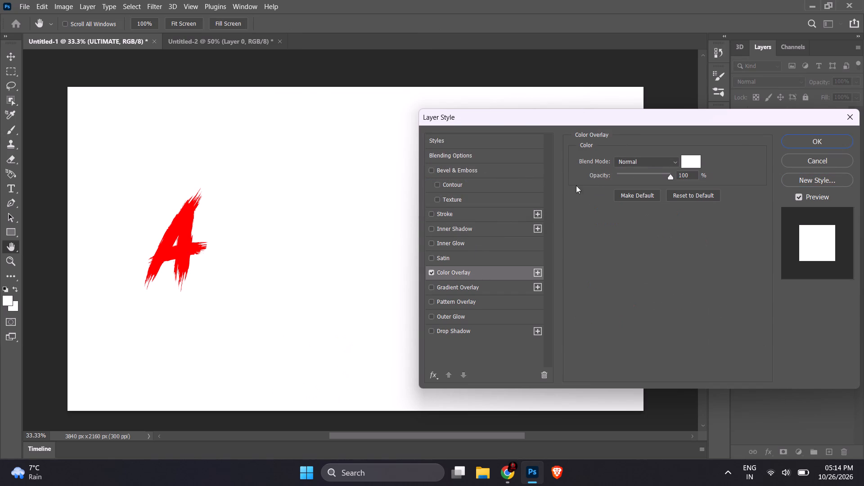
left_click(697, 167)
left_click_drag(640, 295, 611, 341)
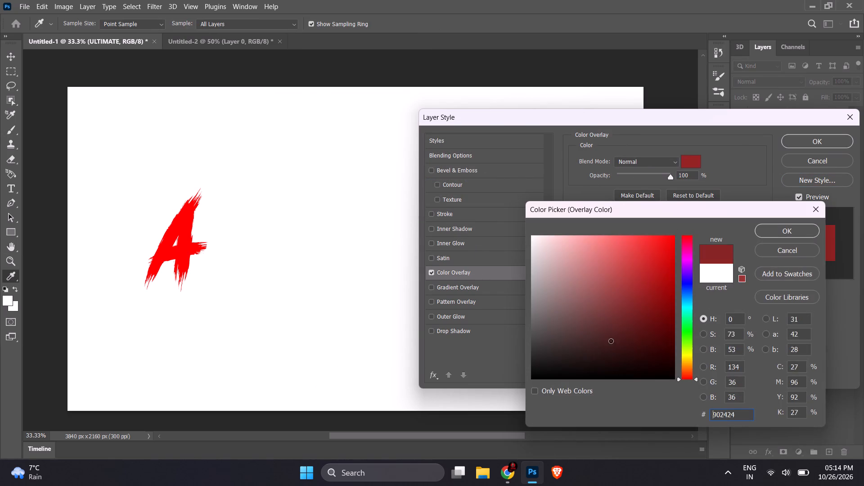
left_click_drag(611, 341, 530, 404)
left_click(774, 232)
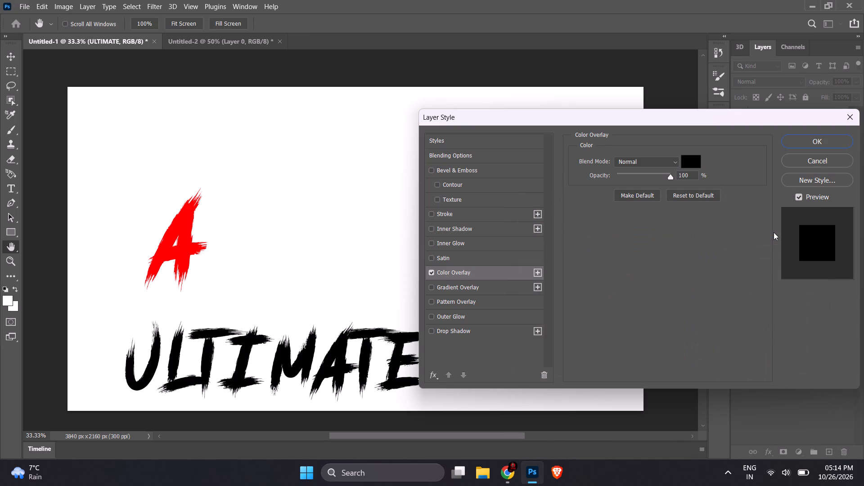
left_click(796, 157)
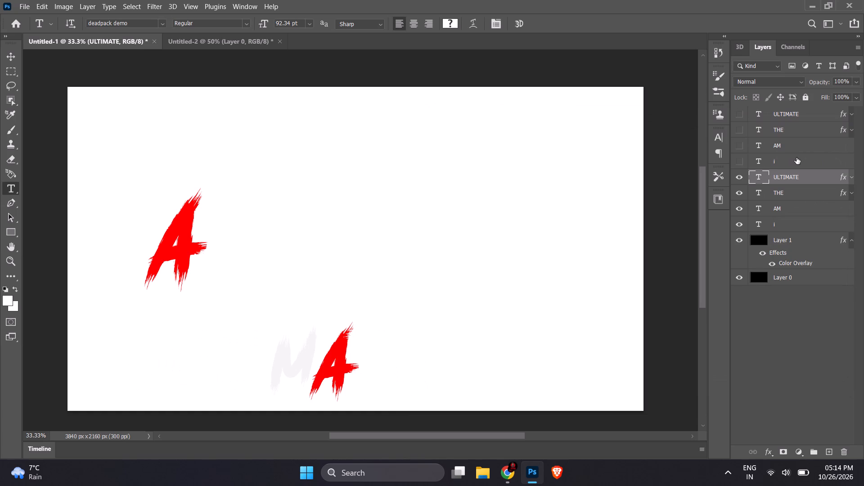
With Layer 1 hidden, recolour every letter except the red A in the visible ULTIMATE text to black (#000000).
left_click(740, 241)
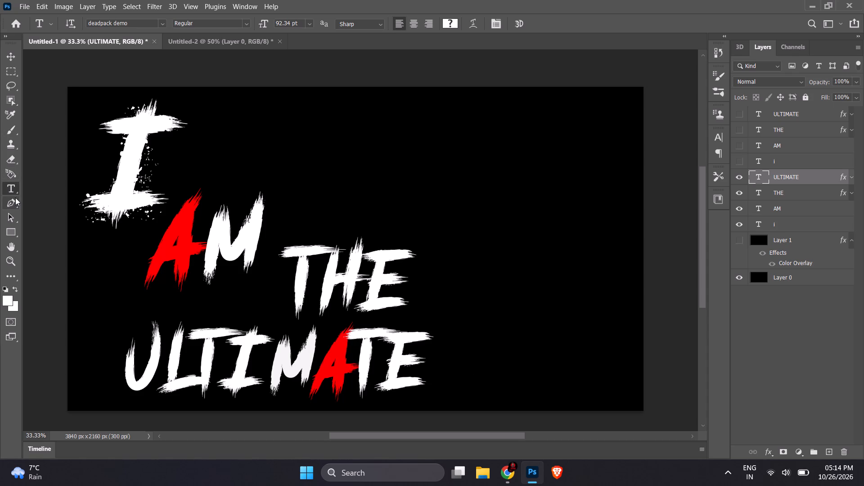
left_click(424, 365)
left_click_drag(424, 365, 369, 360)
left_click(454, 23)
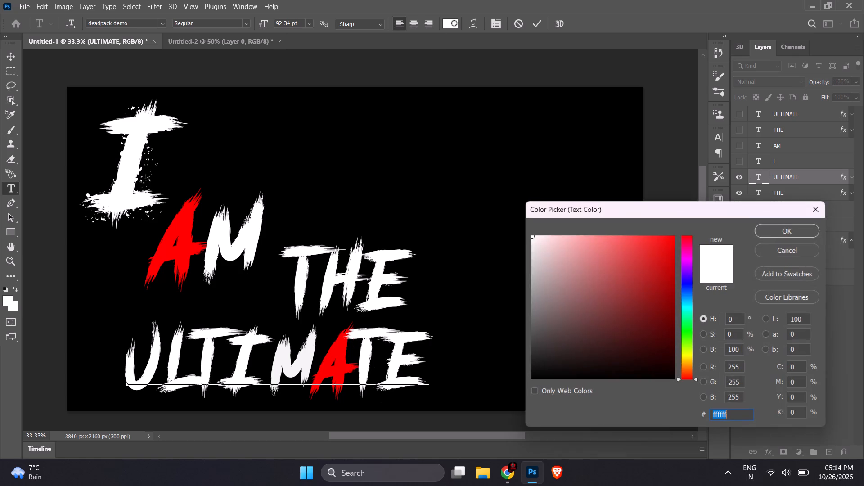
left_click_drag(558, 340, 525, 397)
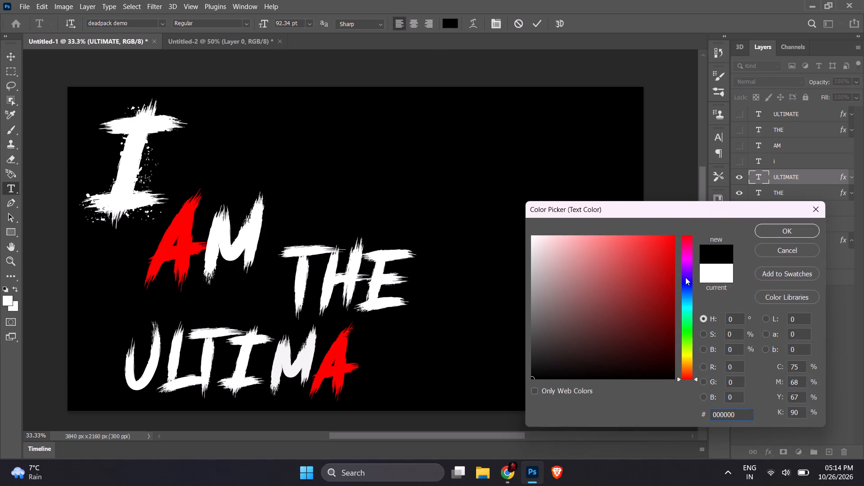
left_click(785, 227)
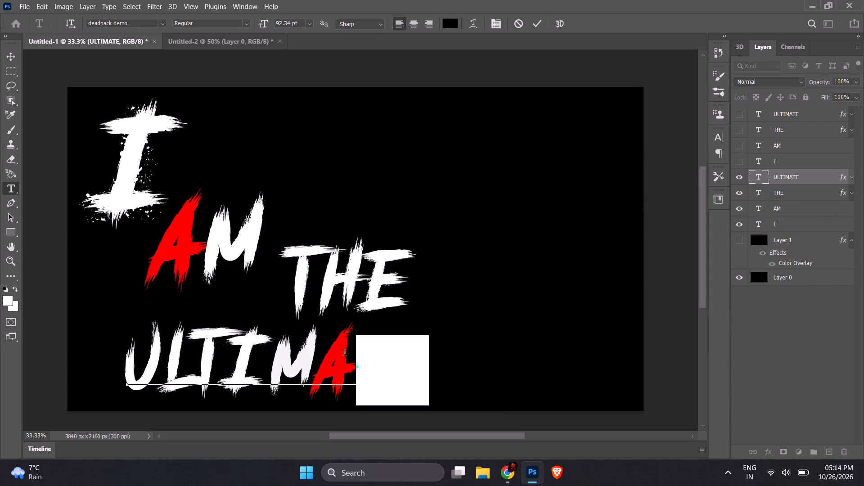
left_click_drag(313, 359, 132, 360)
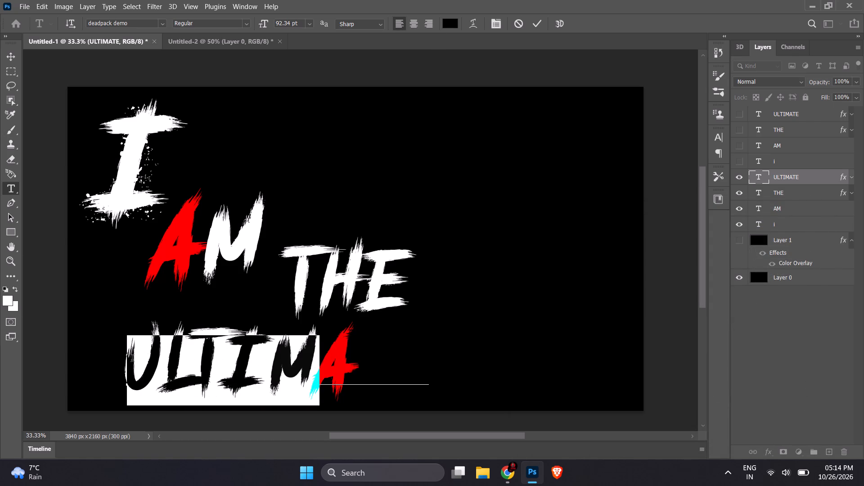
left_click(449, 22)
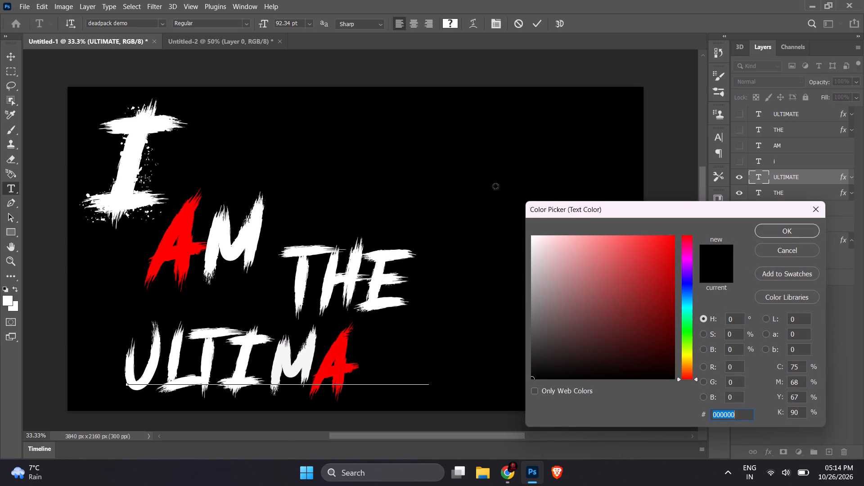
left_click_drag(544, 240, 540, 434)
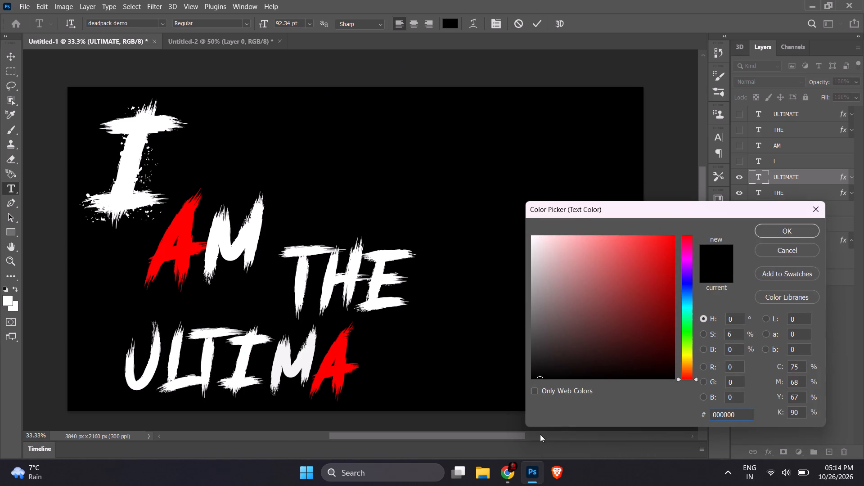
left_click(767, 226)
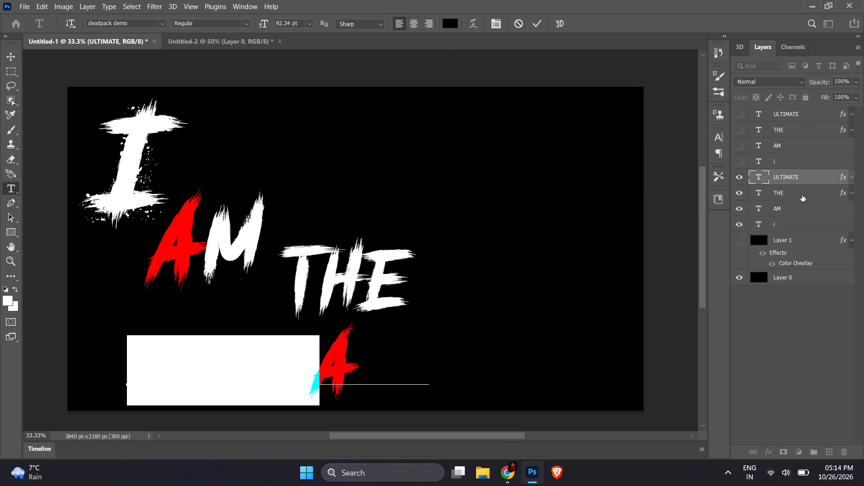
left_click(535, 20)
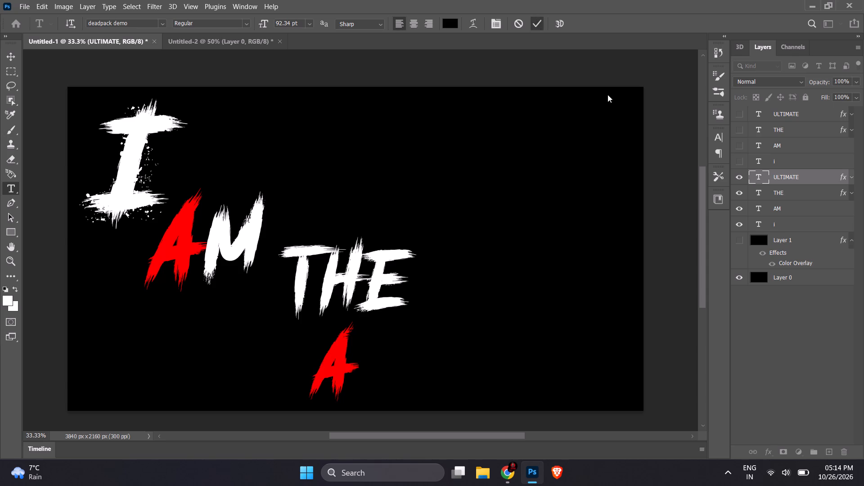
Recolour all letters of the visible THE text layer to black (#000000).
left_click(792, 192)
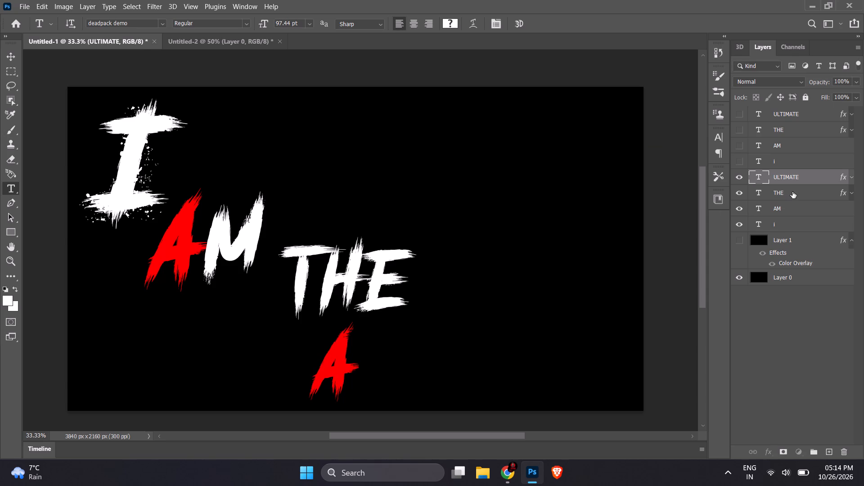
left_click(411, 281)
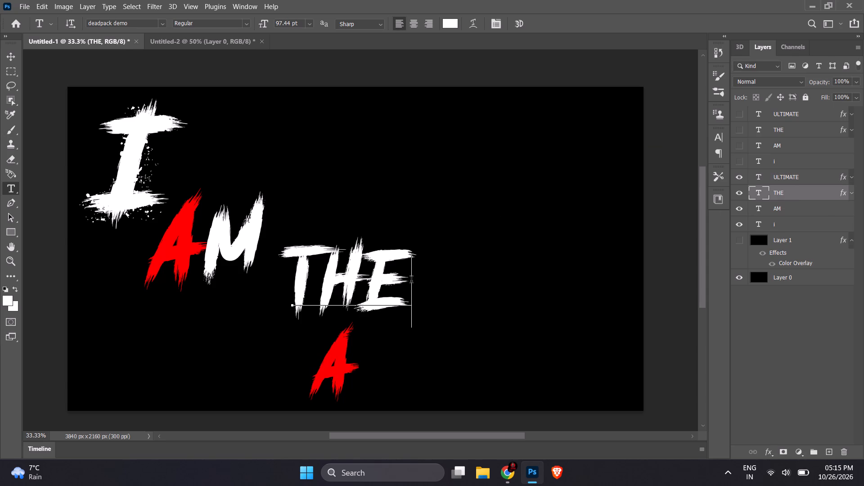
left_click_drag(411, 281, 299, 274)
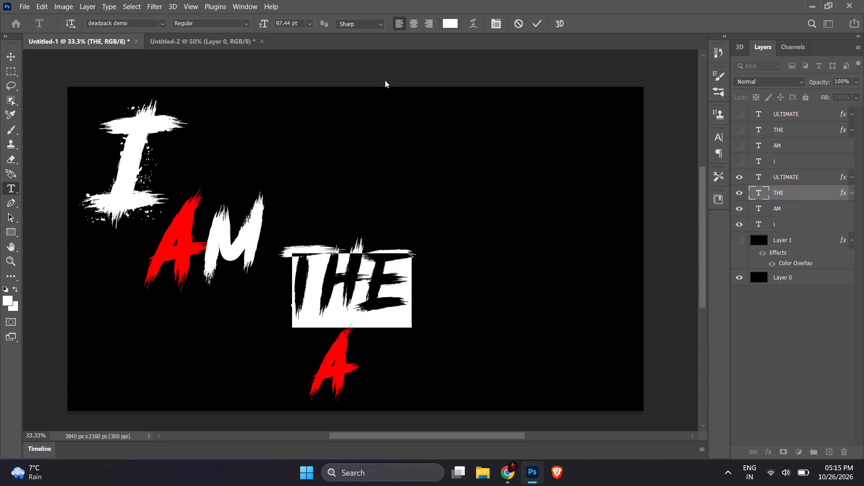
left_click(446, 27)
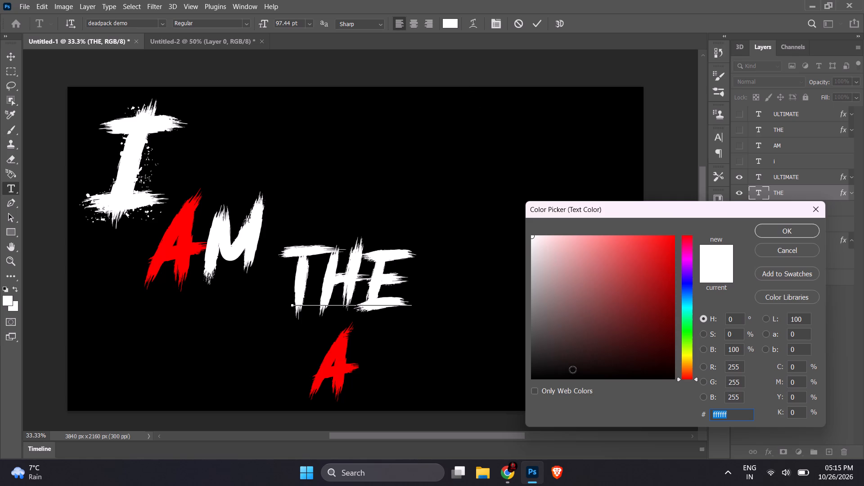
left_click_drag(572, 371, 526, 382)
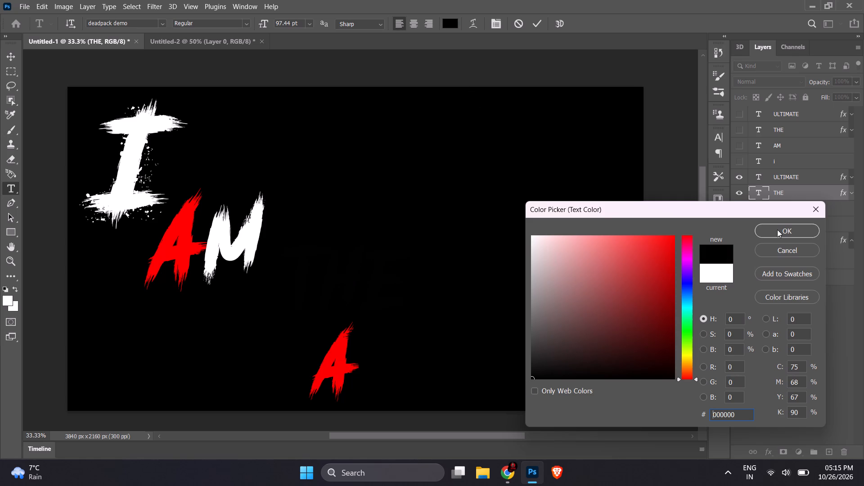
left_click(777, 229)
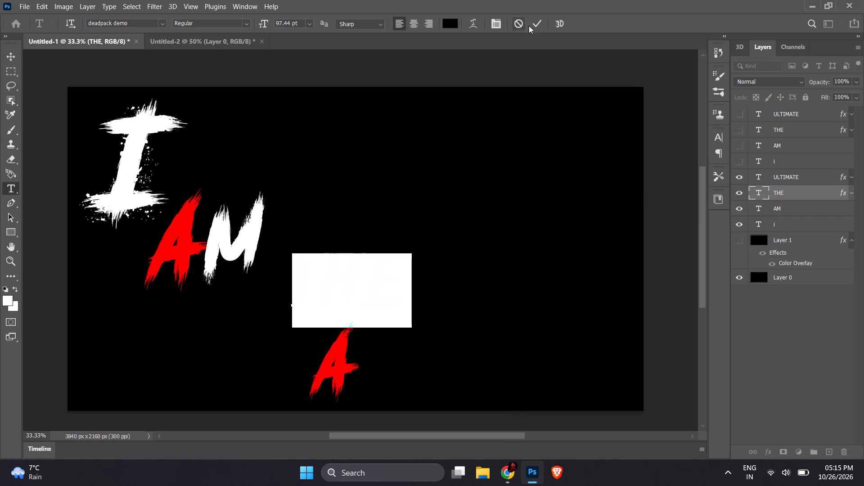
left_click(537, 26)
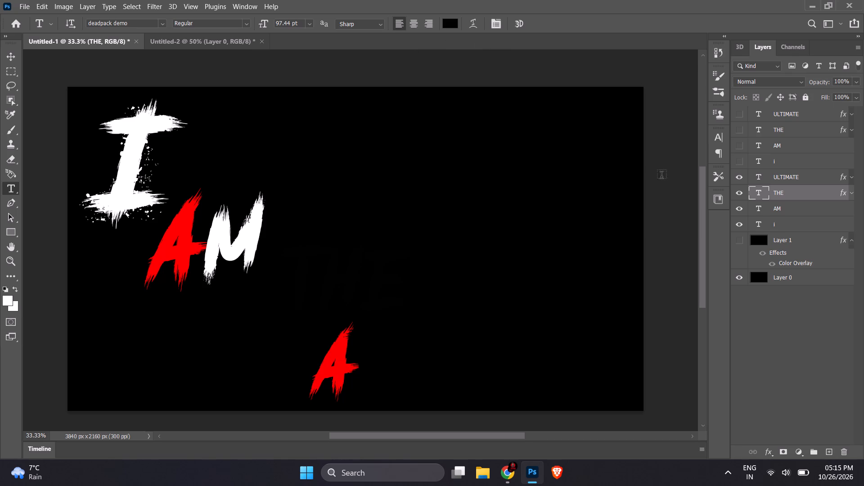
Recolour only the letter M in the visible AM text layer to black (#000000), leaving the A red.
left_click(260, 232)
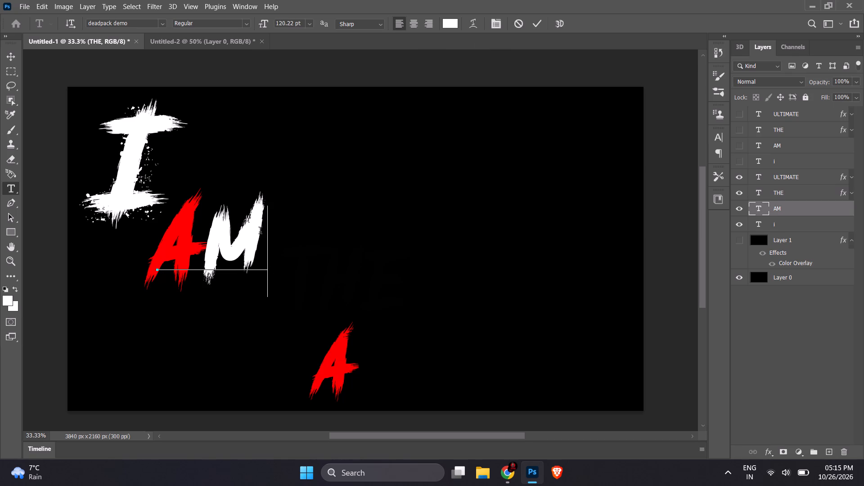
left_click_drag(260, 232, 233, 231)
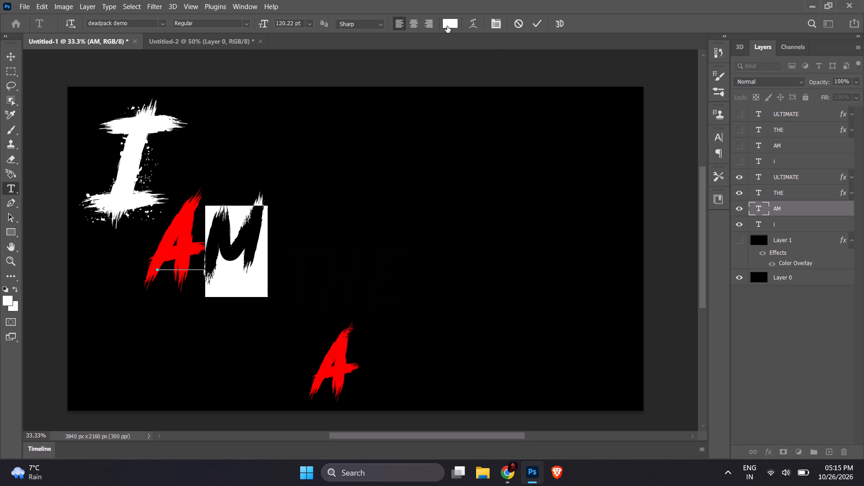
left_click(448, 26)
left_click_drag(563, 284, 533, 404)
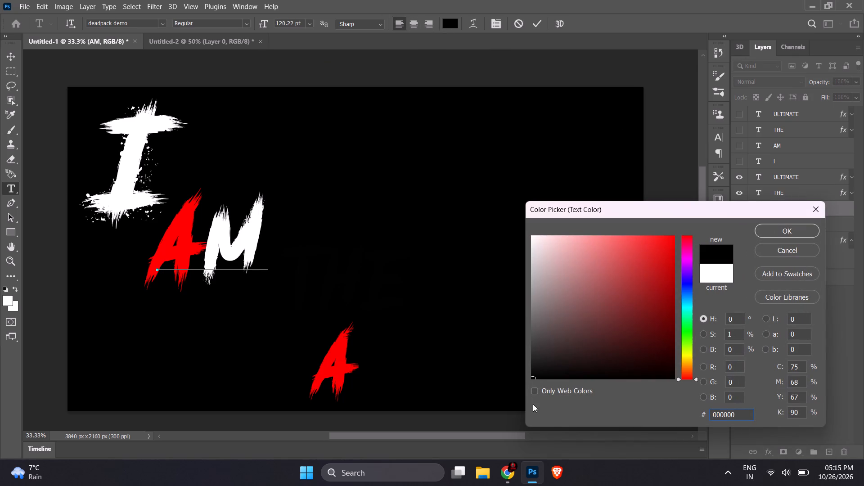
left_click(769, 234)
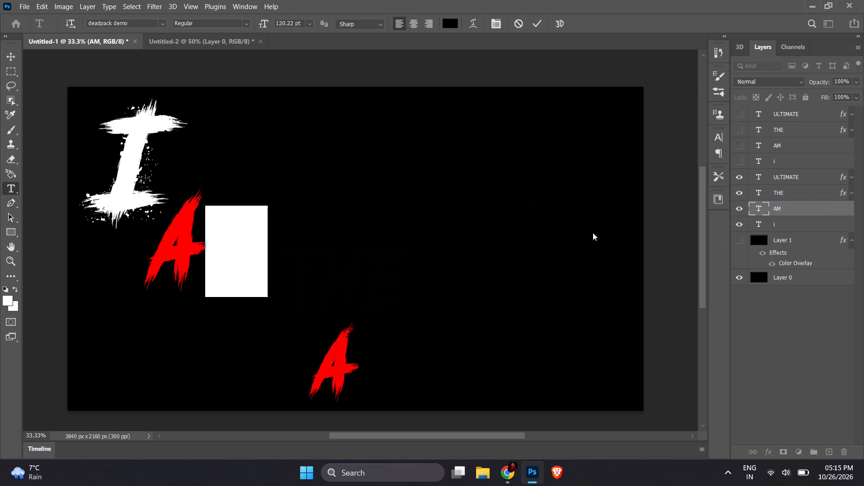
left_click(540, 24)
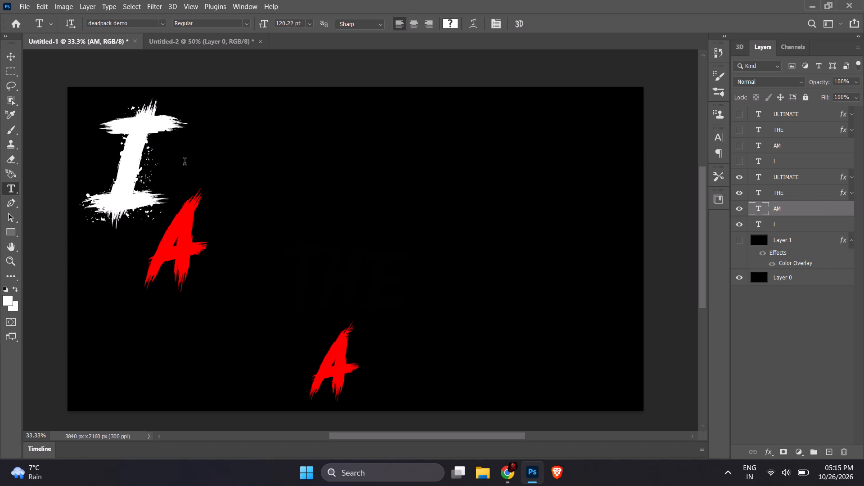
Recolour the letter I in the visible i text layer to black.
left_click_drag(158, 156, 123, 150)
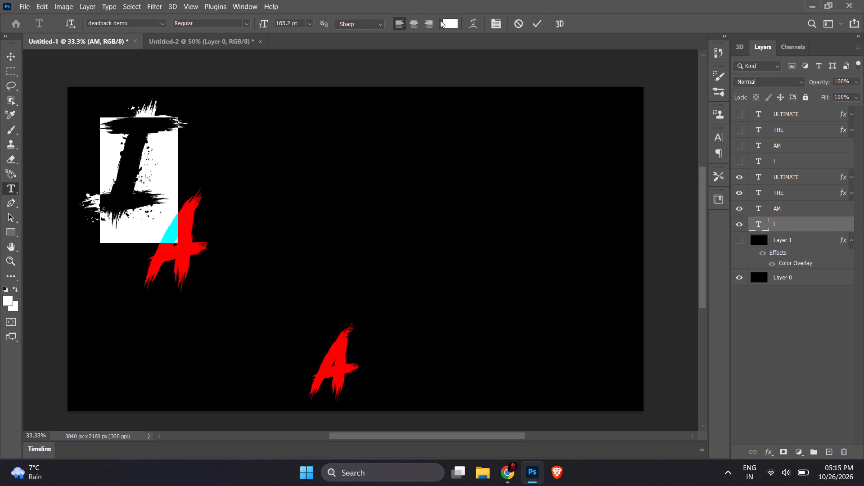
left_click(441, 18)
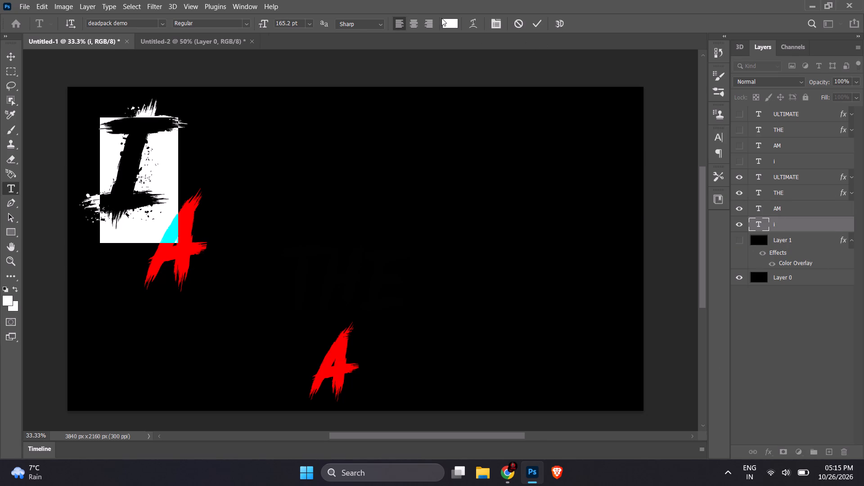
left_click(445, 23)
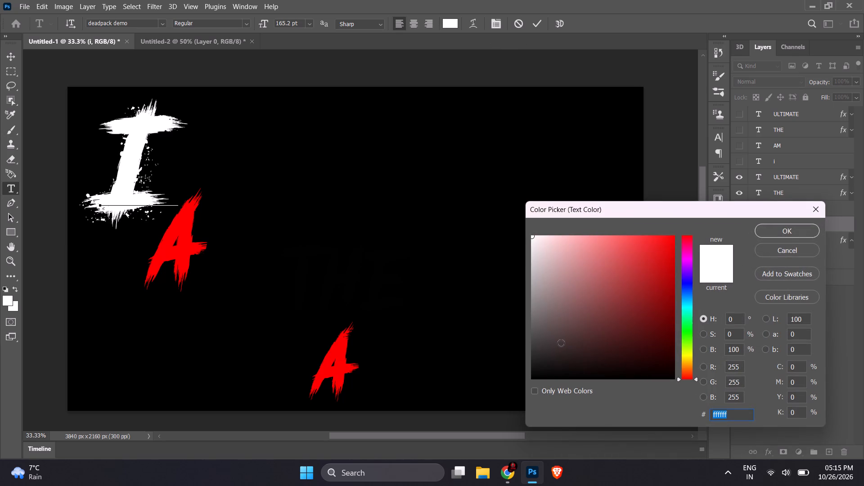
left_click_drag(561, 343, 508, 417)
left_click(795, 234)
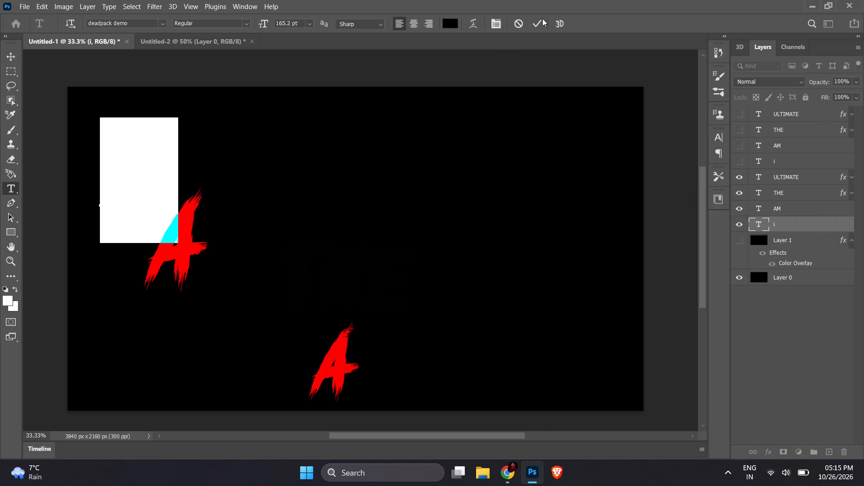
left_click(542, 18)
Show the white background Layer 1 again.
left_click(738, 241)
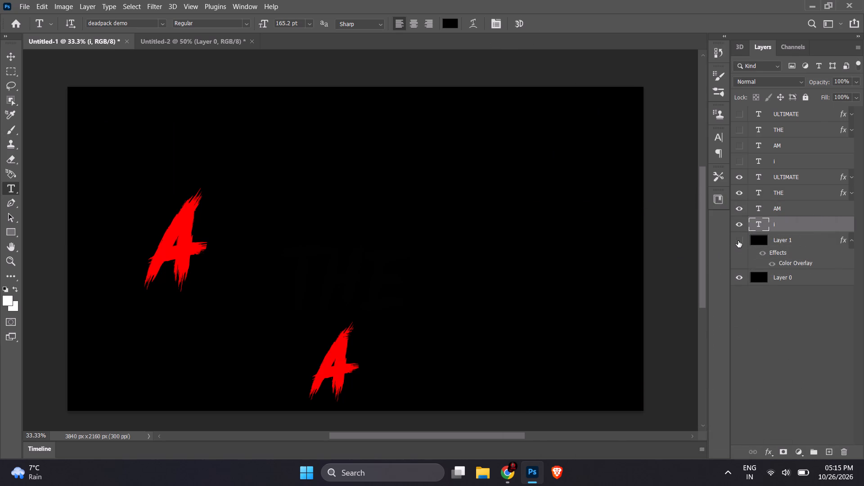
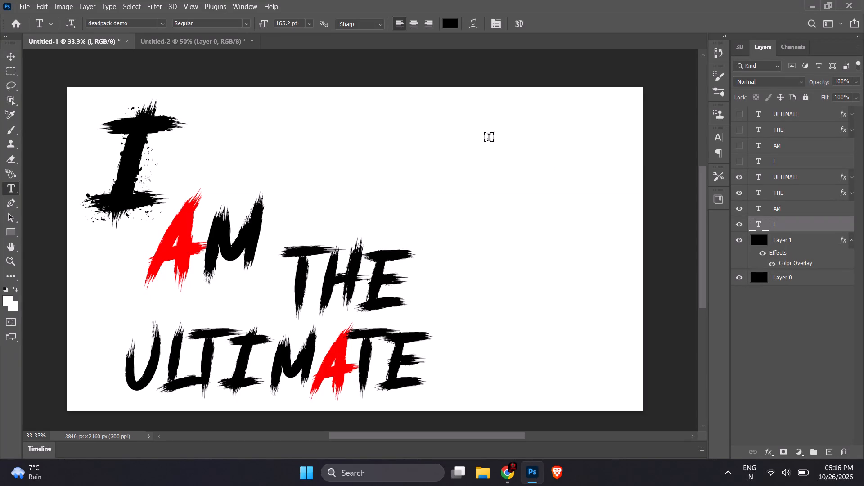
Group the four visible ULTIMATE, THE, AM and i text layers and name the group BLACK FONT.
left_click(788, 180, "shift")
left_click(813, 450)
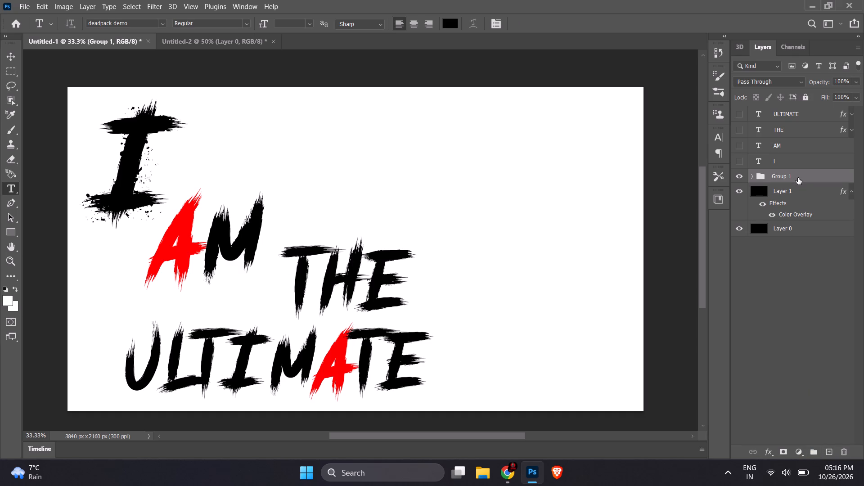
double_click(788, 175)
type("BL")
type("AKC")
key("BackSpace")
key("BackSpace")
type("CK")
key("space")
type("FONT")
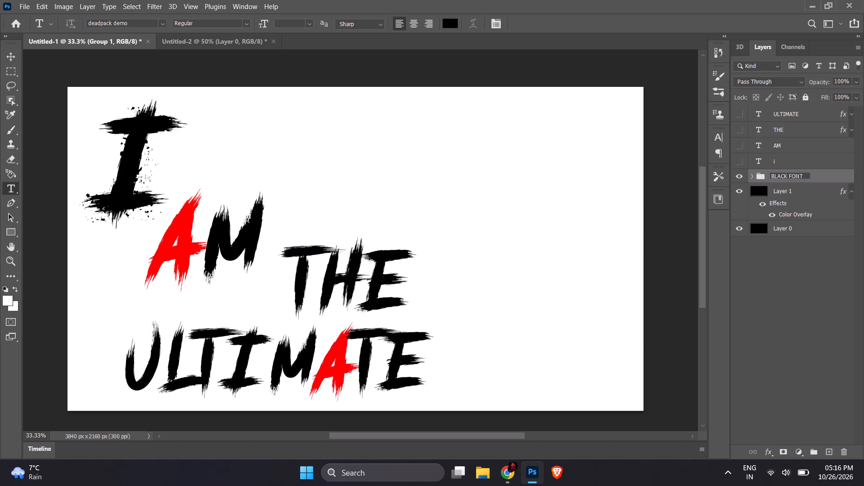
key("Return")
left_click(767, 278)
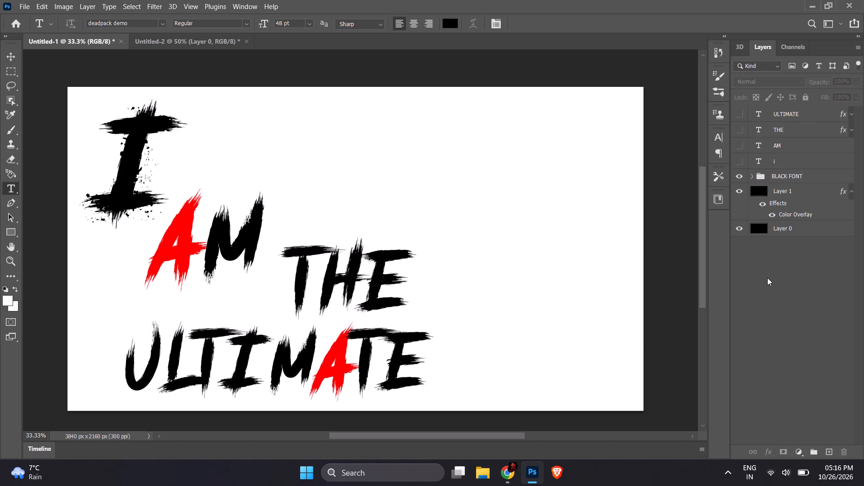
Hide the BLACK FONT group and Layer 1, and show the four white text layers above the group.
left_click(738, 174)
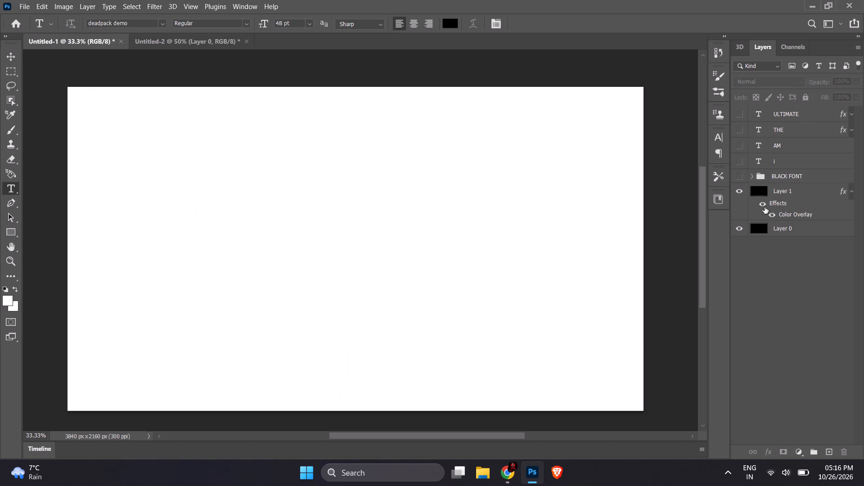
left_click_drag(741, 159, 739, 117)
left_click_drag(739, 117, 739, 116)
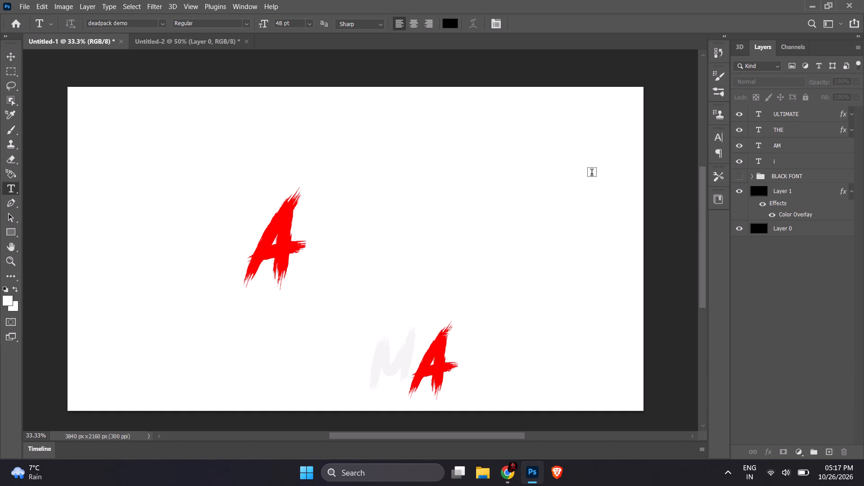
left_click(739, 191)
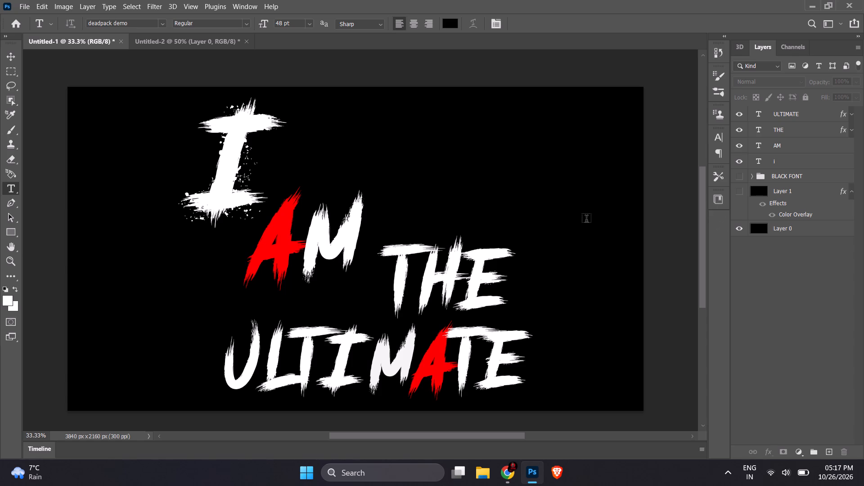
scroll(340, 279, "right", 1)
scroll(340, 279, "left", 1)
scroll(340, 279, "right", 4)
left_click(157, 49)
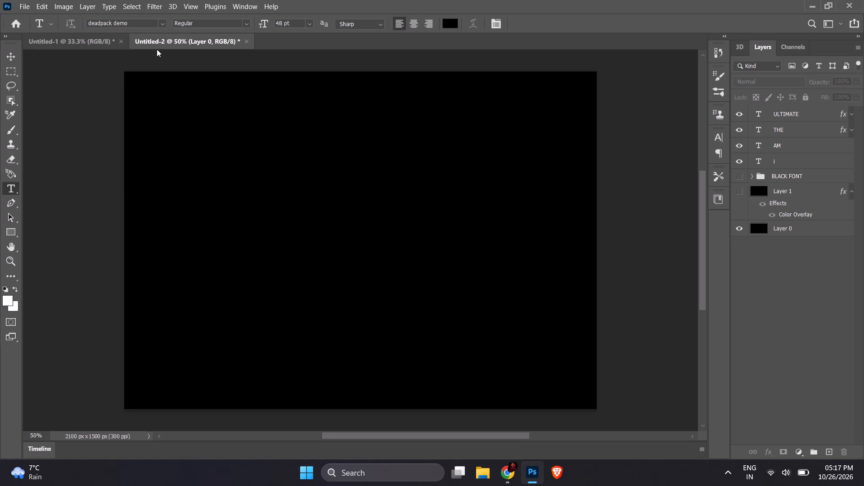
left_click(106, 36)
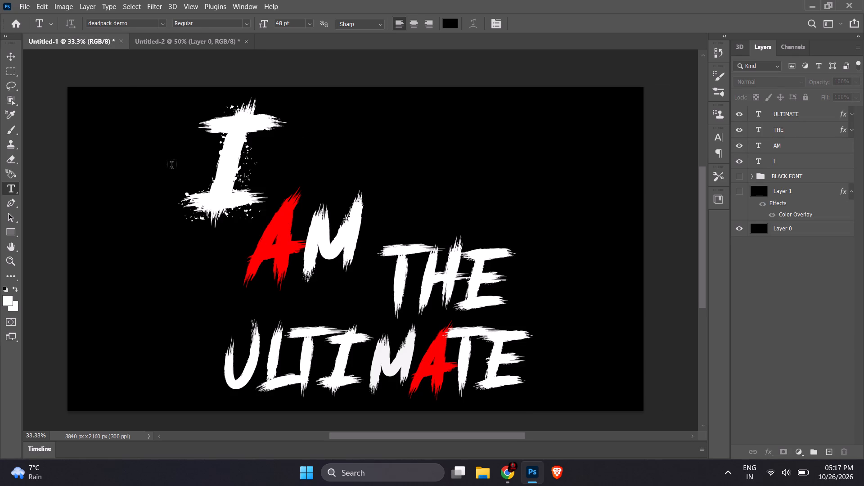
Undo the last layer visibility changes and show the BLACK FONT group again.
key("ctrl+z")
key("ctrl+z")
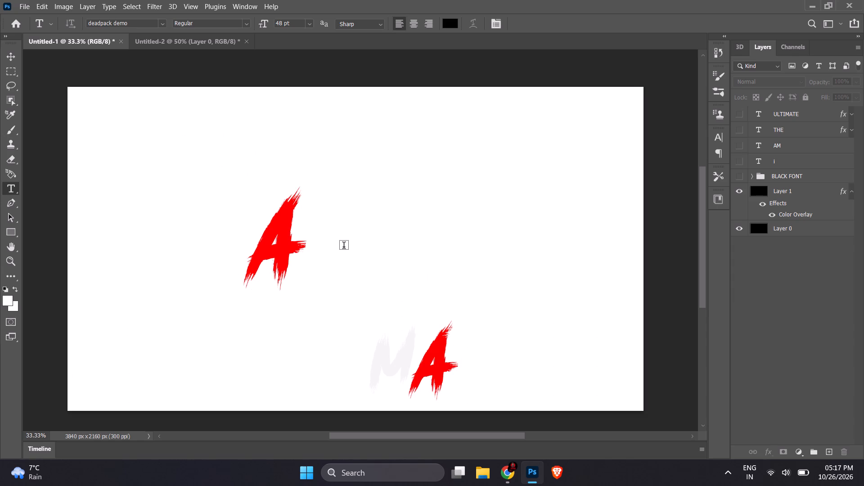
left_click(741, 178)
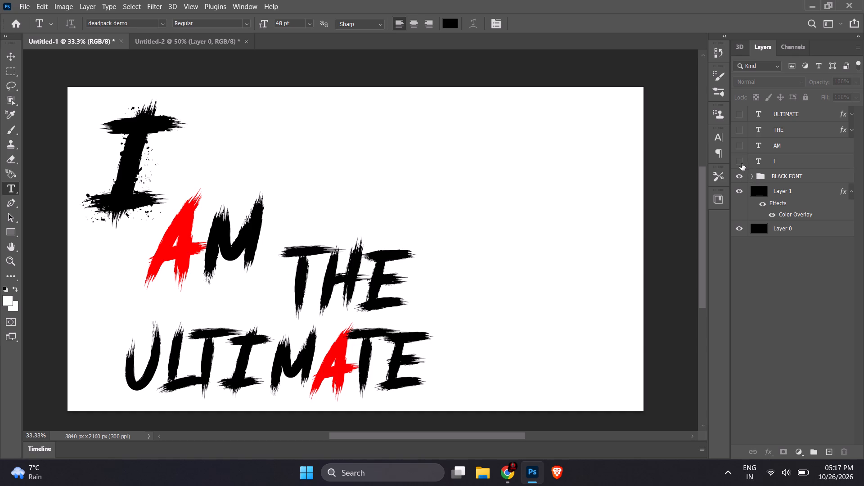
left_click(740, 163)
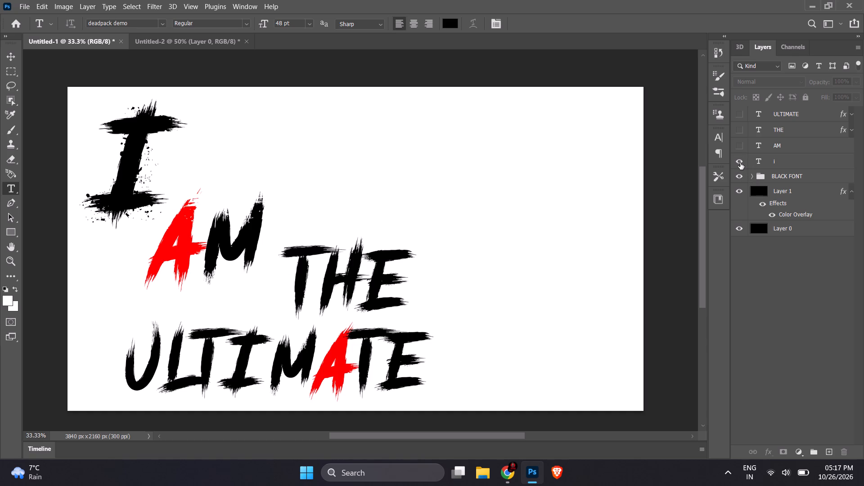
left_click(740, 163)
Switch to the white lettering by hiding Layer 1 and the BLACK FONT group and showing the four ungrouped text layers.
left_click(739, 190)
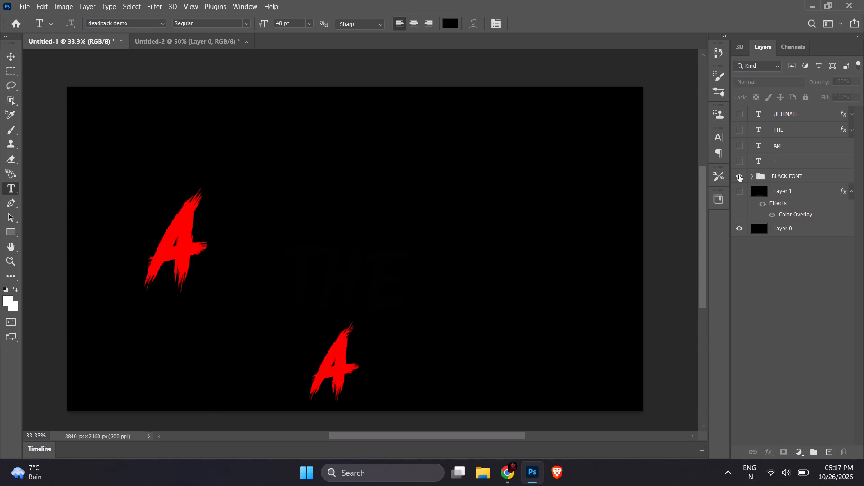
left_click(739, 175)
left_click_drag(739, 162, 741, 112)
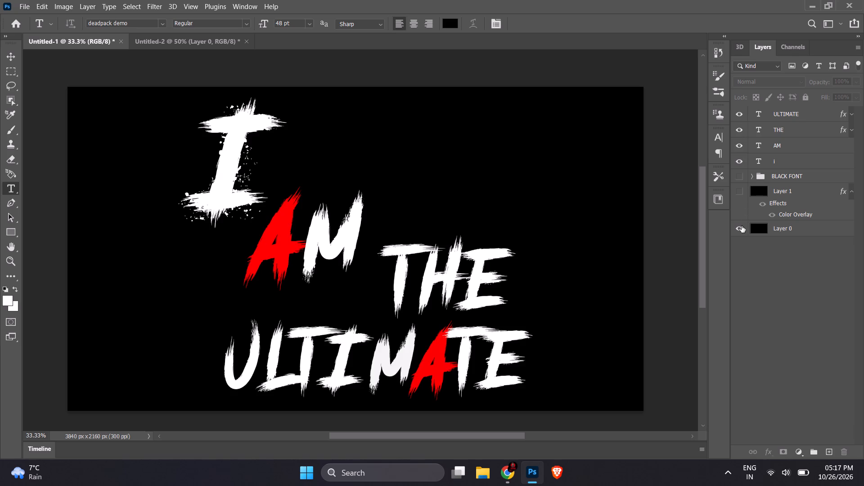
Show Layer 1, hide Layer 0, and turn off Layer 1's Color Overlay effect so its black fill is the background.
left_click(742, 192)
left_click(742, 229)
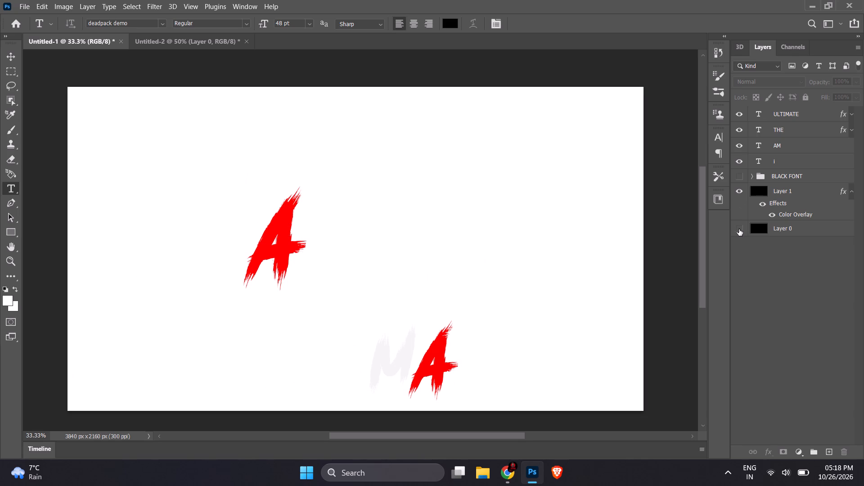
double_click(794, 188)
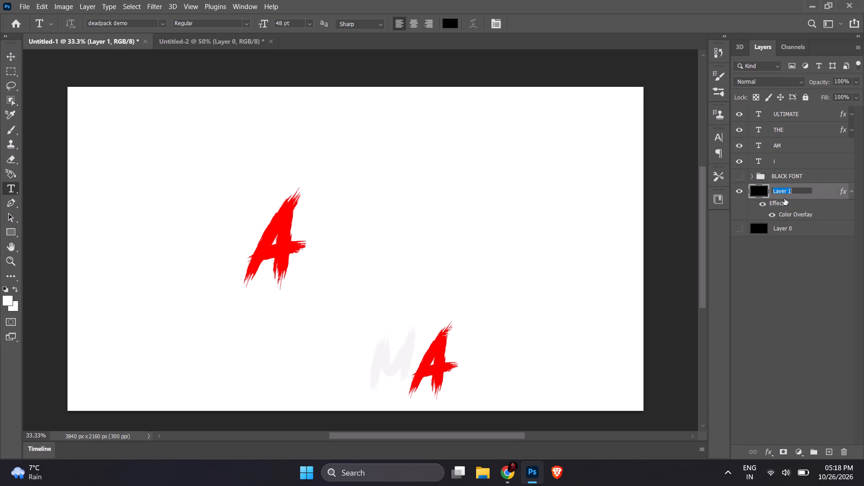
left_click(765, 203)
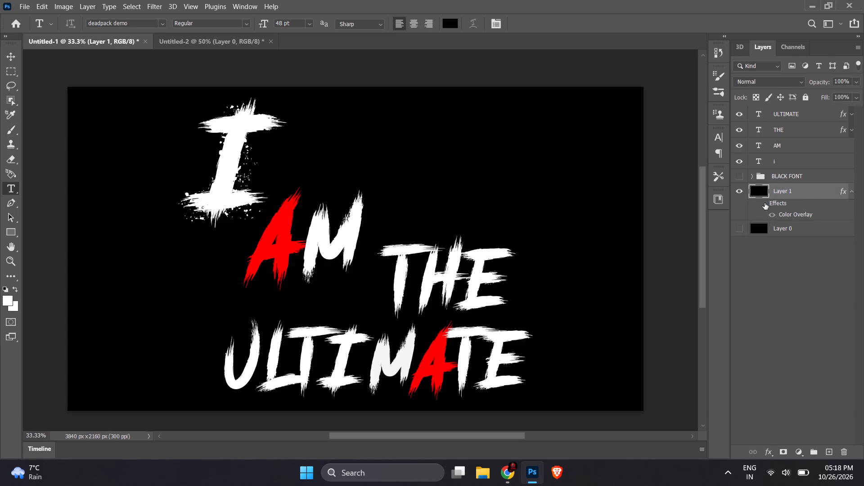
left_click(765, 203)
left_click(765, 203)
Expand the BLACK FONT group and make the group and all four of its text layers visible.
left_click(754, 174)
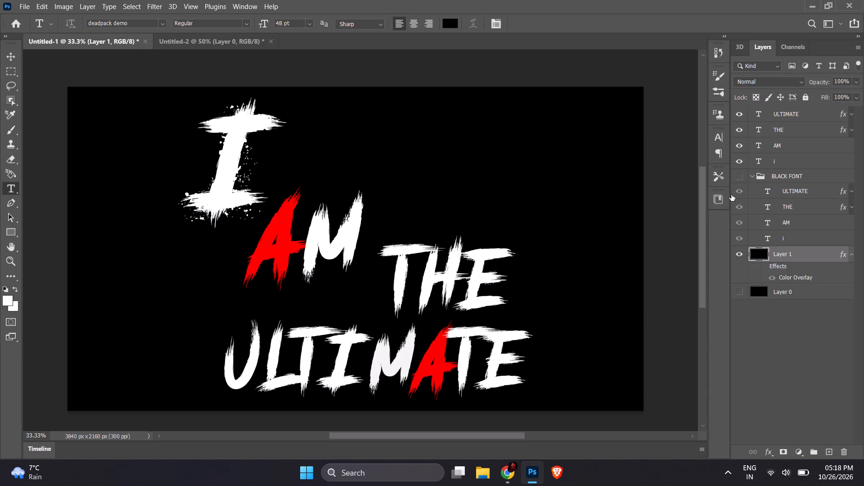
left_click_drag(738, 193, 733, 224)
left_click_drag(733, 224, 733, 237)
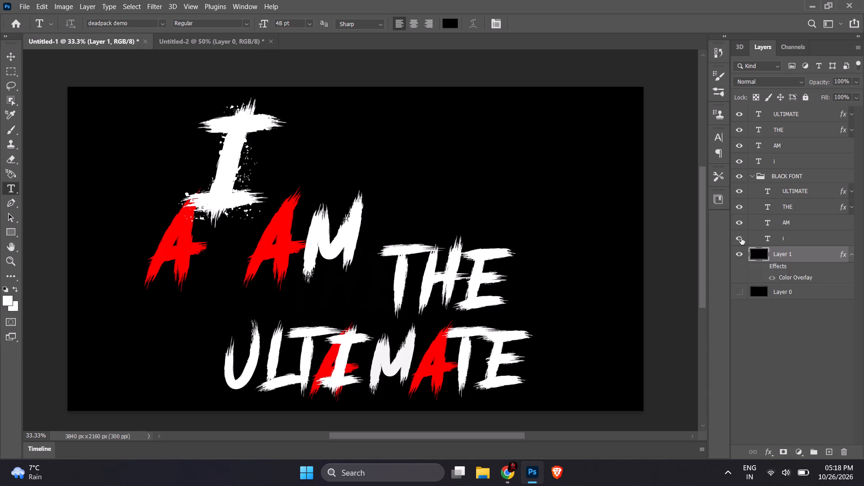
left_click_drag(741, 238, 742, 195)
left_click(741, 179)
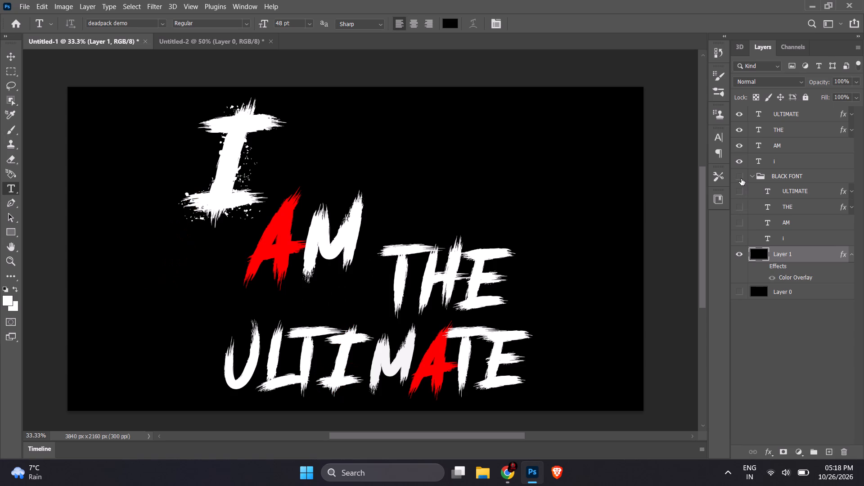
left_click_drag(740, 189, 739, 237)
left_click_drag(739, 237, 743, 199)
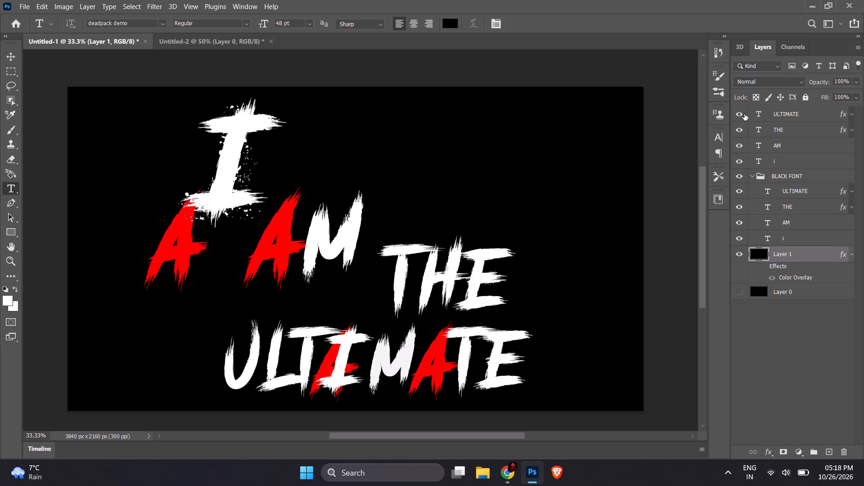
Hide the four ungrouped white text layers and Layer 1, leaving only the BLACK FONT group on transparency.
left_click_drag(741, 112, 740, 159)
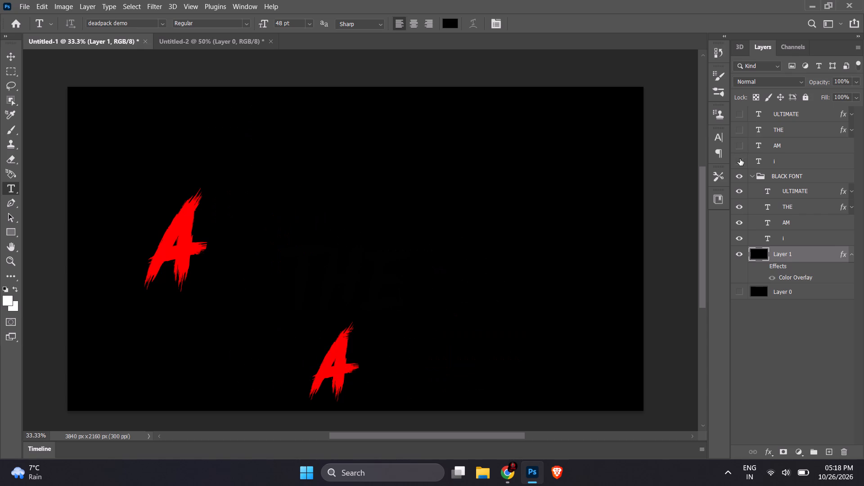
left_click(741, 256)
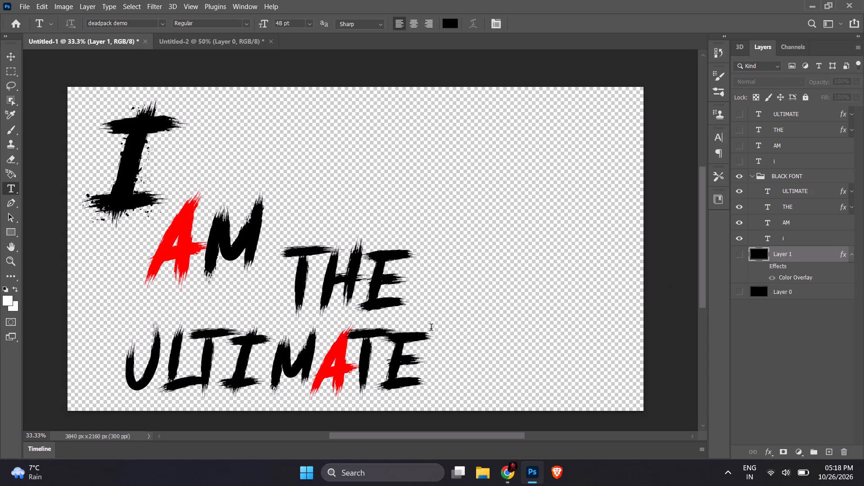
Recolour every letter of ULTIMATE in the BLACK FONT group except the red A to white (ffffff).
left_click_drag(414, 354, 414, 354)
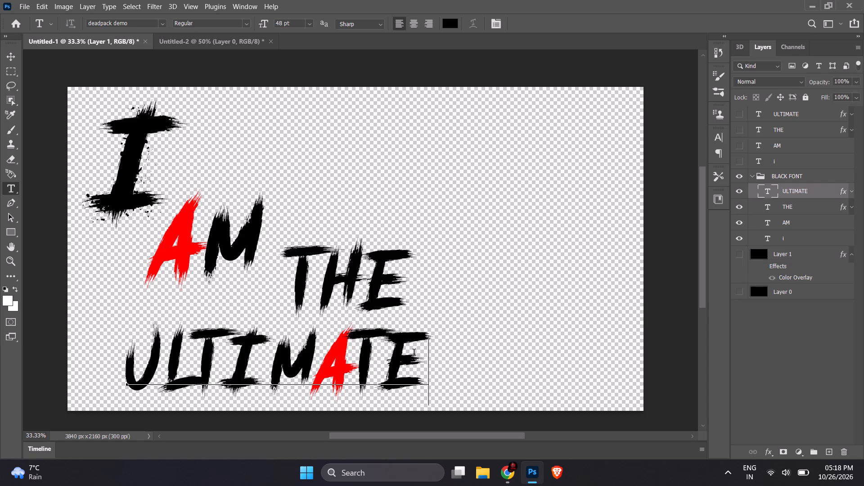
left_click_drag(414, 354, 365, 349)
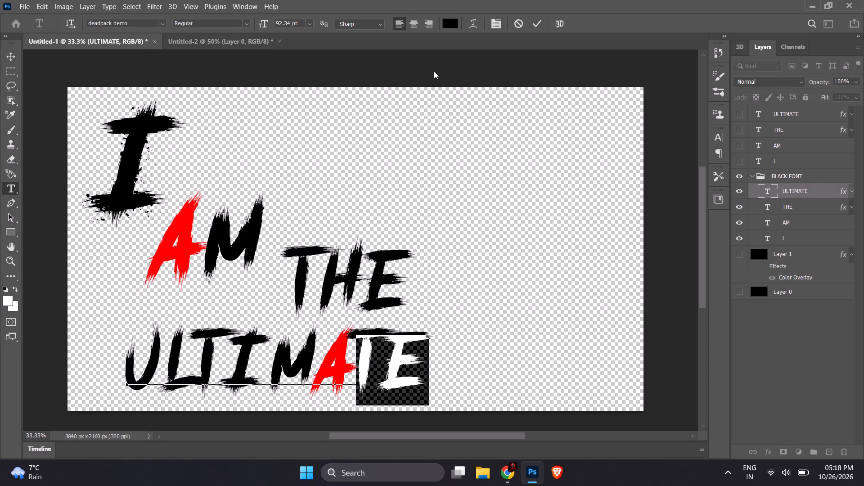
left_click(447, 26)
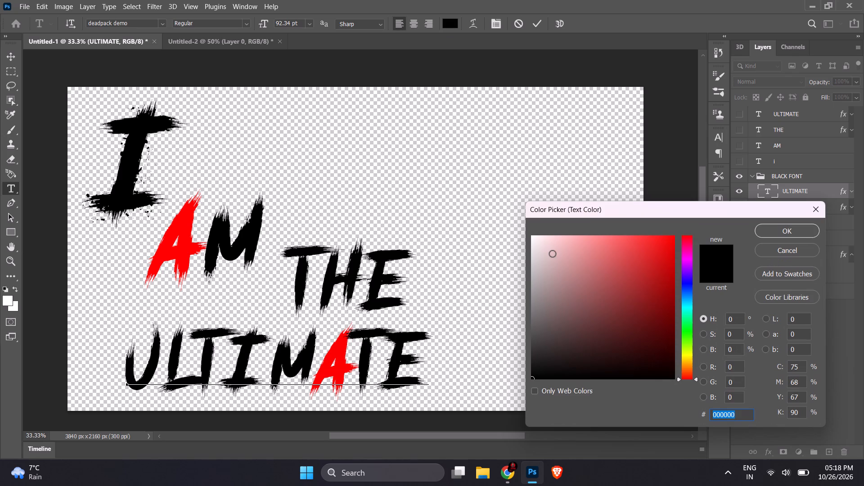
left_click_drag(552, 253, 512, 222)
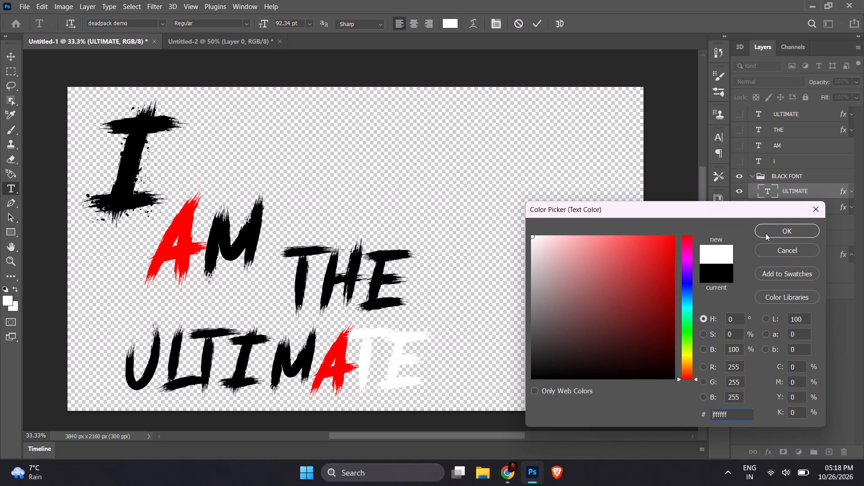
left_click(765, 233)
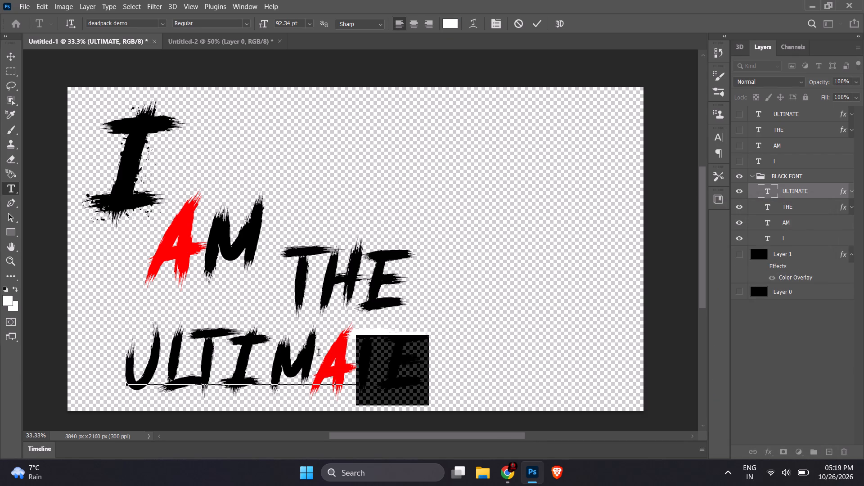
left_click_drag(319, 354, 145, 351)
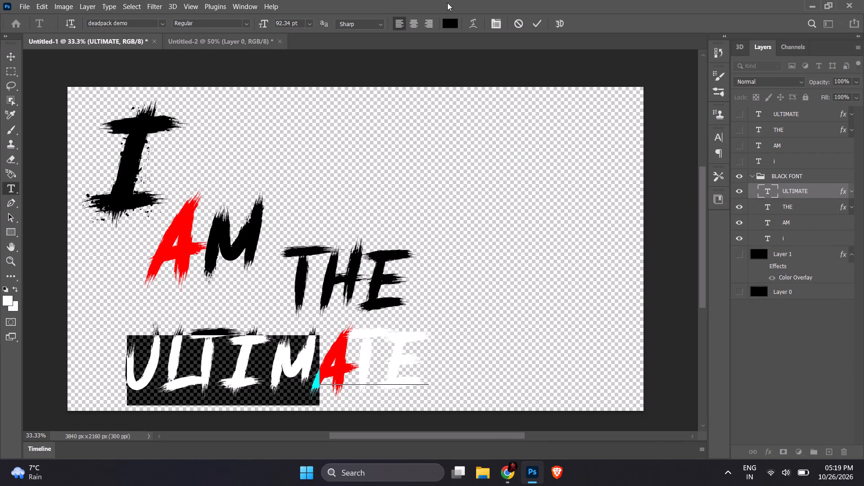
left_click(453, 21)
left_click_drag(561, 252, 553, 248)
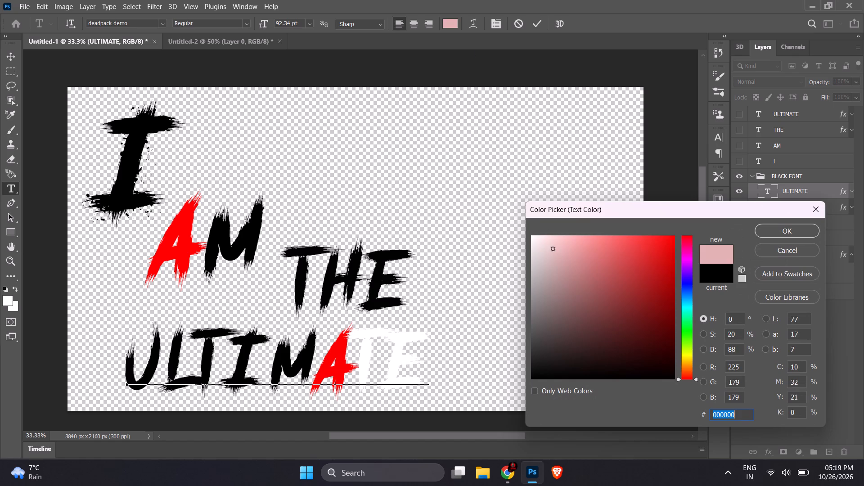
left_click_drag(553, 248, 518, 232)
left_click(778, 228)
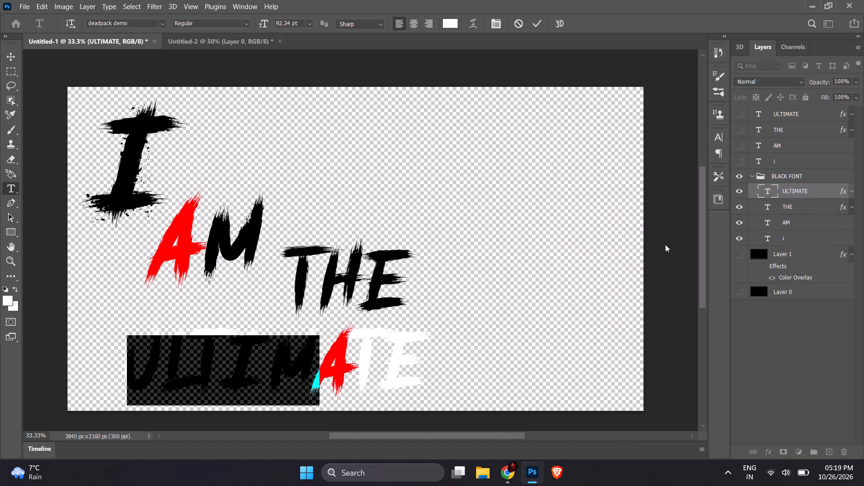
left_click(412, 264)
left_click(537, 21)
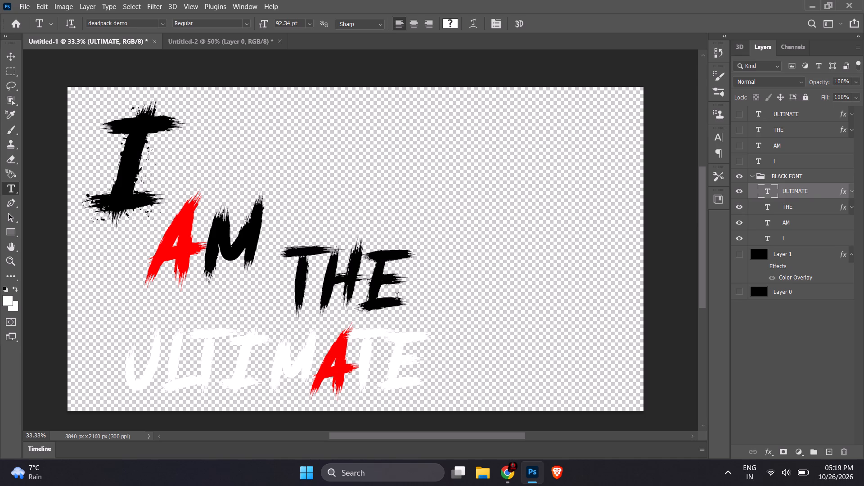
Recolour the whole word THE in the BLACK FONT group to white.
left_click(397, 297)
left_click_drag(397, 297, 301, 291)
left_click(301, 291)
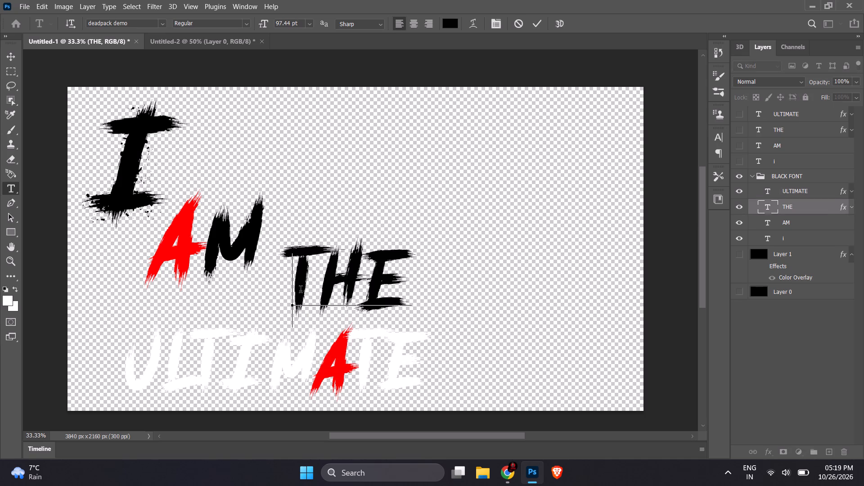
left_click_drag(405, 276, 296, 276)
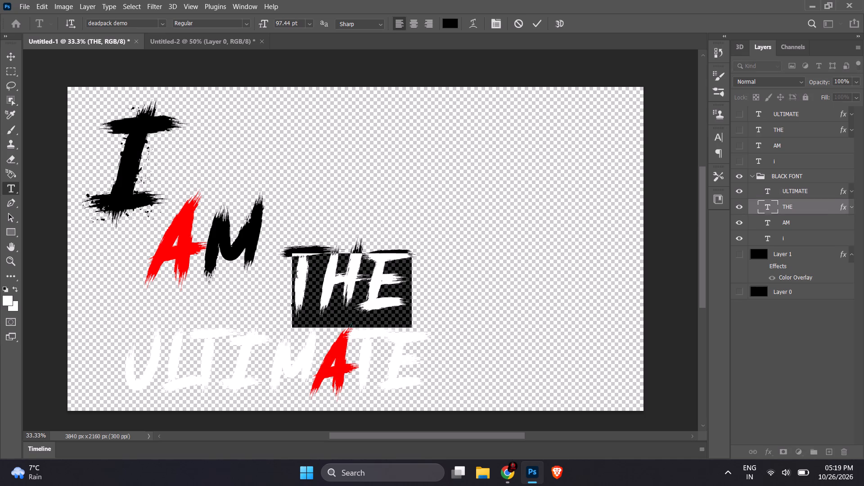
left_click_drag(296, 276, 296, 276)
left_click(452, 27)
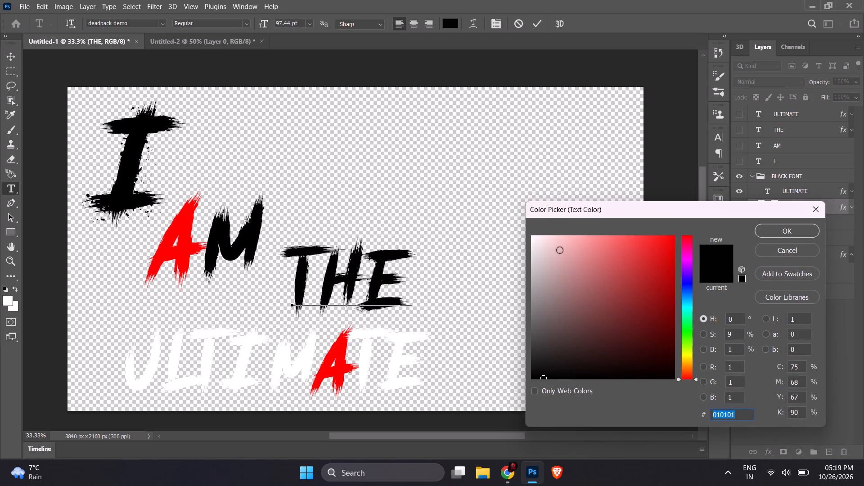
left_click_drag(562, 252, 488, 224)
left_click(779, 228)
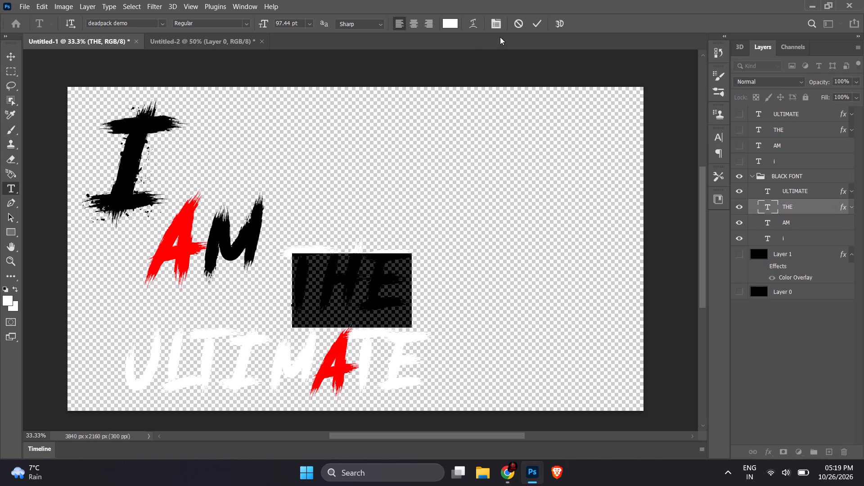
left_click(534, 25)
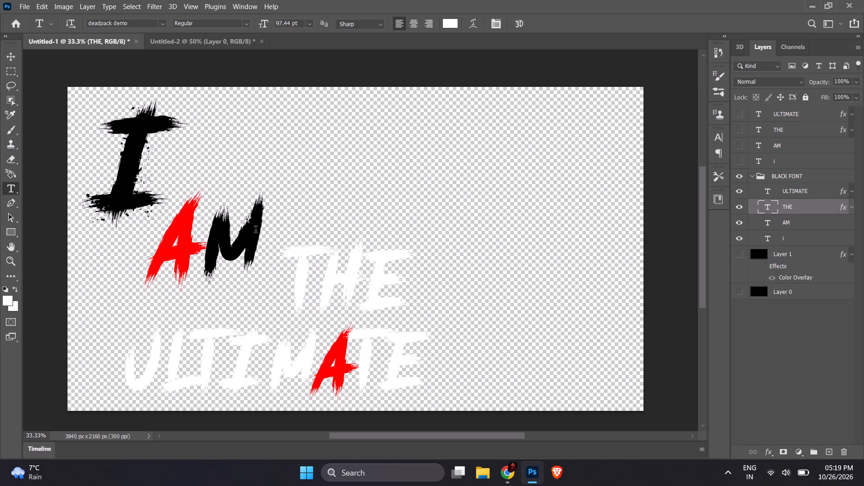
Recolour the M of AM in the BLACK FONT group to white (ffffff), leaving the A red.
left_click(260, 230)
left_click_drag(260, 230, 221, 228)
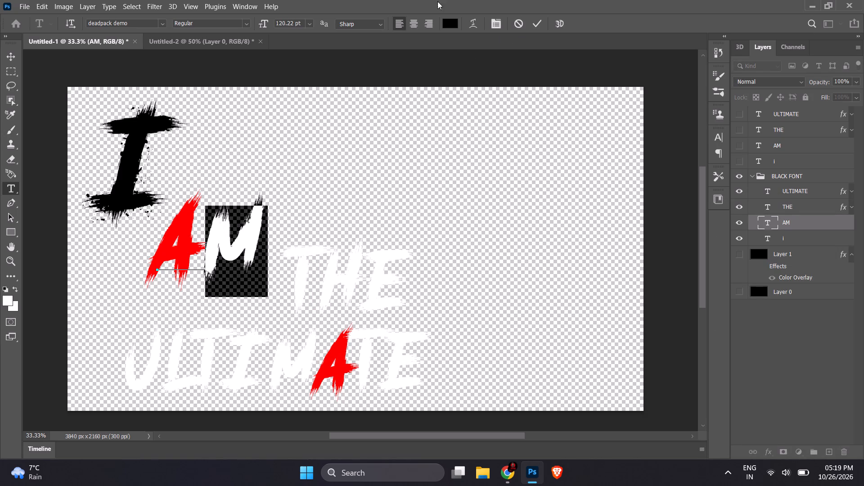
left_click(450, 25)
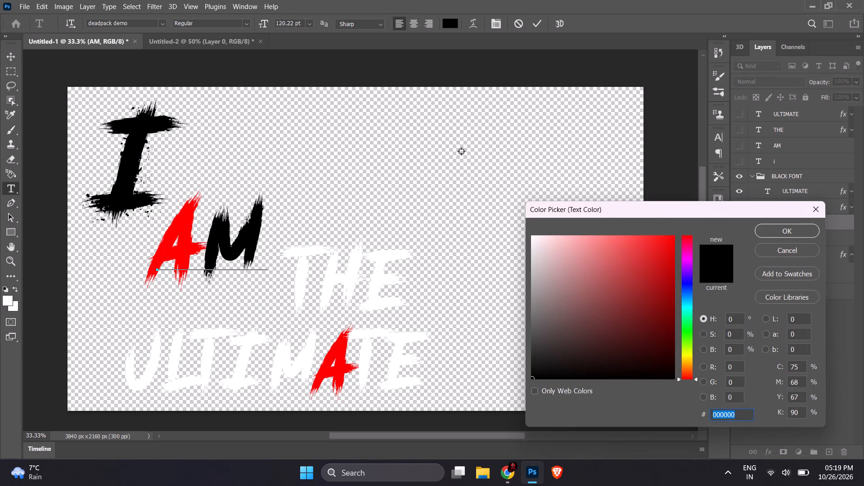
left_click_drag(543, 269, 520, 231)
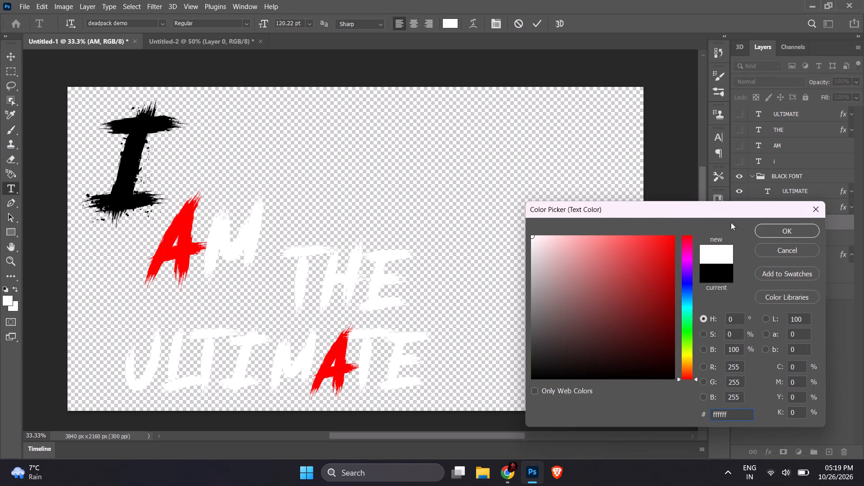
left_click(779, 229)
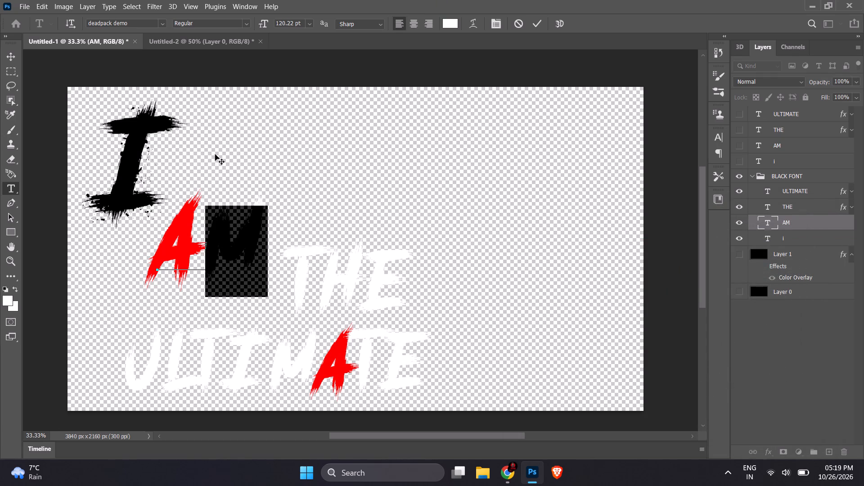
left_click(538, 20)
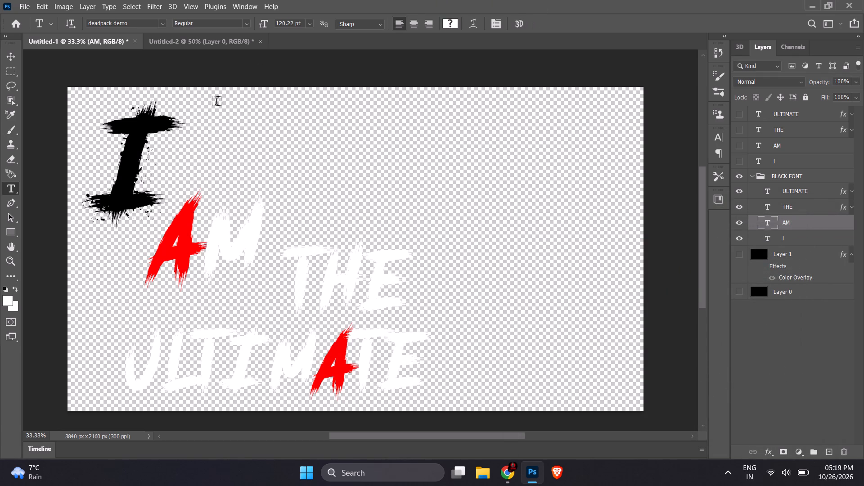
Recolour the letter I in the BLACK FONT group to white (ffffff).
left_click_drag(169, 140, 115, 139)
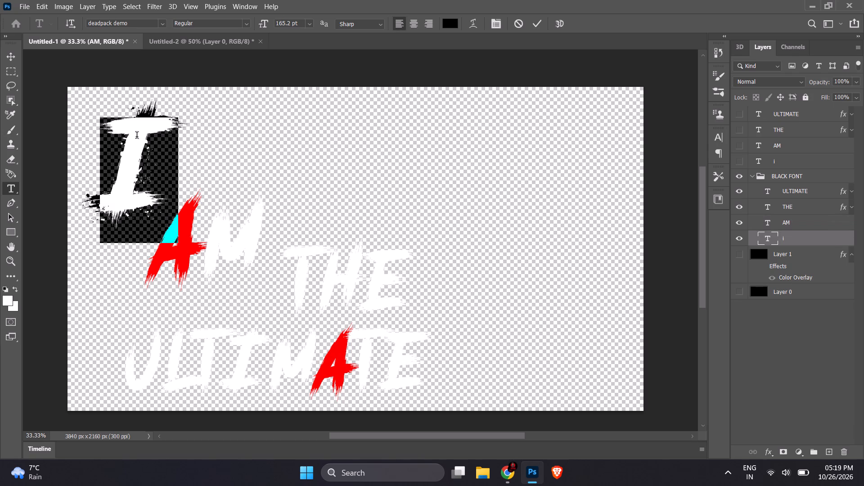
left_click(445, 19)
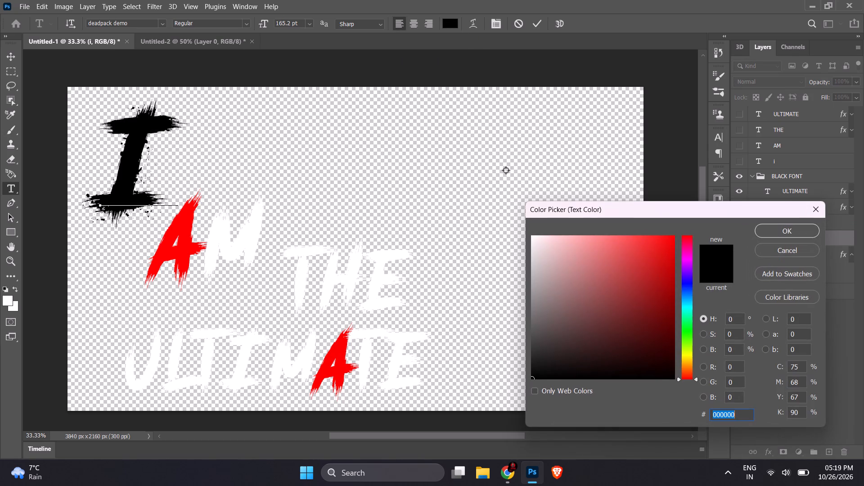
left_click_drag(562, 256, 471, 220)
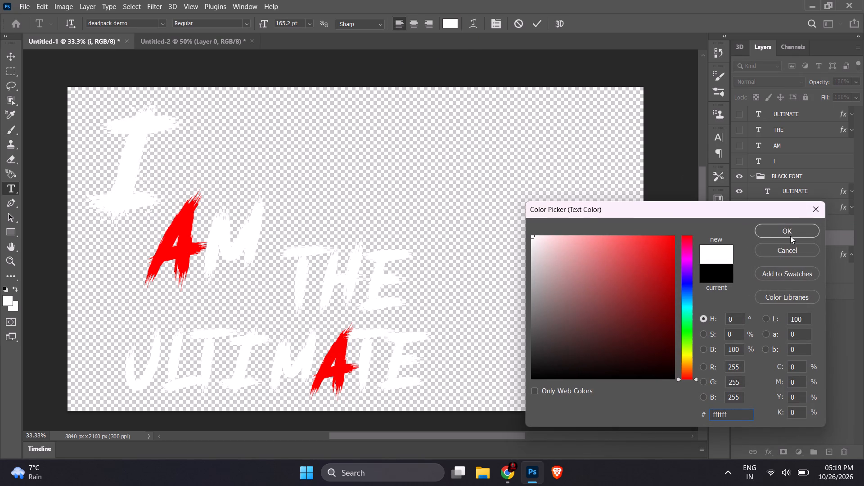
left_click(790, 236)
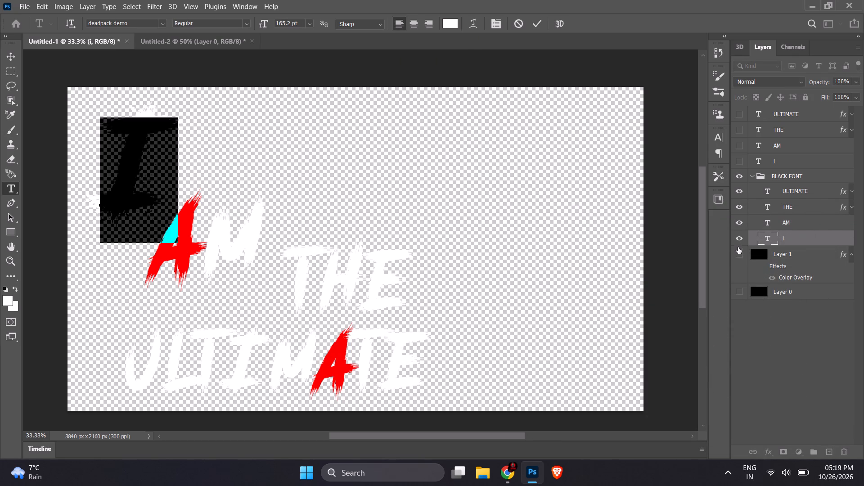
Show Layer 1 as the black background behind the recoloured lettering.
left_click(740, 254)
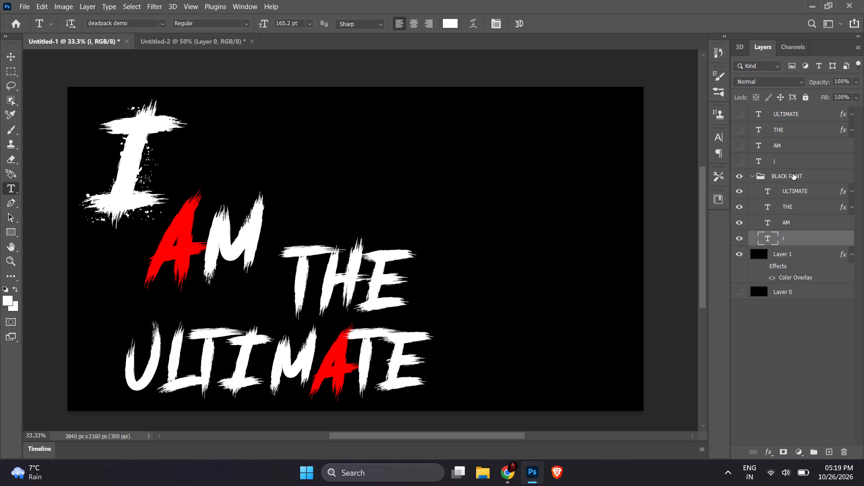
Show the four ungrouped text layers to compare them with the BLACK FONT lettering, and hide them again.
left_click(771, 163)
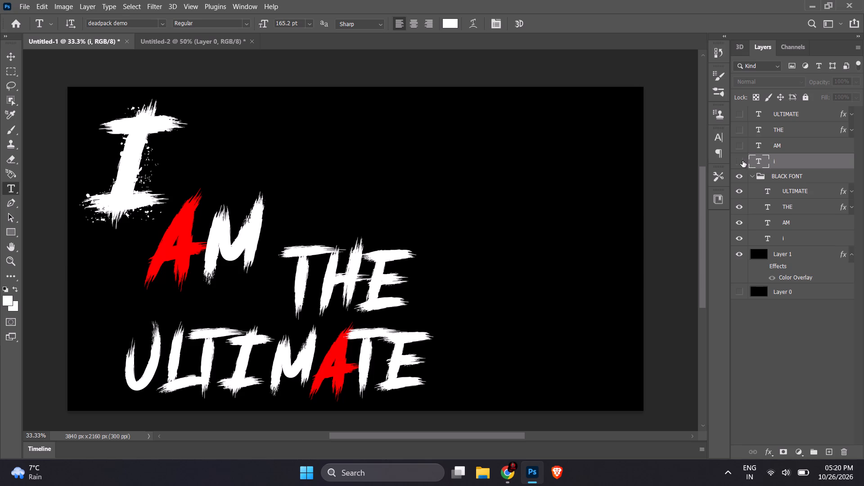
left_click_drag(740, 159, 739, 117)
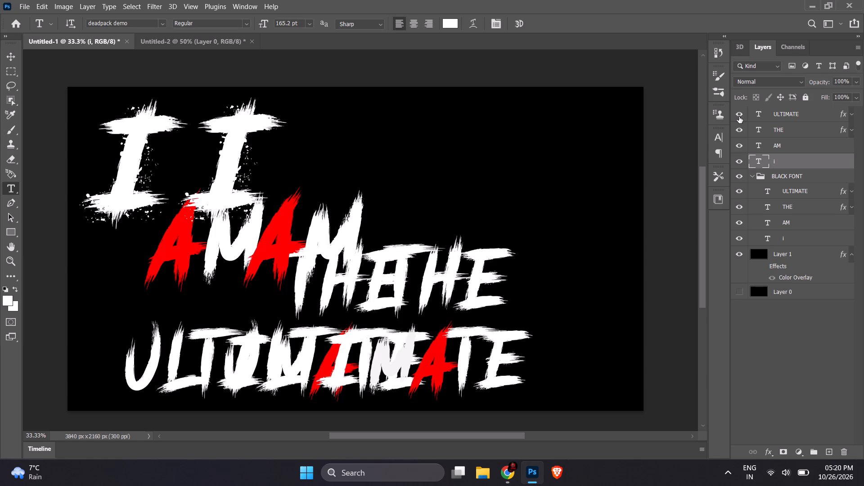
left_click(739, 117)
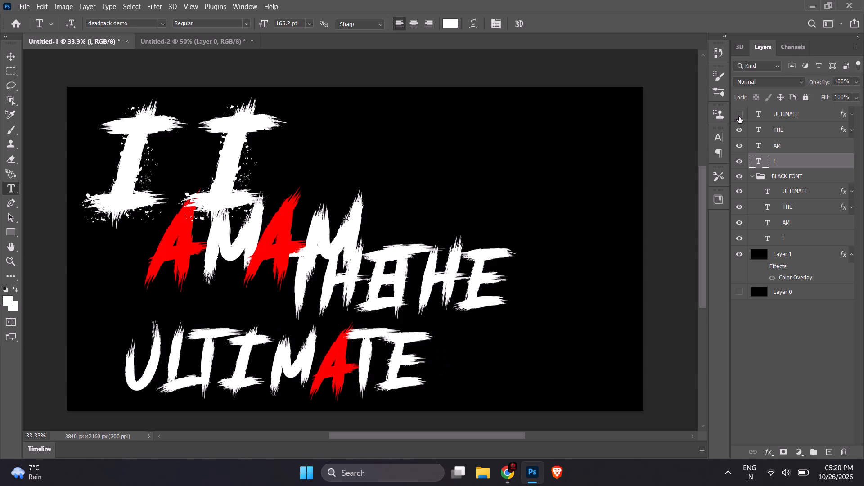
left_click(739, 117)
left_click_drag(739, 117, 736, 154)
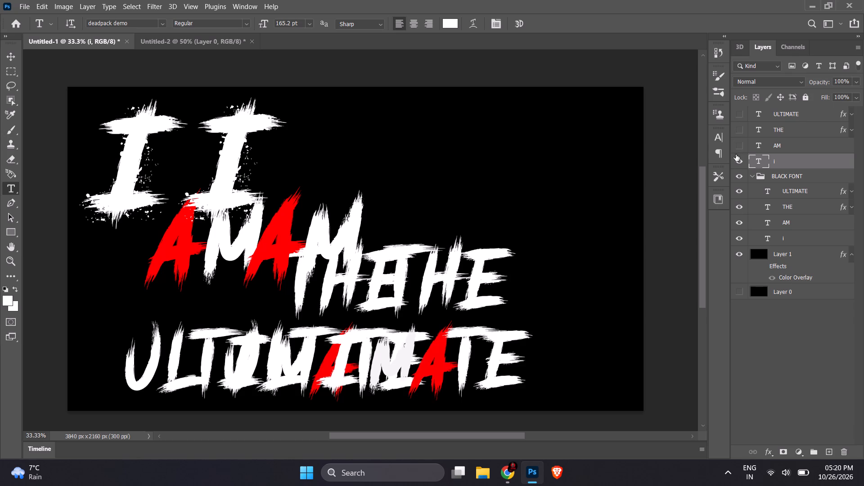
left_click_drag(736, 154, 736, 161)
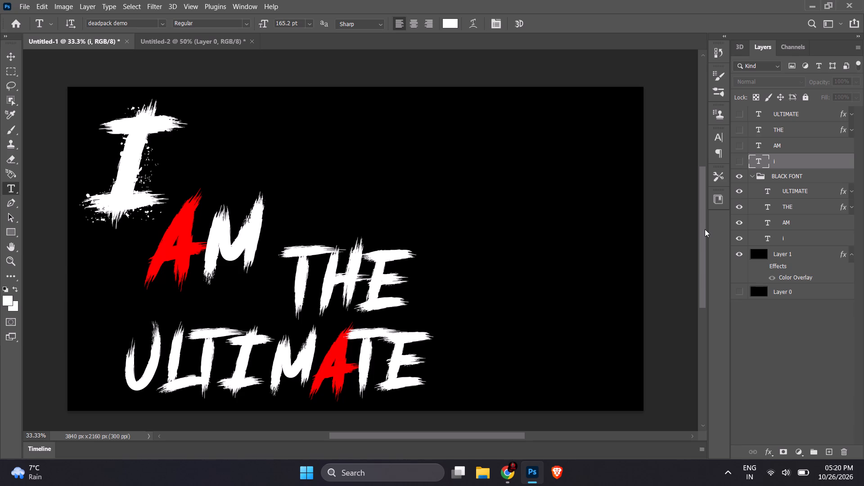
Put the four ungrouped text layers ULTIMATE, THE, AM and i into a new group above BLACK FONT.
left_click(801, 181)
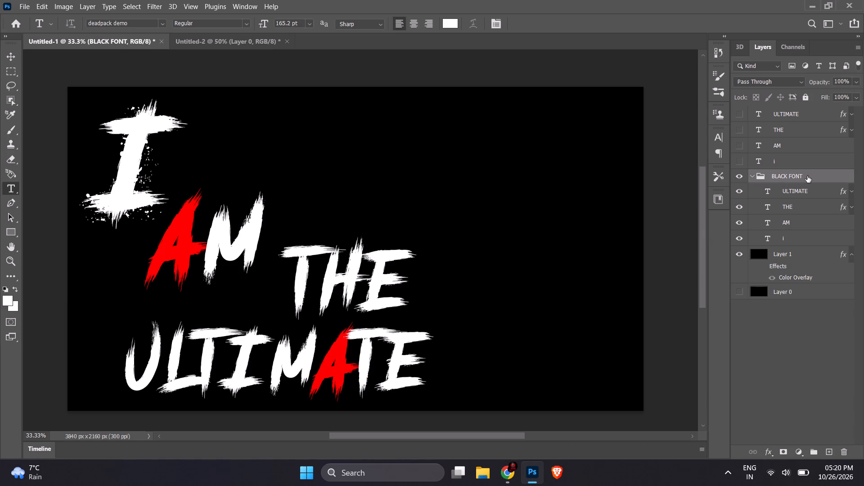
left_click(790, 165)
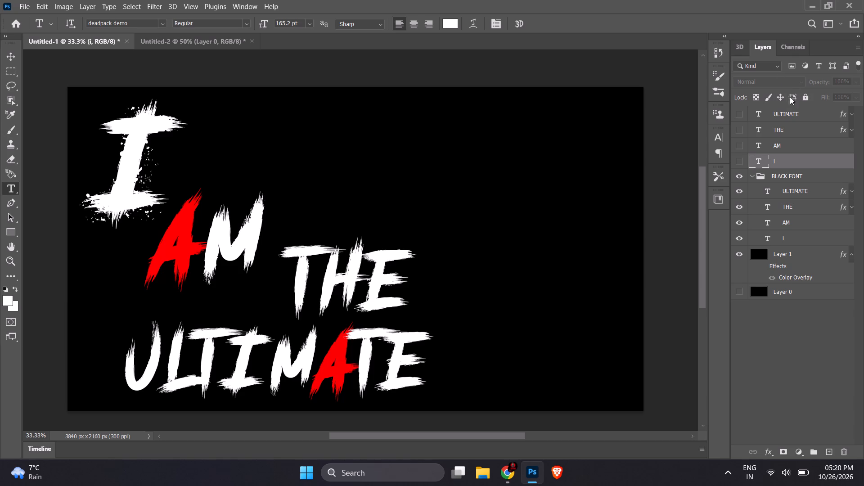
left_click(796, 111, "shift")
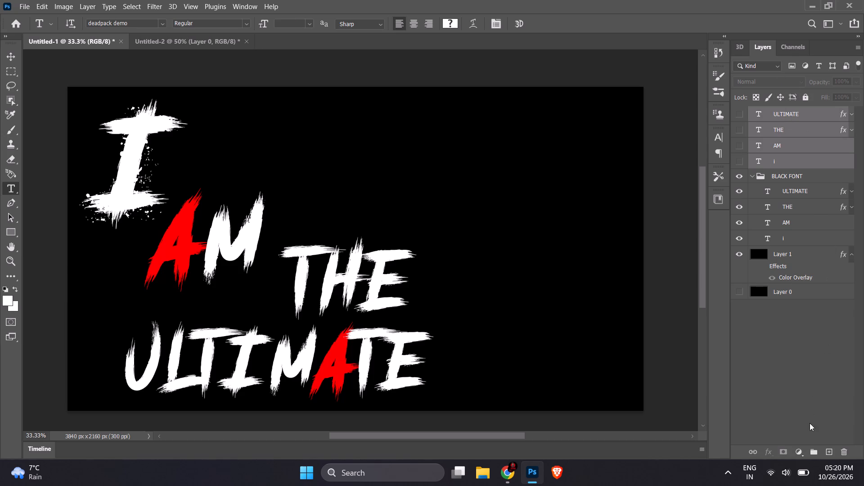
left_click(812, 449)
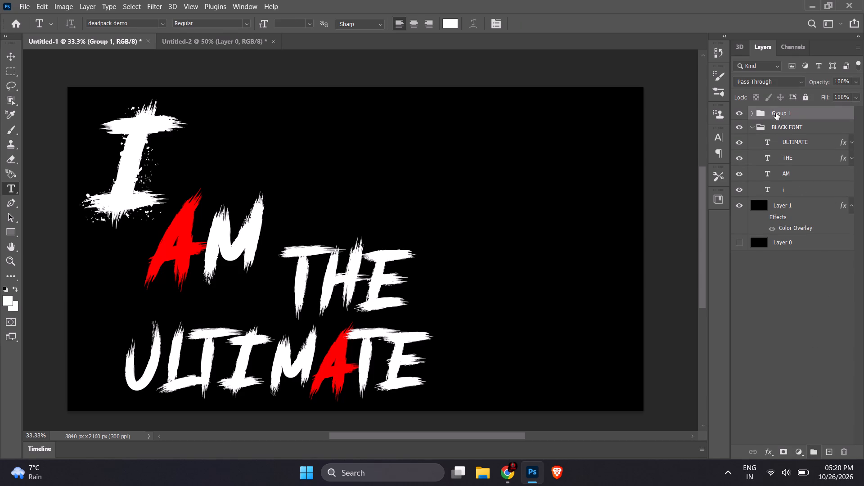
Rename the new group above BLACK FONT as MIDDLE AREA FONT PLACEMENT.
double_click(776, 113)
type("MIDDLE")
key("space")
type("AREA")
key("space")
type("FONT PLACEMENT")
key("Return")
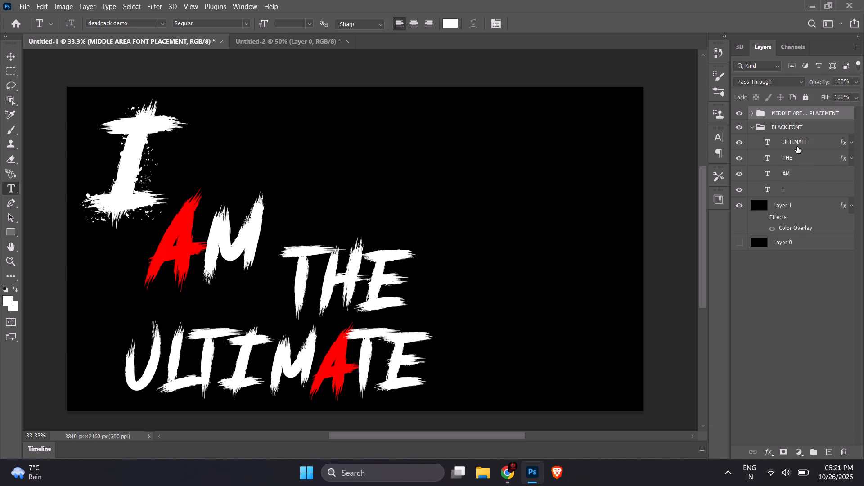
Shorten the group's name to MIDDLE FONT PLACEMENT by removing the word AREA.
double_click(795, 114)
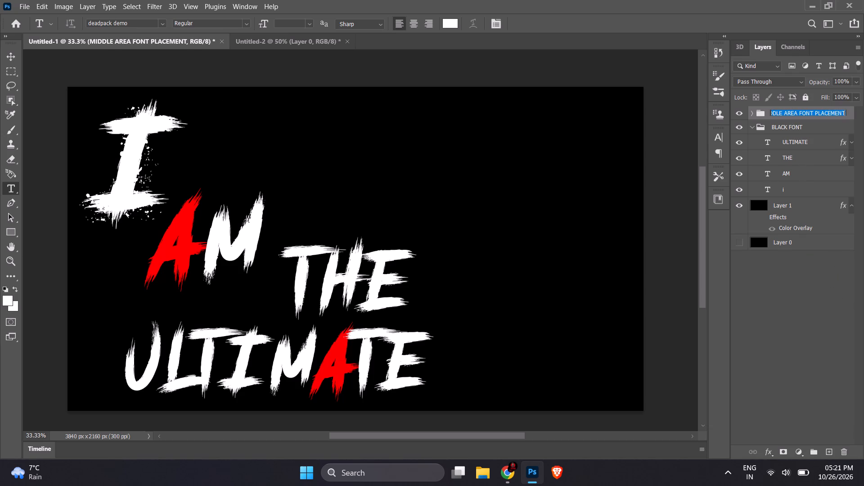
left_click(799, 114)
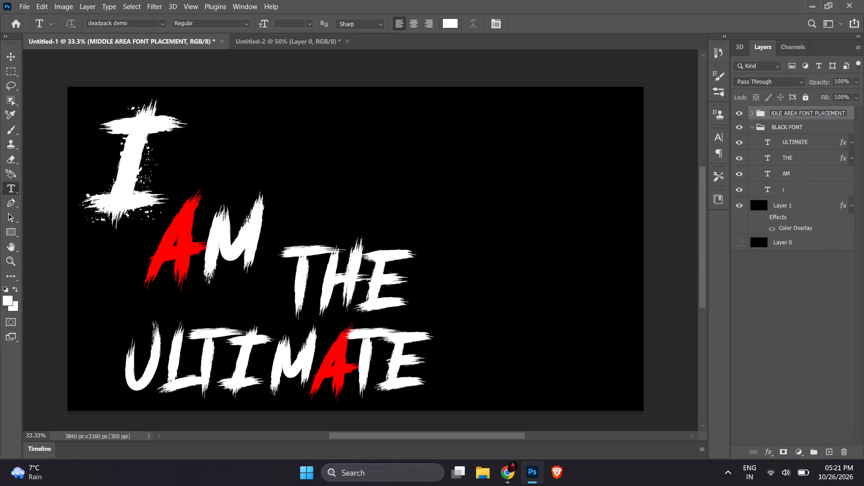
key("BackSpace")
key("BackSpace")
key("BackSpace")
key("BackSpace")
key("BackSpace")
key("Return")
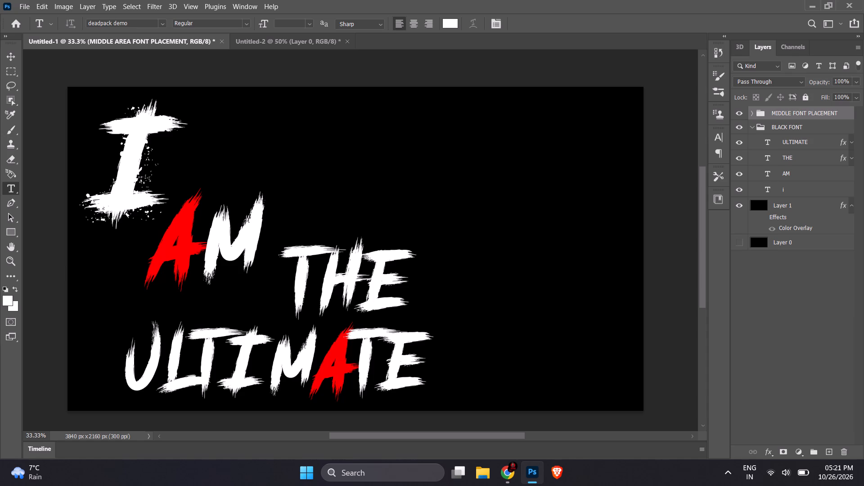
Hide the MIDDLE FONT PLACEMENT group.
left_click(753, 112)
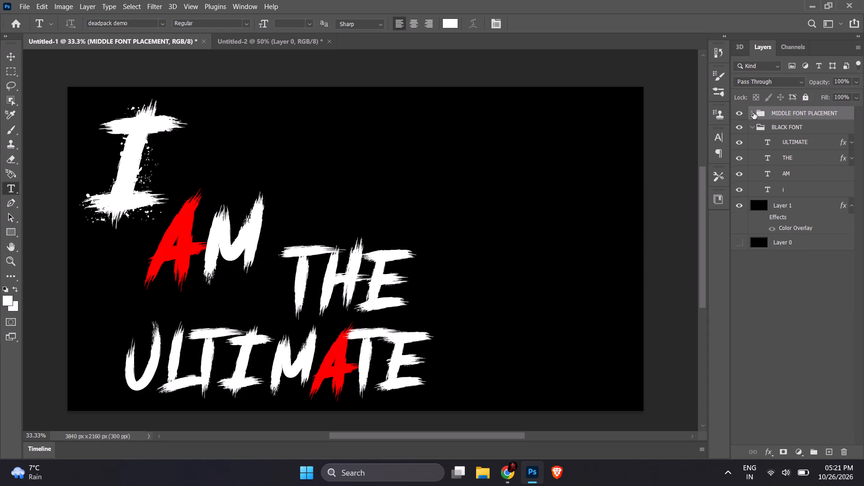
left_click_drag(738, 175, 737, 129)
left_click(741, 113)
left_click(753, 111)
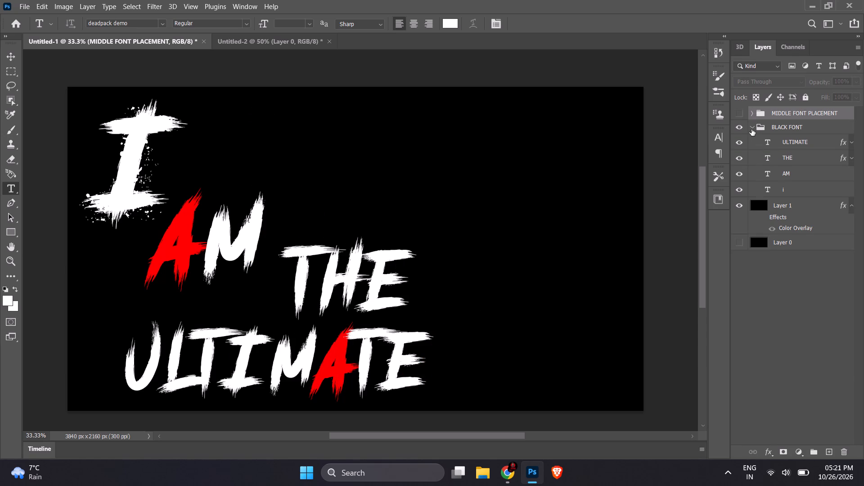
Rename the BLACK FONT group as WHITE FONT and collapse it.
left_click(780, 129)
double_click(780, 128)
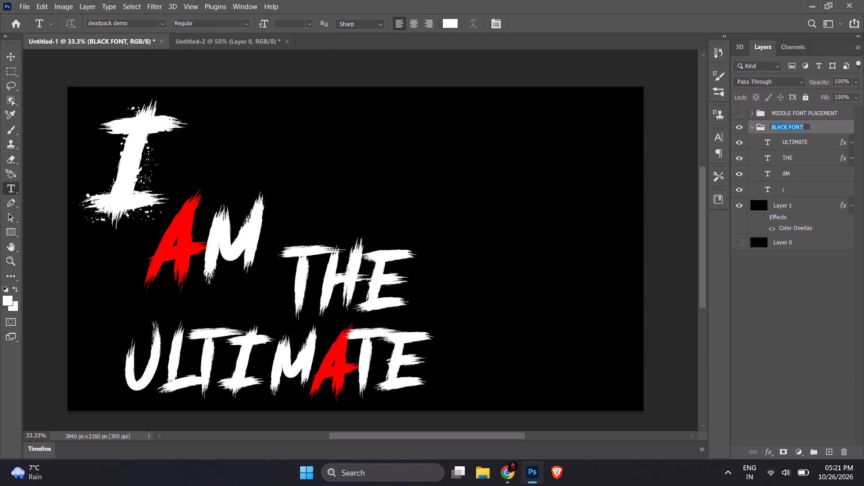
key("Left")
key("Delete")
key("Delete")
key("Delete")
key("Delete")
key("Delete")
type("WHITE")
key("Return")
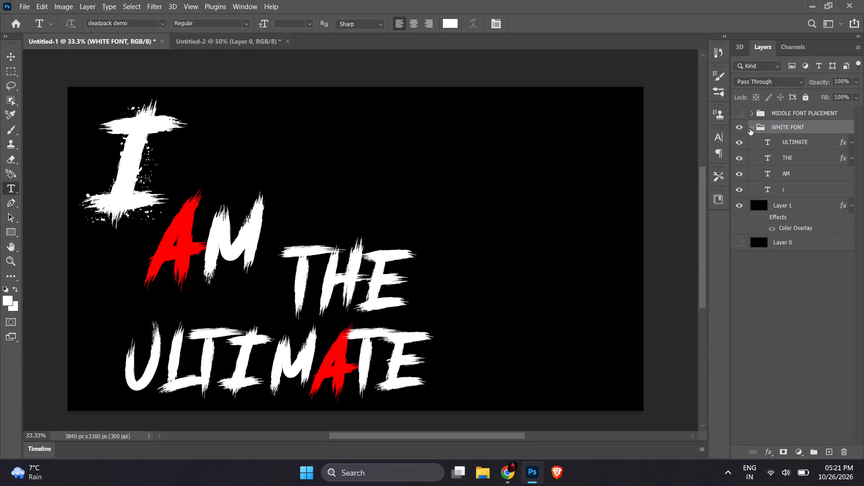
left_click(750, 129)
left_click(753, 126)
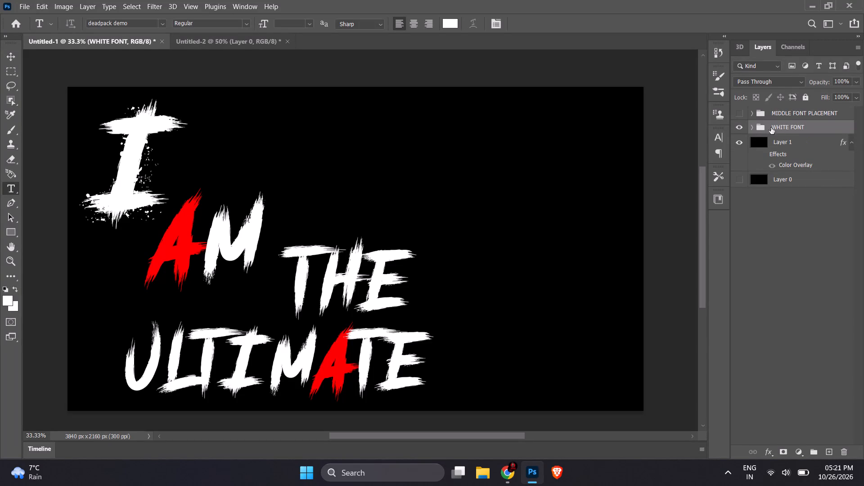
Duplicate the WHITE FONT group within Untitled-1 under the name BLACKE FONT.
right_click(791, 127)
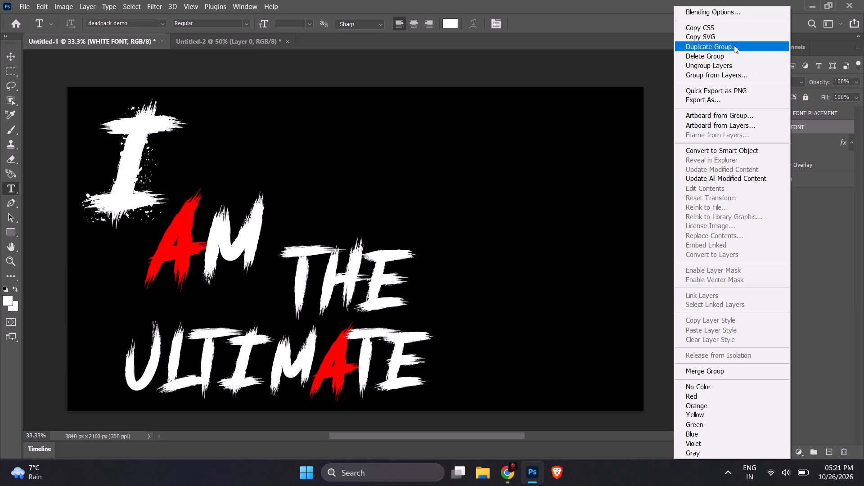
left_click(734, 45)
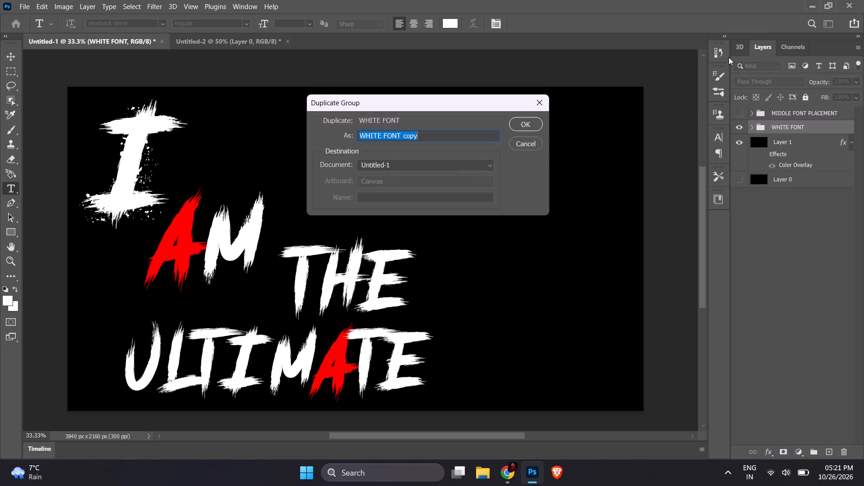
type("BLACKE FORN=")
key("BackSpace")
key("BackSpace")
key("BackSpace")
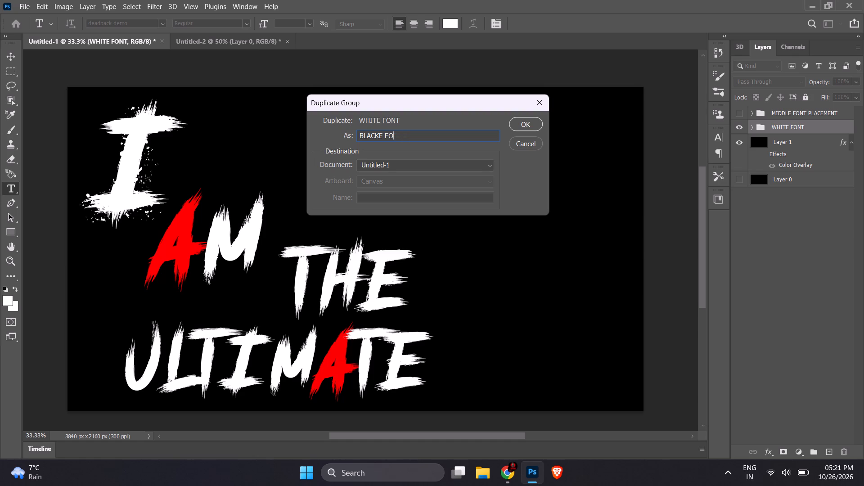
type("NT")
key("Return")
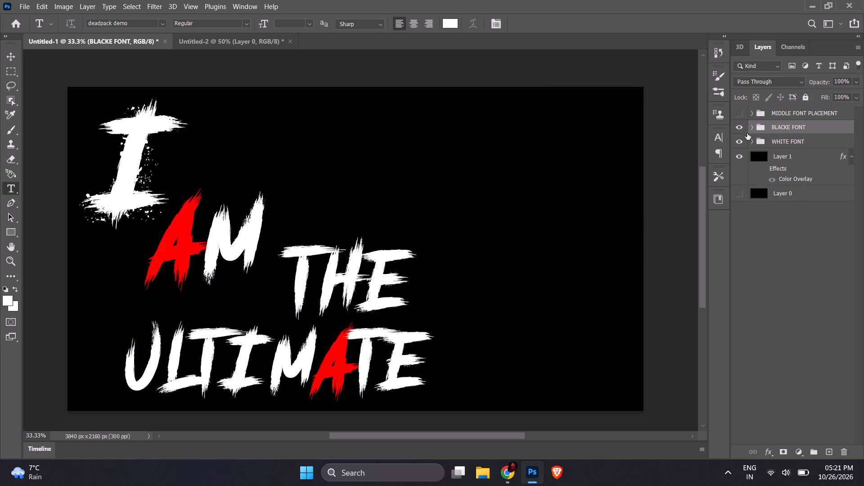
Hide the WHITE FONT group, keep BLACKE FONT shown, and check the layers inside the duplicate.
left_click(738, 141)
left_click(738, 126)
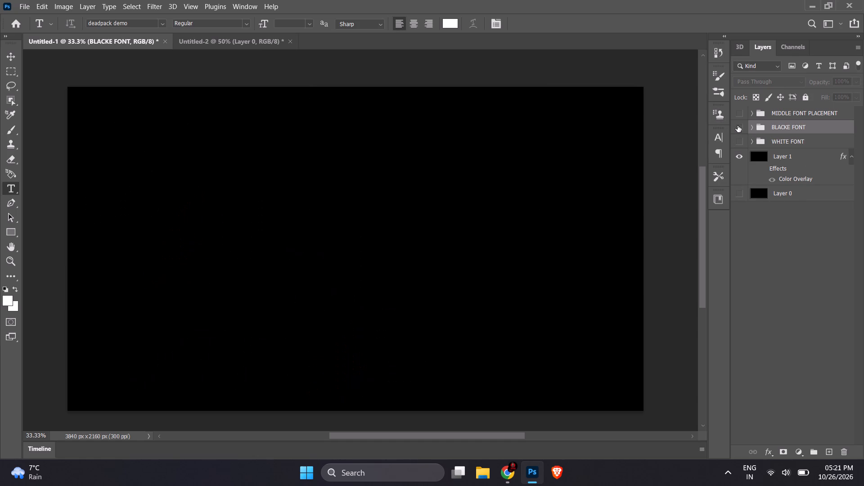
left_click(738, 126)
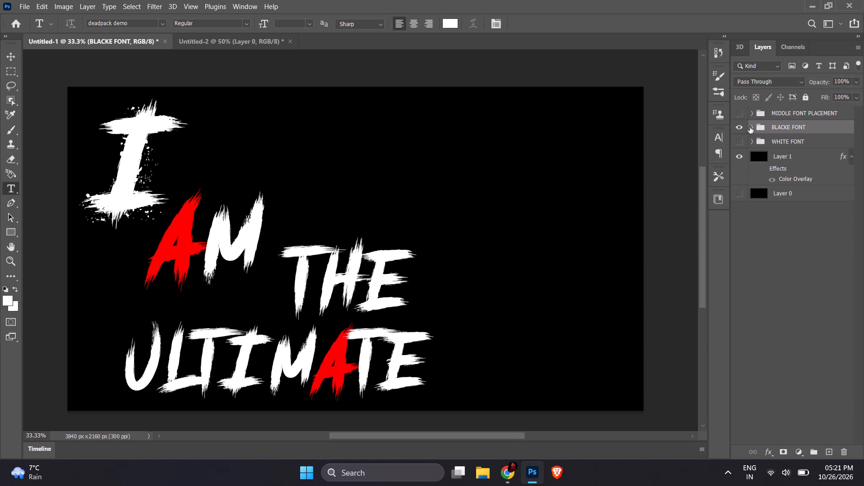
left_click(750, 127)
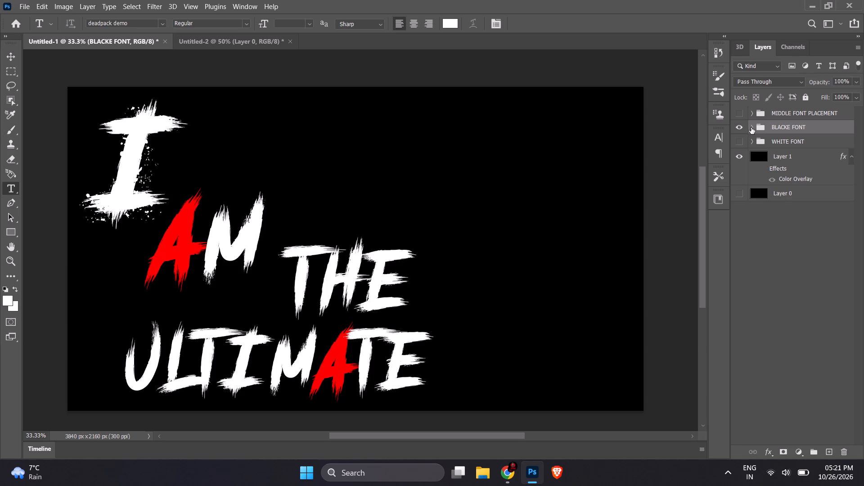
left_click(751, 127)
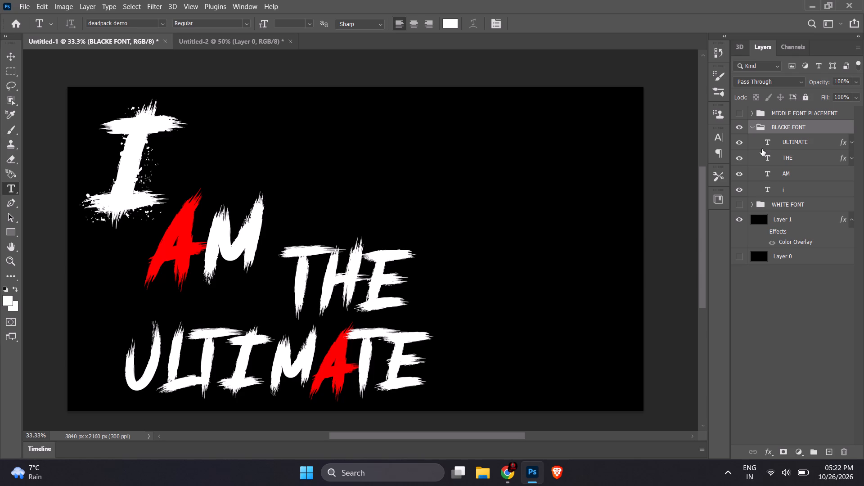
left_click(751, 128)
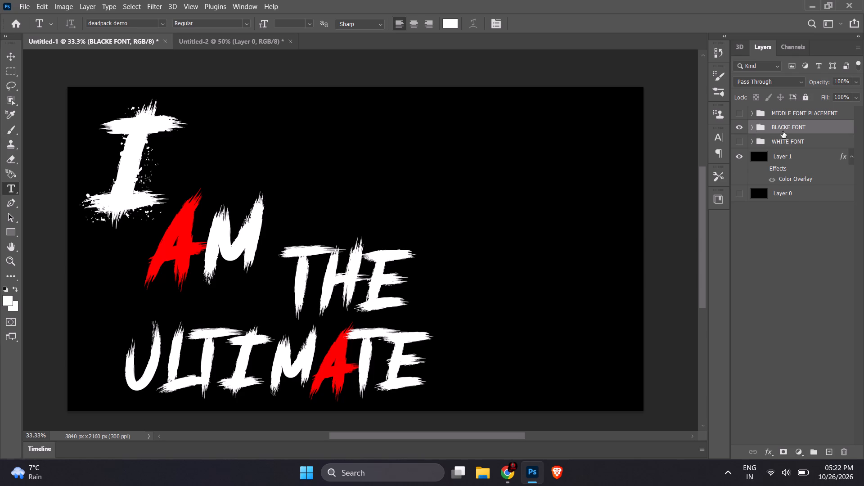
Copy the BLACKE FONT group from Untitled-1 into the Untitled-2 document, above Layer 0.
key("ctrl+c")
left_click(238, 42)
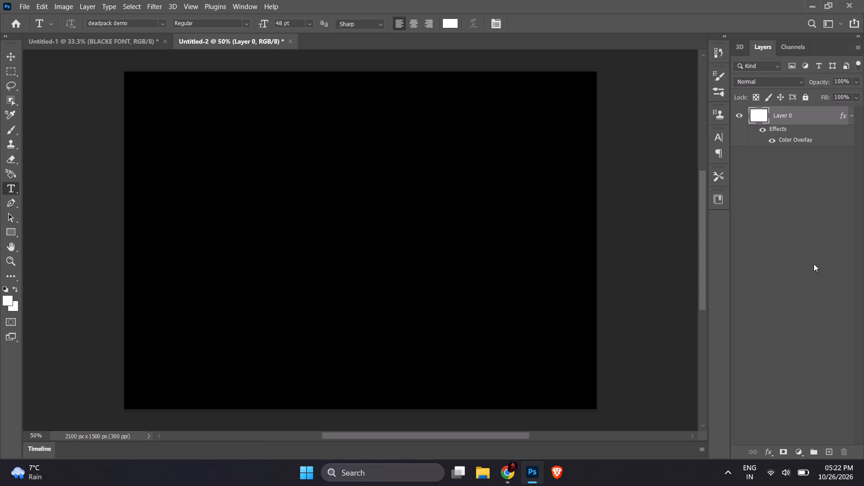
left_click(814, 264)
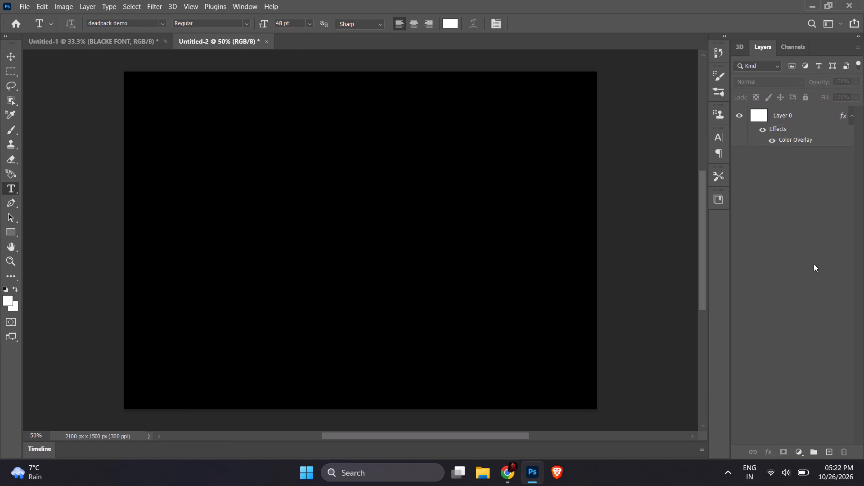
key("ctrl+v")
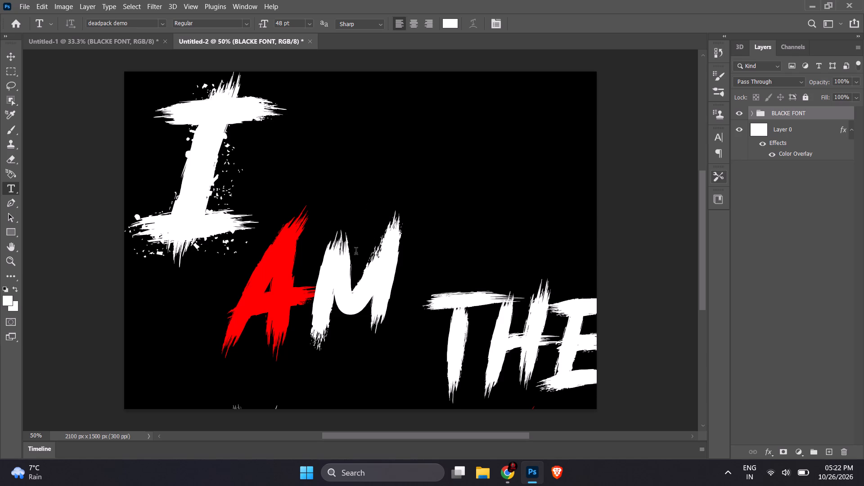
Reduce the letter I in Untitled-2's BLACKE FONT group to a font size of 72 pt.
scroll(352, 259, "up", 2)
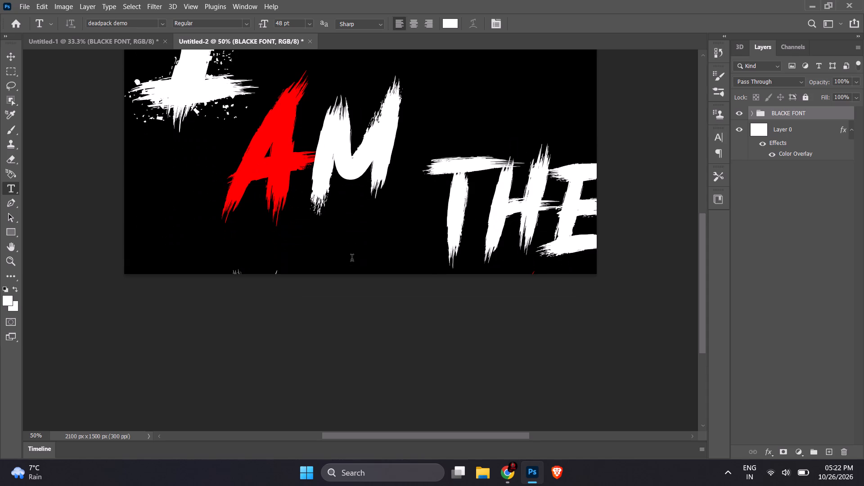
scroll(352, 259, "up", 1)
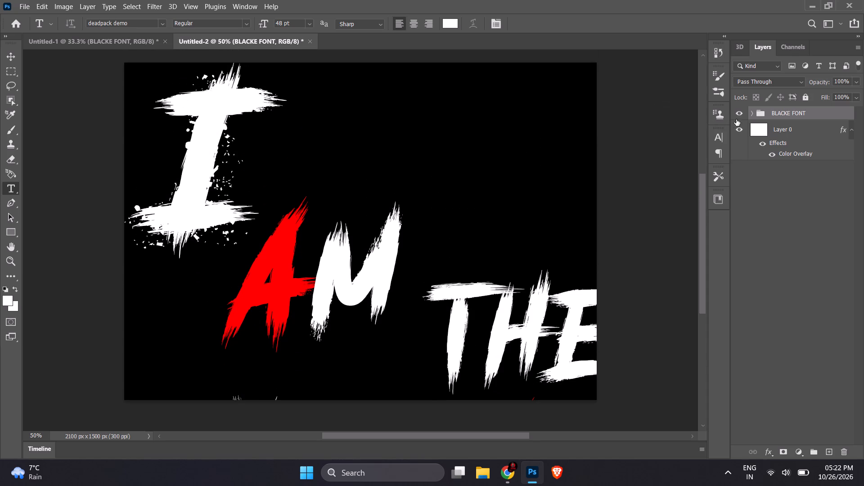
left_click(752, 113)
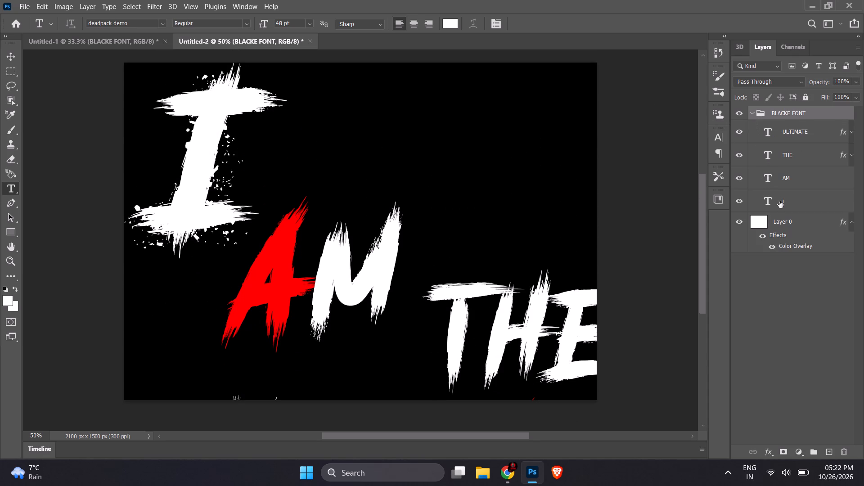
left_click(779, 201)
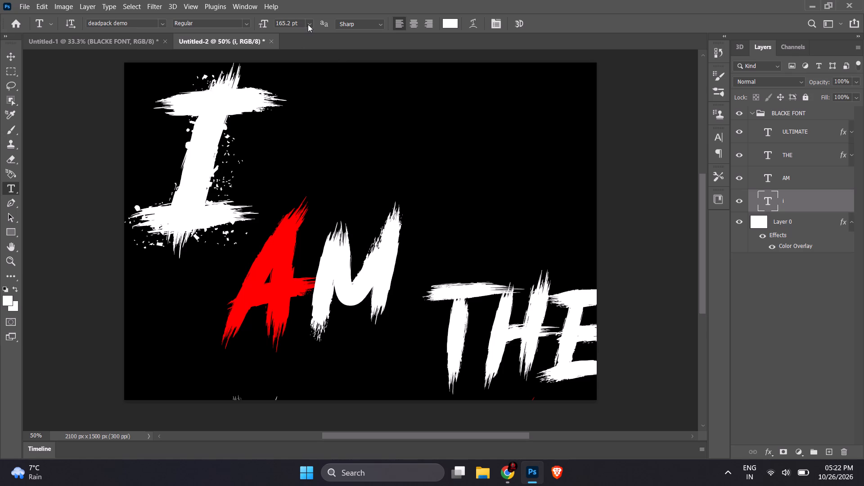
left_click(226, 143)
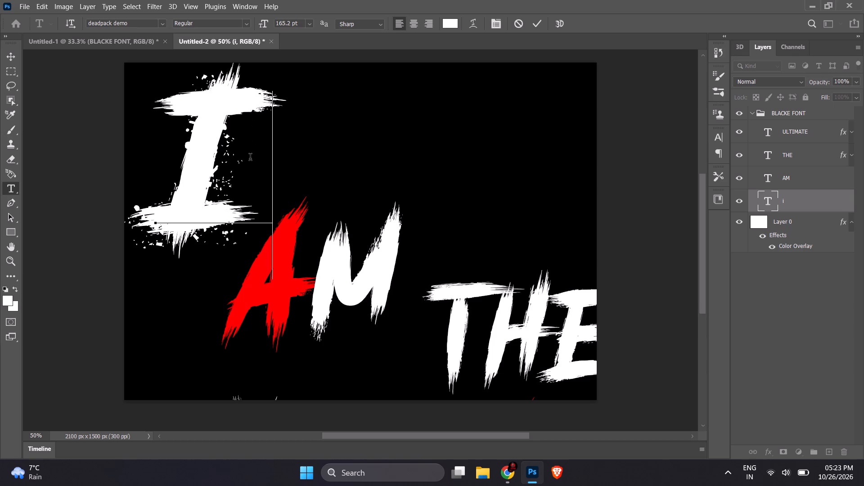
left_click_drag(250, 158, 205, 153)
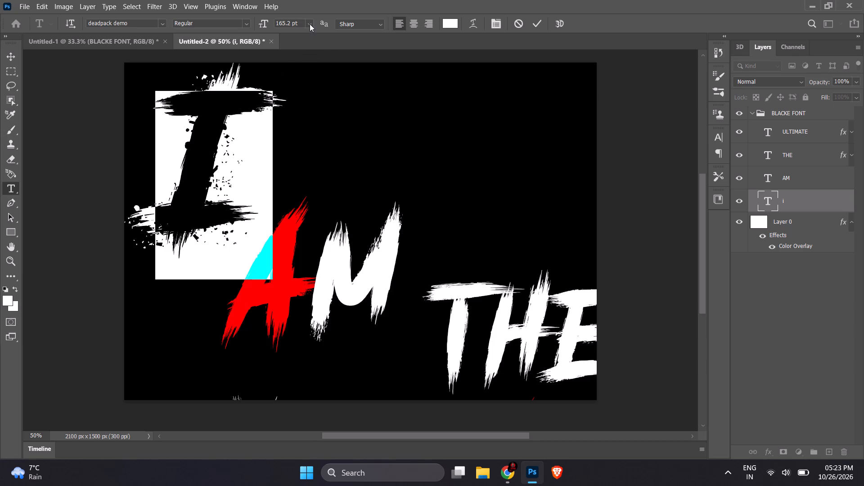
left_click(310, 24)
left_click(290, 146)
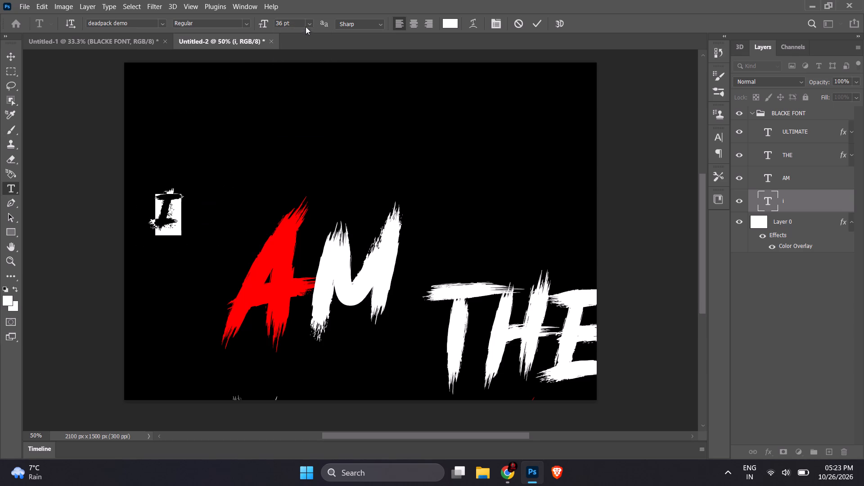
left_click(307, 25)
left_click(292, 165)
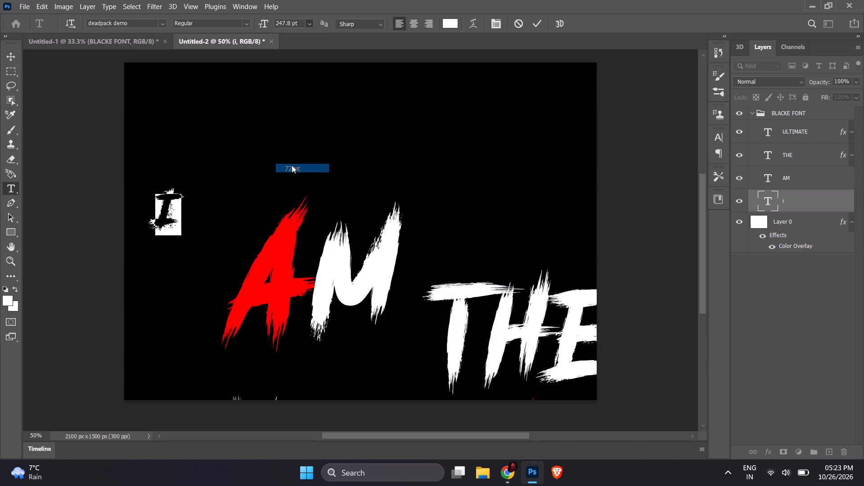
left_click(534, 26)
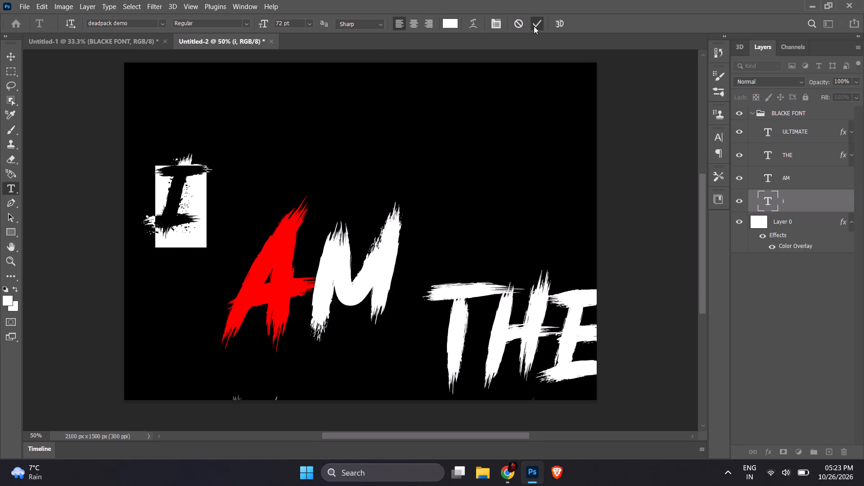
Move the resized letter I up against the canvas's top edge, near the upper-left corner.
left_click(10, 62)
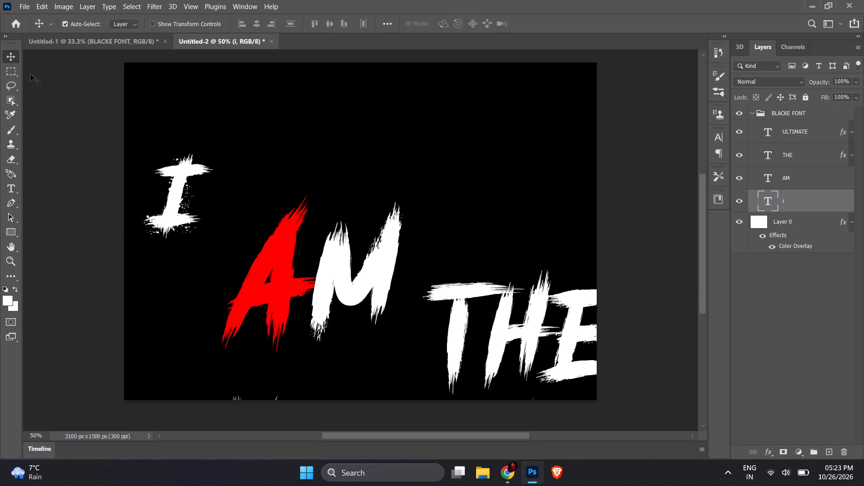
left_click_drag(171, 198, 178, 147)
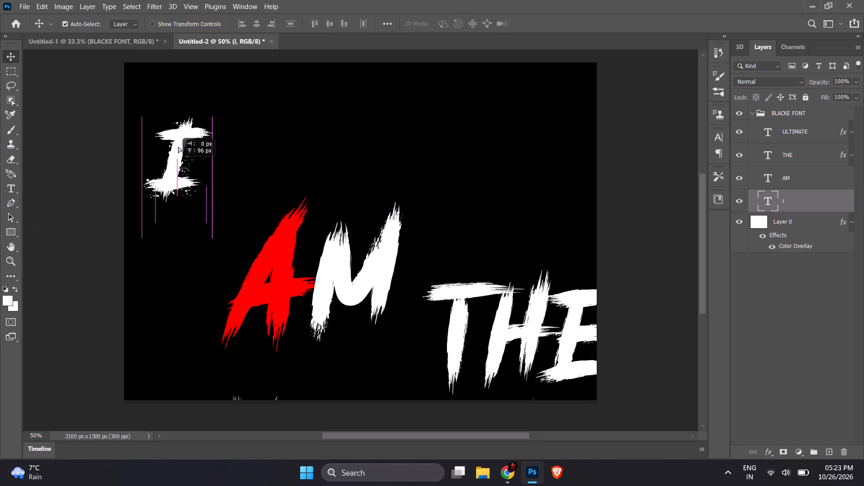
left_click_drag(178, 147, 173, 111)
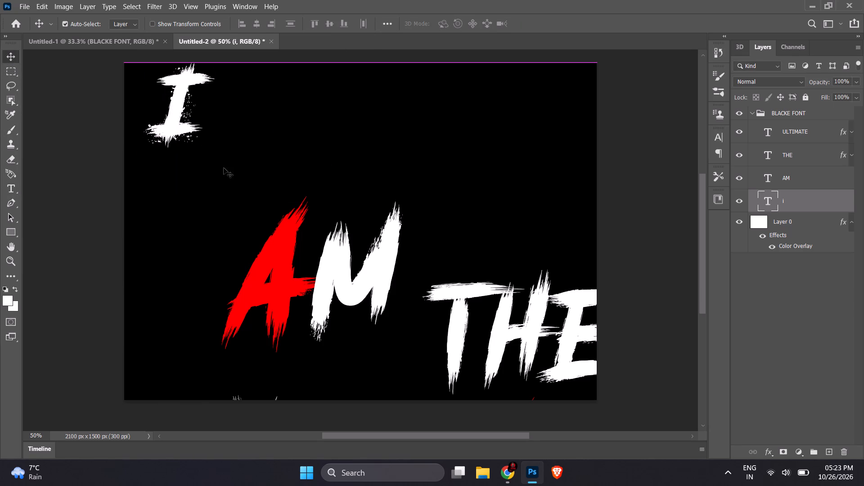
Select the AM text in the BLACKE FONT group of Untitled-2.
left_click(223, 205)
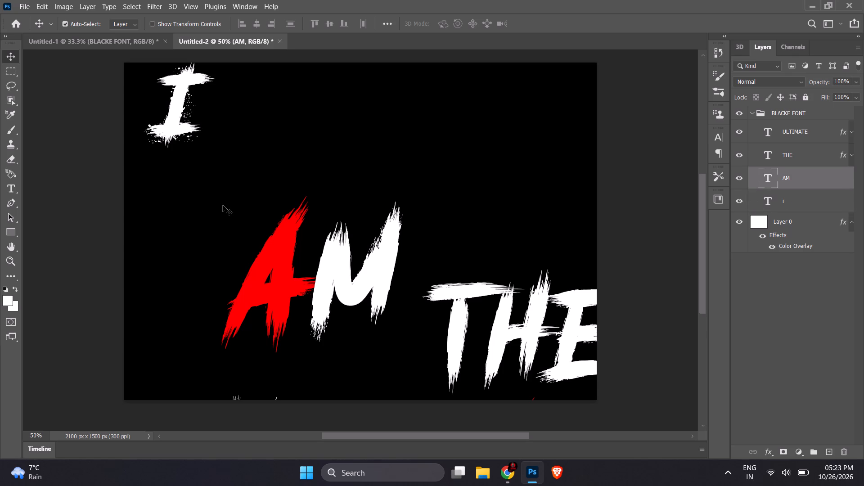
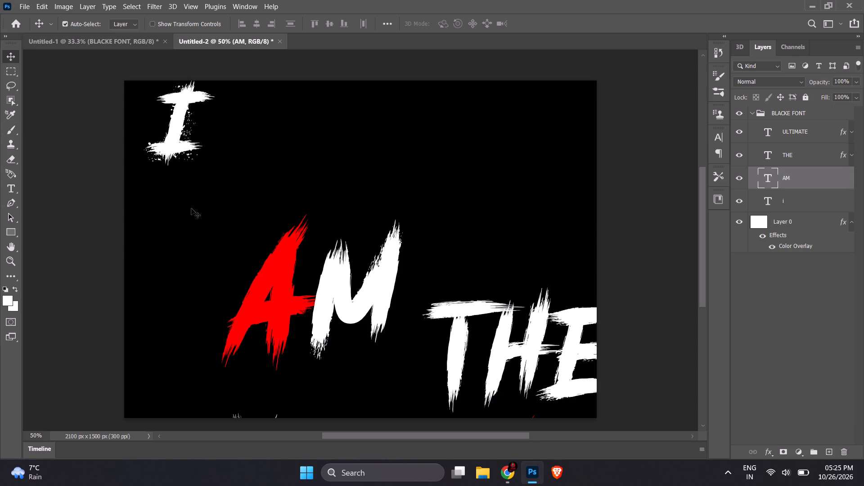
Switch to the Untitled-1 document to view its "I AM THE ULTIMATE" lettering layout.
left_click(76, 45)
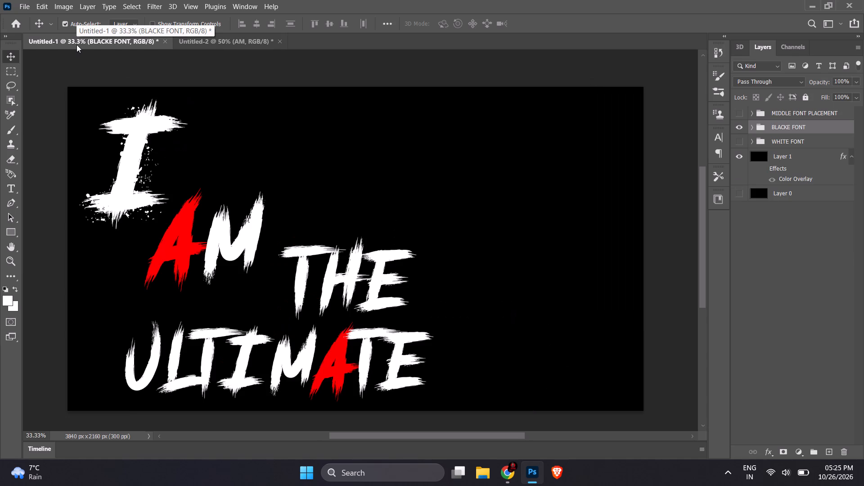
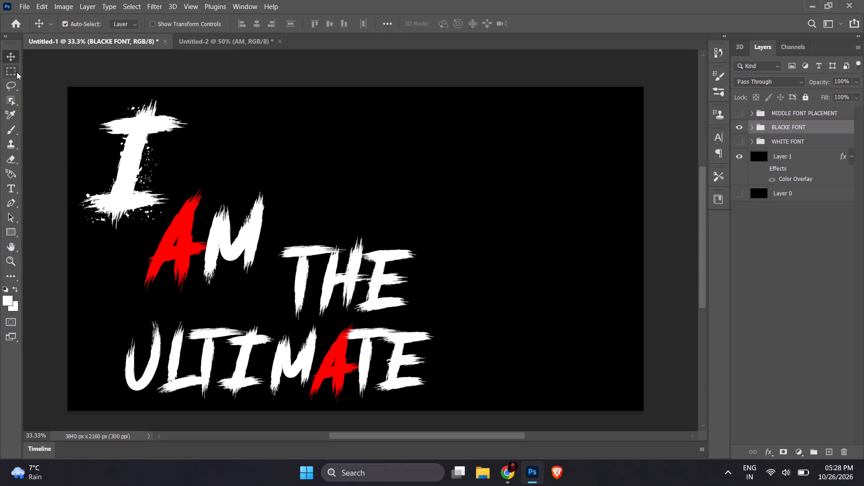
Return to the Untitled-2 document and nudge the "i" text layer slightly down from the canvas's top edge.
left_click(182, 39)
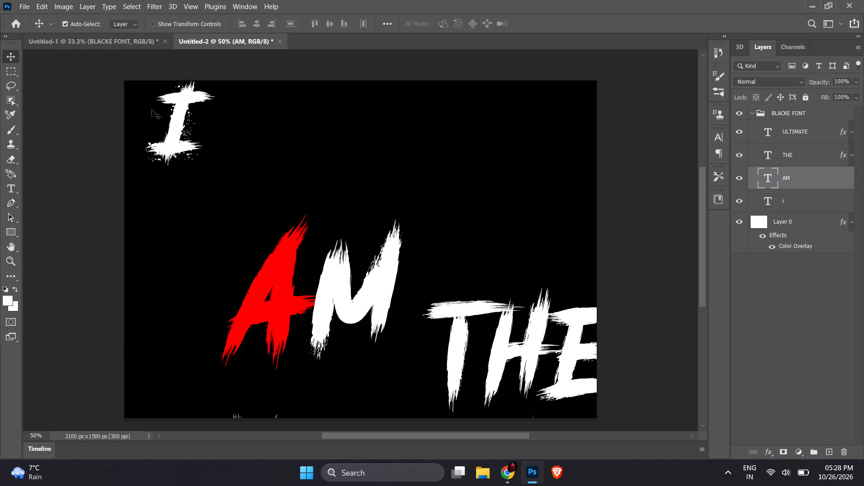
left_click(813, 200)
key("Down")
key("Down")
key("Down")
key("Down")
key("Down")
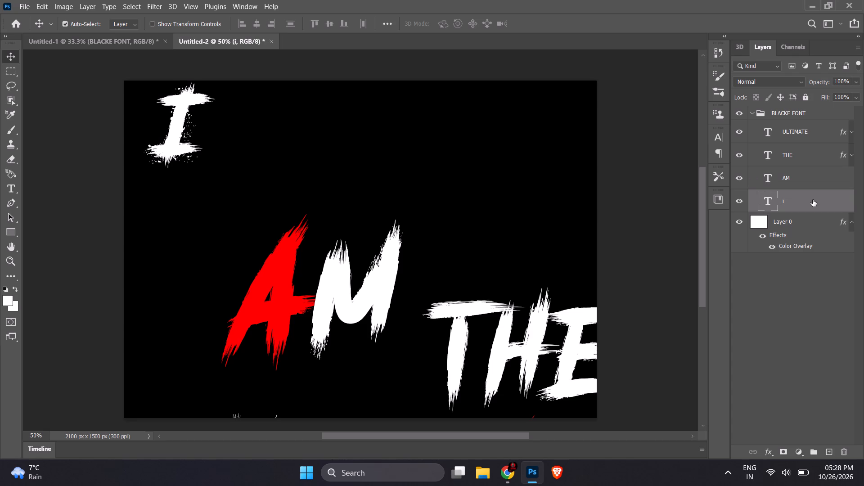
key("Down")
key("Down")
key("Down")
key("Down")
key("Down")
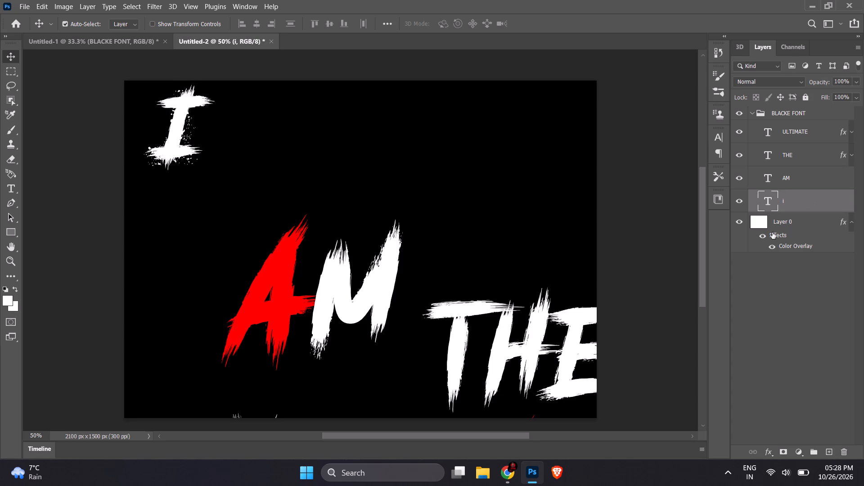
key("Down")
key("Down")
key("Down")
key("Down")
key("Down")
key("Down")
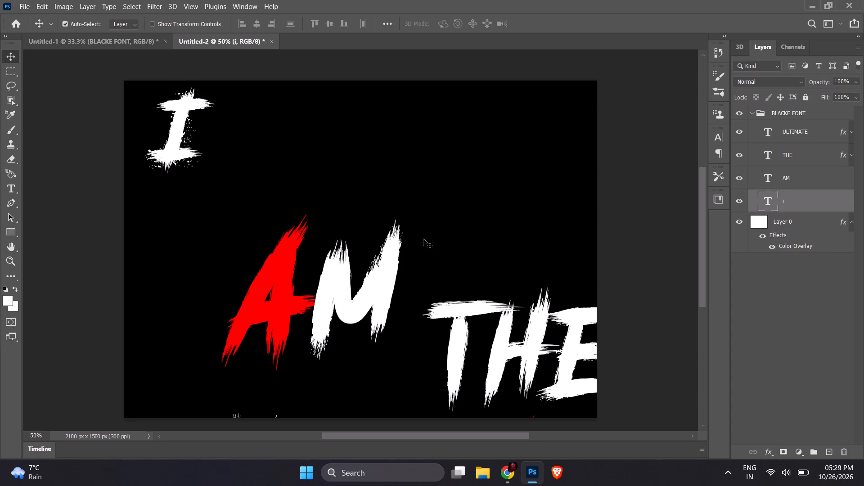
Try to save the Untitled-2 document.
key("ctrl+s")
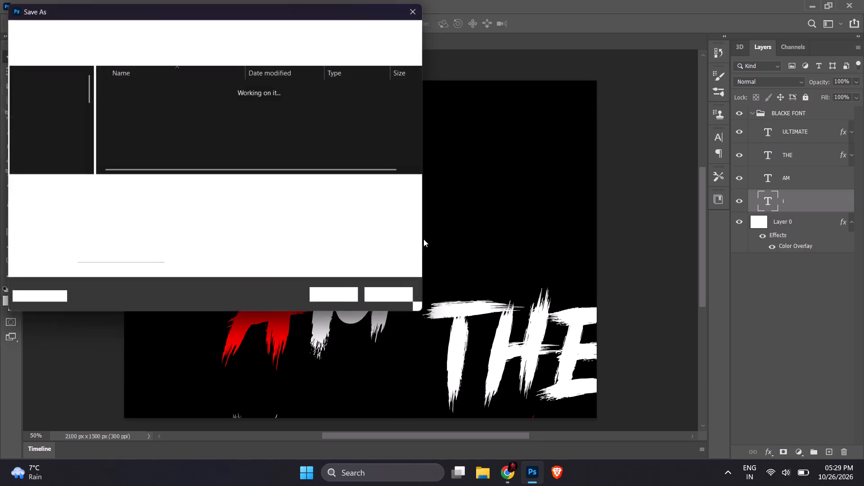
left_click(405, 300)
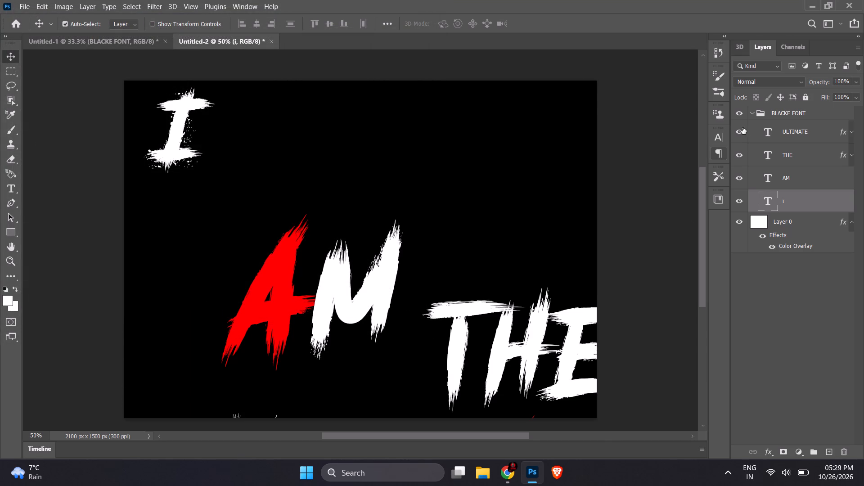
Hide the BLACKE FONT group together with its four text layers, and collapse the group.
left_click_drag(741, 116, 733, 198)
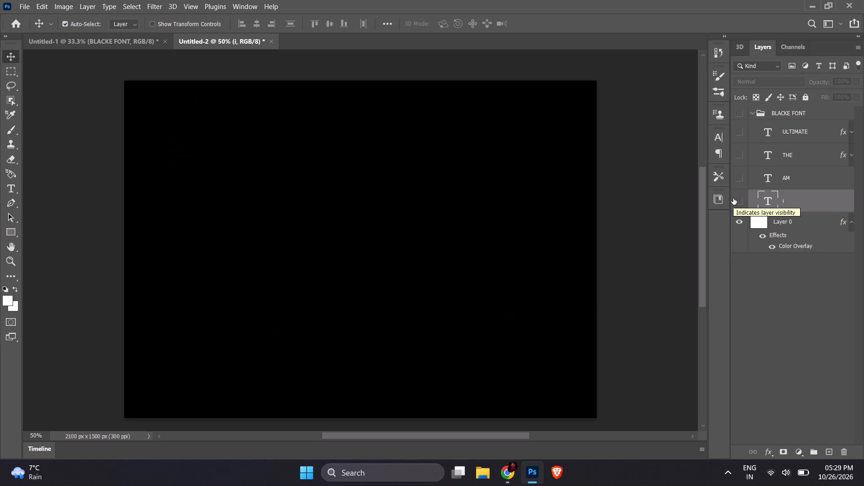
left_click(750, 112)
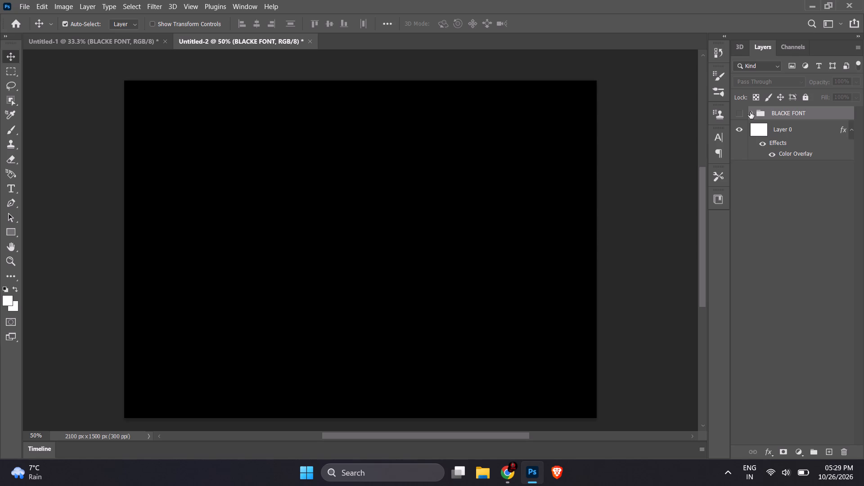
Rename the Layer 0 background layer as BLACK BG.
double_click(779, 128)
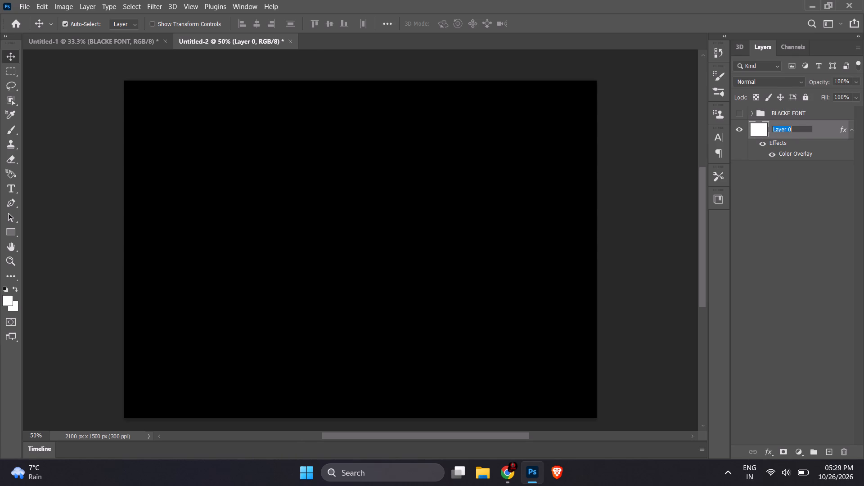
type("BLACK BG")
key("Return")
Duplicate the BLACK BG layer within Untitled-2, naming the copy WHITE BG.
left_click(802, 132)
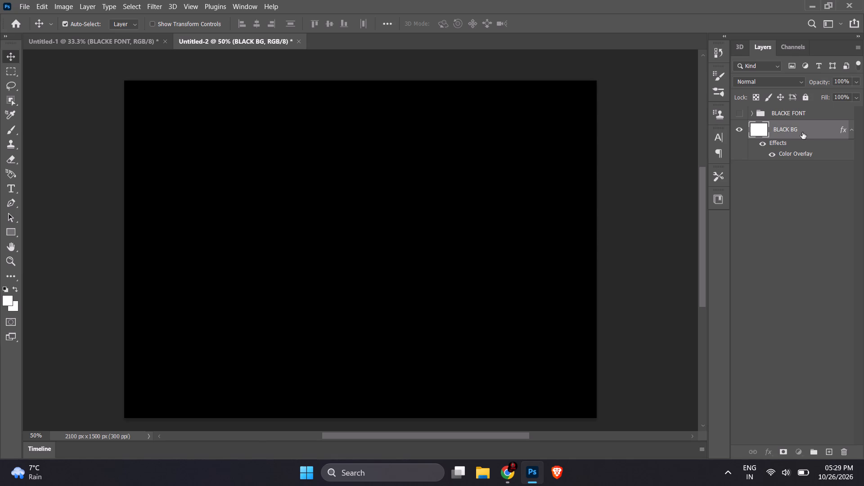
right_click(802, 132)
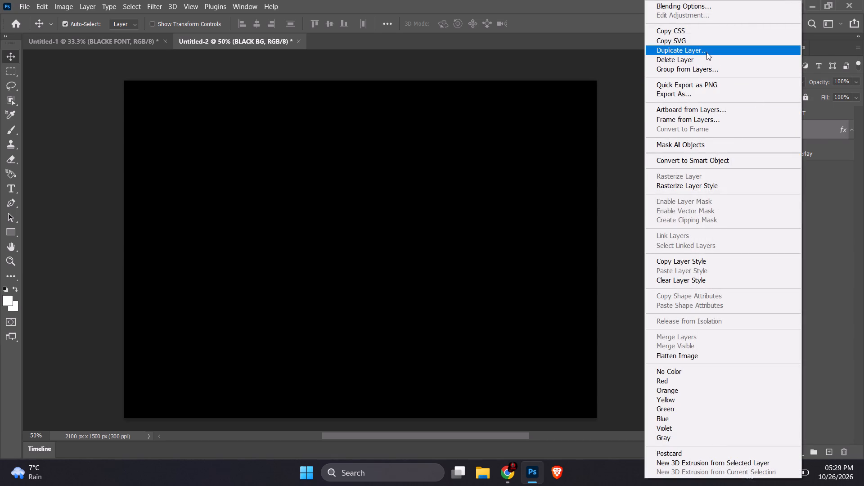
left_click(706, 52)
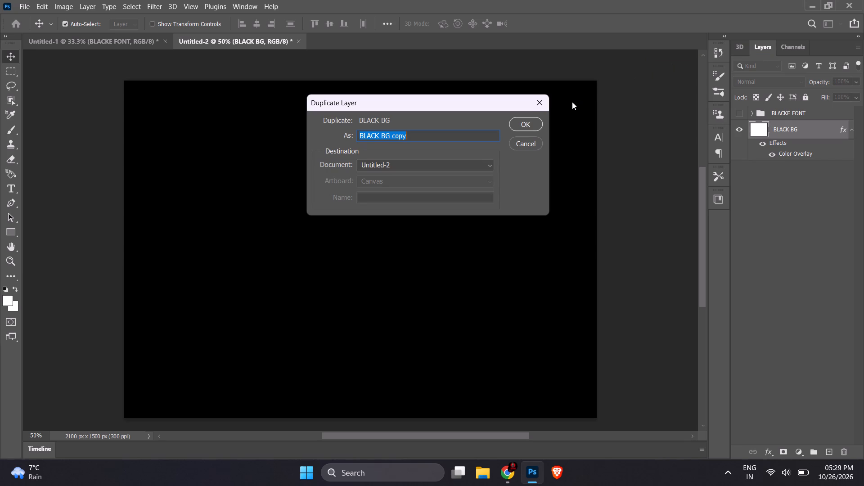
type("WHITE BG")
key("Return")
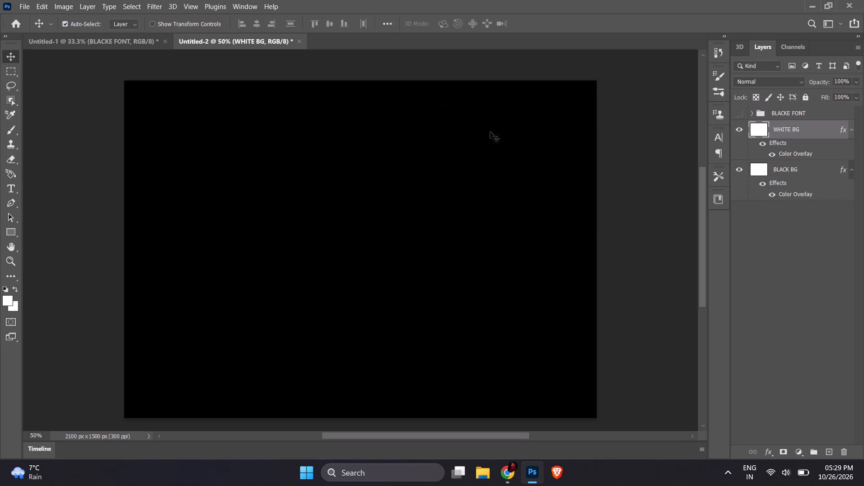
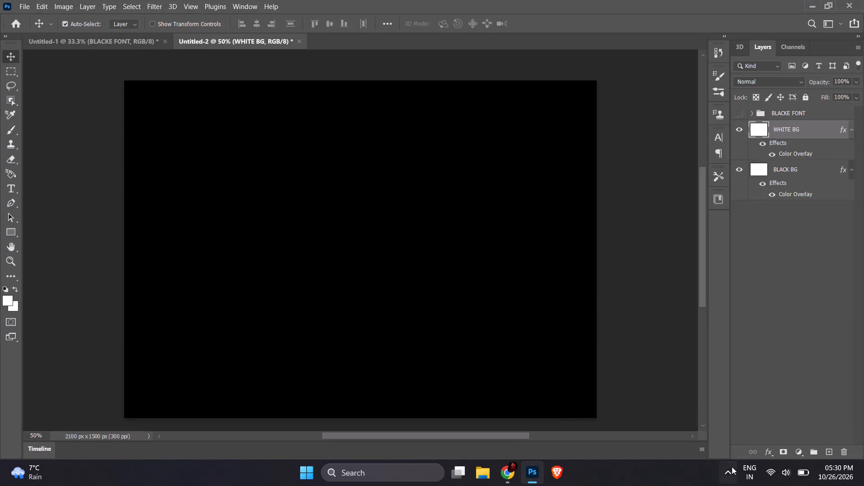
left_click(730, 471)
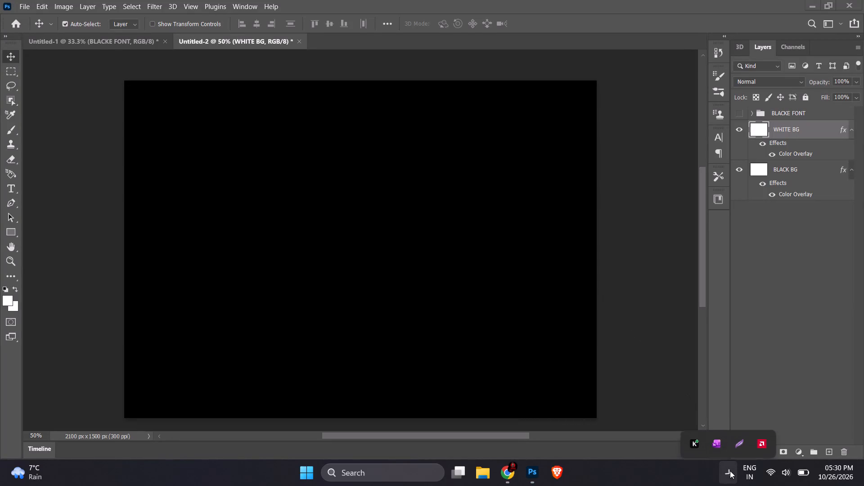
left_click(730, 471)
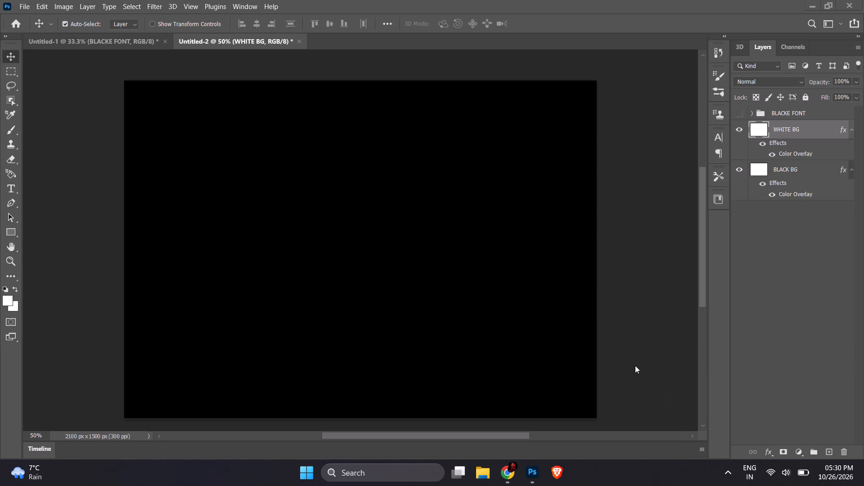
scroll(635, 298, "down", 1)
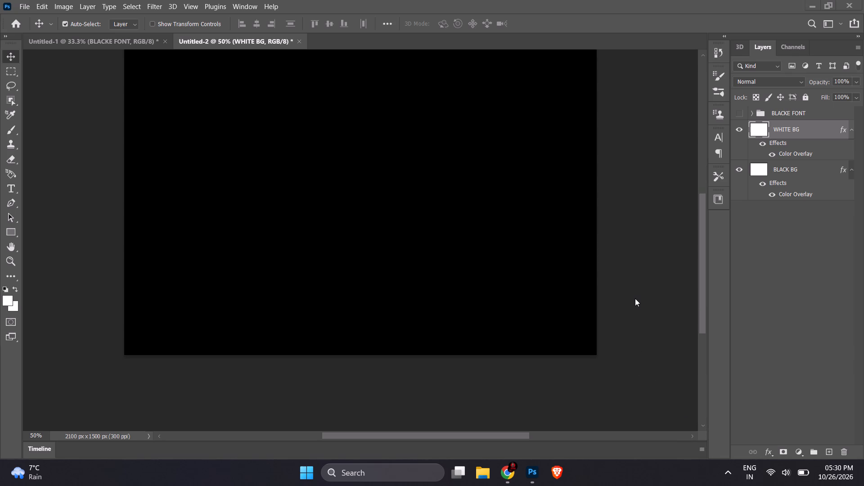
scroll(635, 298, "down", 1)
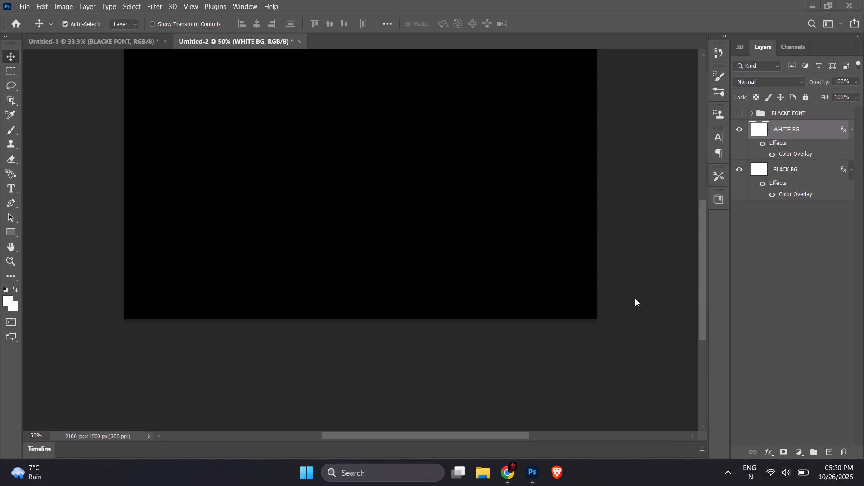
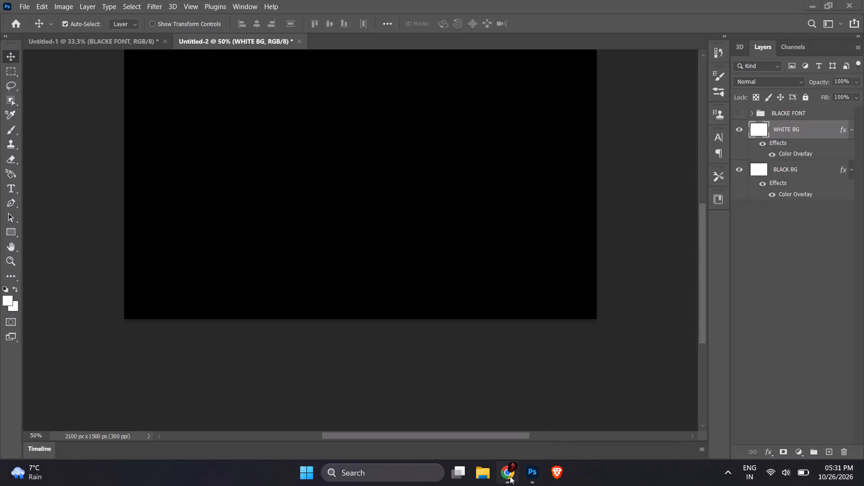
Switch to Chrome and run an image search for "DARK EMPTY DOOR IMAGE" in an incognito window.
left_click(510, 476)
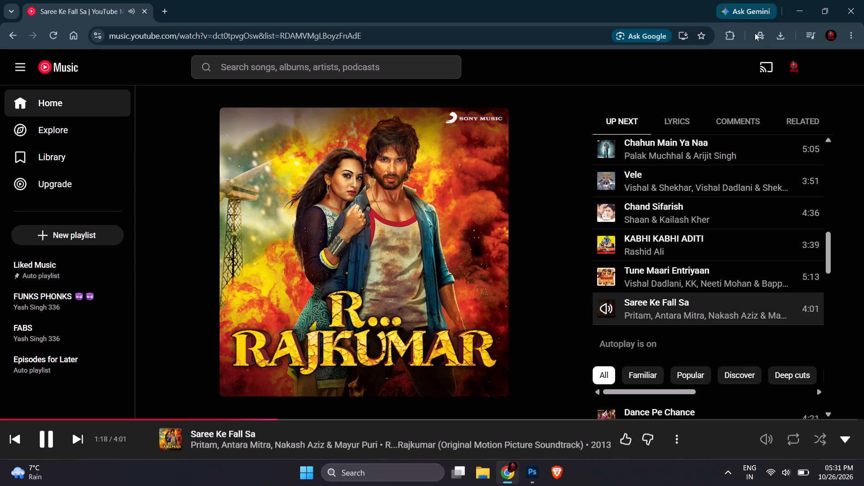
left_click(755, 33)
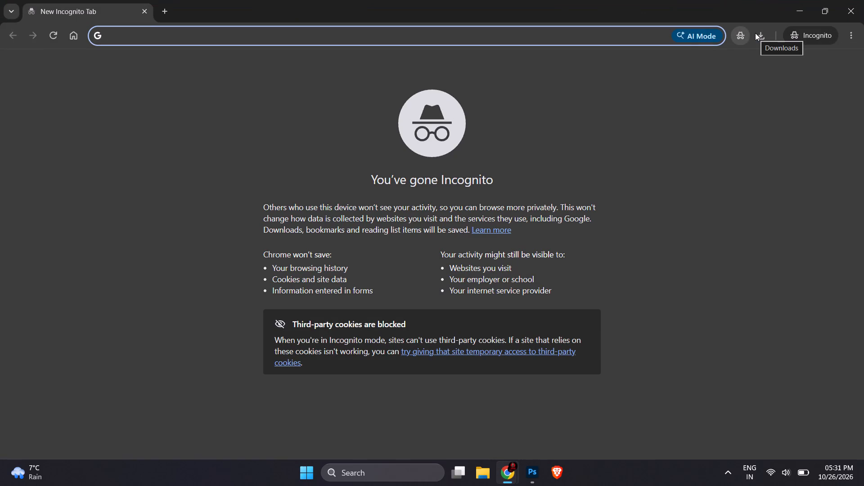
type("DAK")
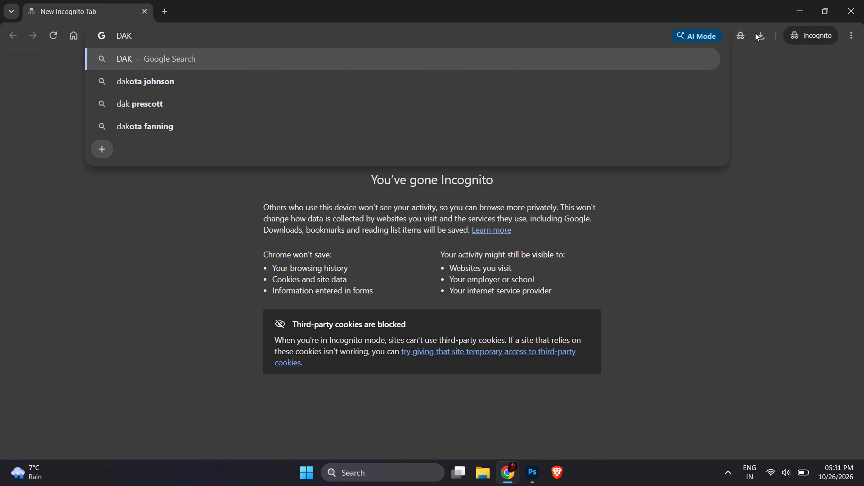
key("BackSpace")
type("RK EMPTY D")
type("OOR IMAGE")
key("Return")
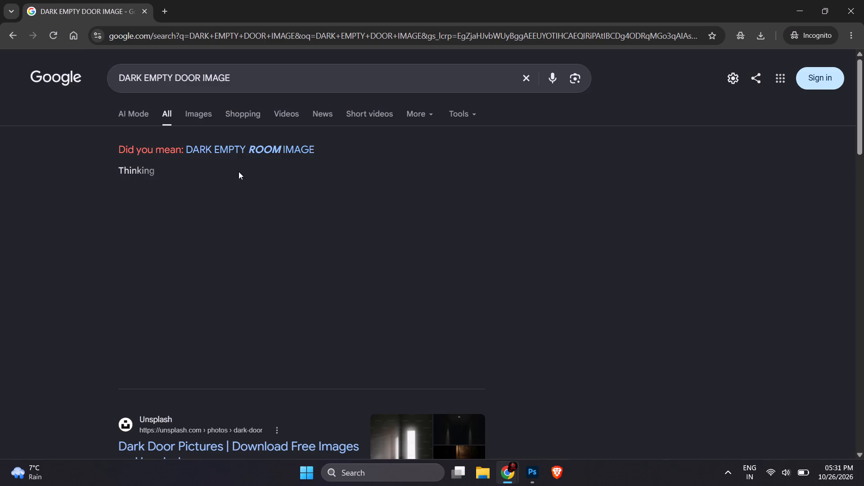
left_click(196, 114)
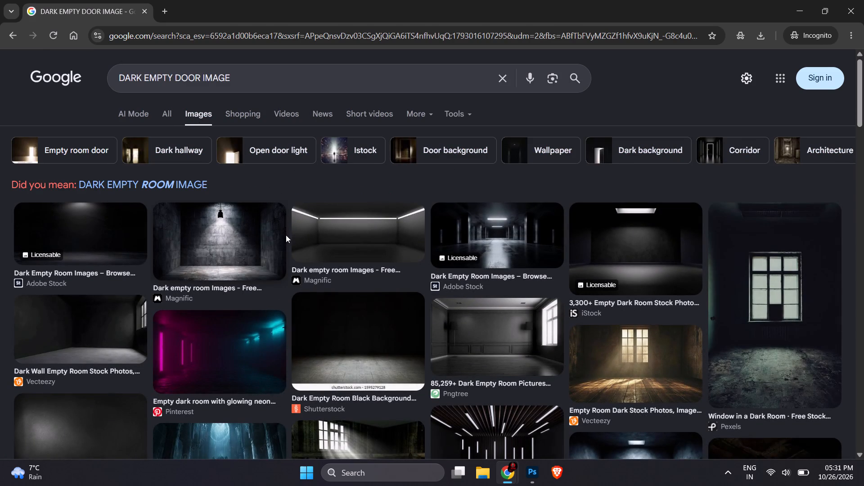
Look through the dark empty door image results for a suitable background picture, and close the incognito window.
scroll(279, 242, "down", 1)
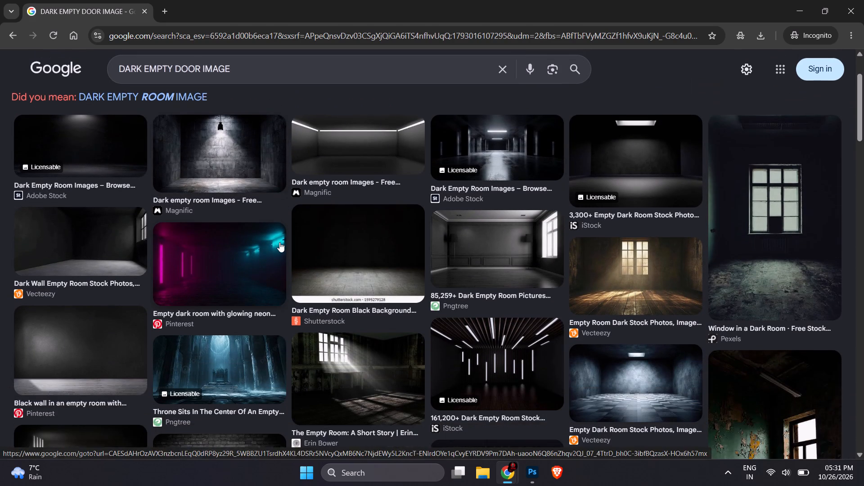
scroll(279, 242, "down", 2)
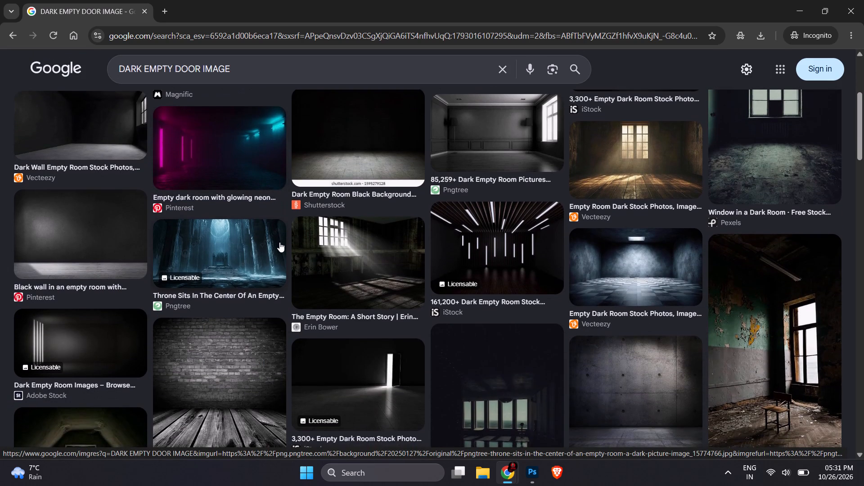
scroll(279, 242, "down", 3)
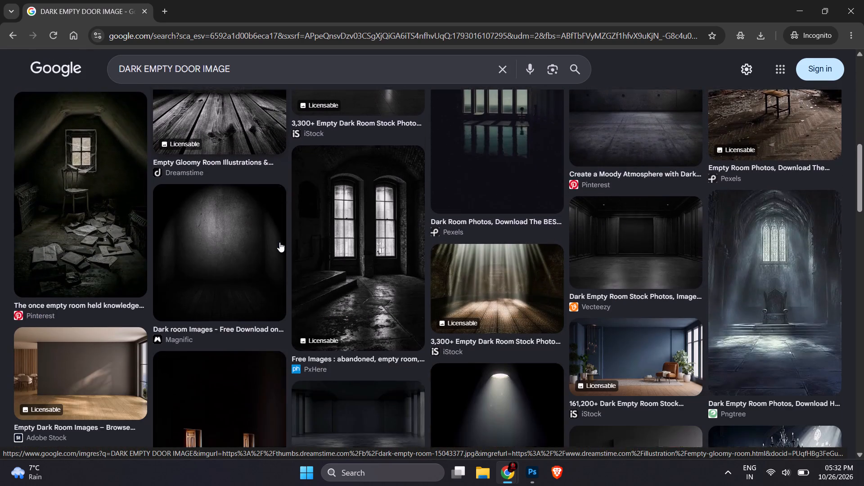
scroll(279, 242, "down", 4)
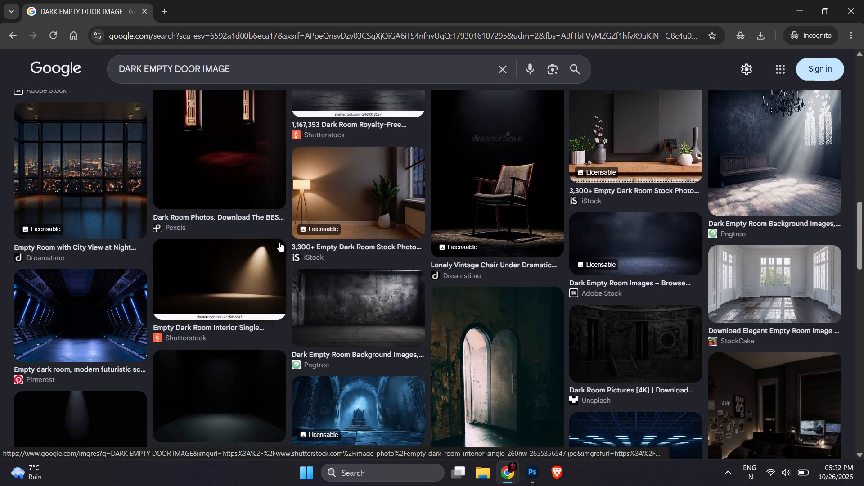
scroll(279, 242, "down", 1)
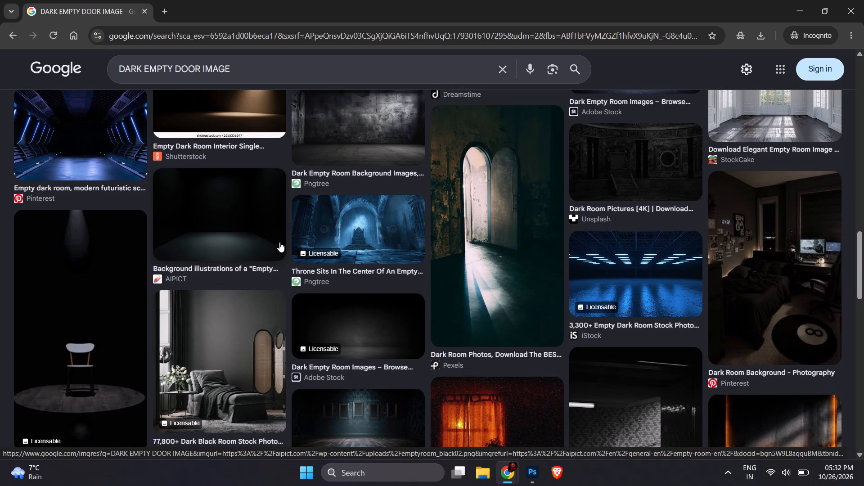
scroll(279, 242, "down", 2)
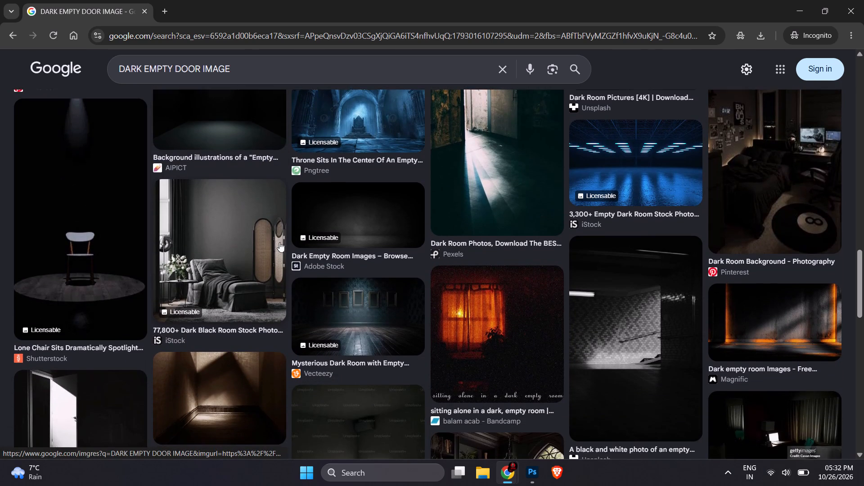
scroll(279, 242, "down", 1)
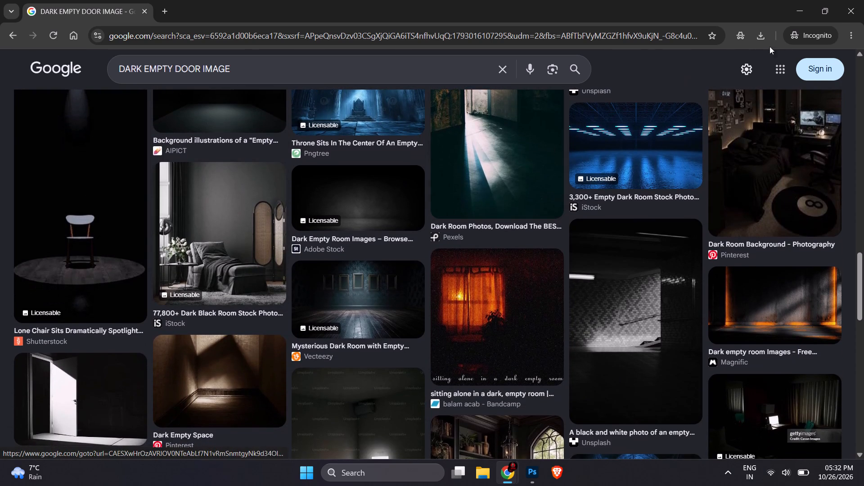
left_click(847, 4)
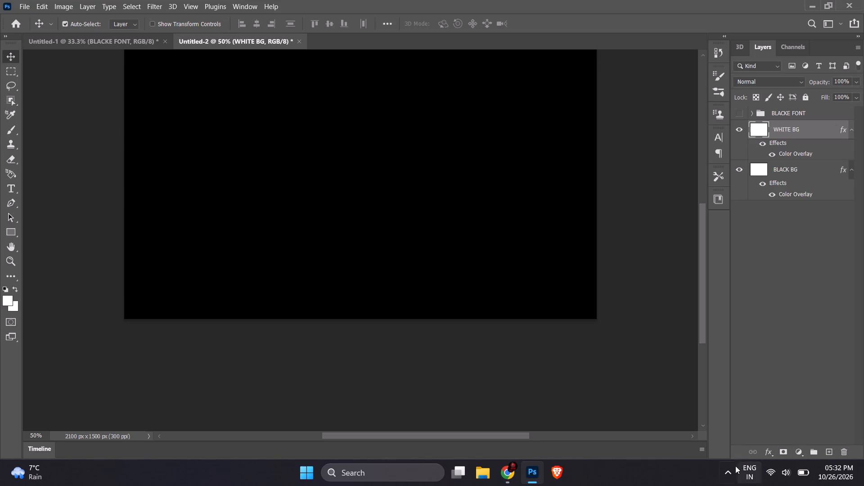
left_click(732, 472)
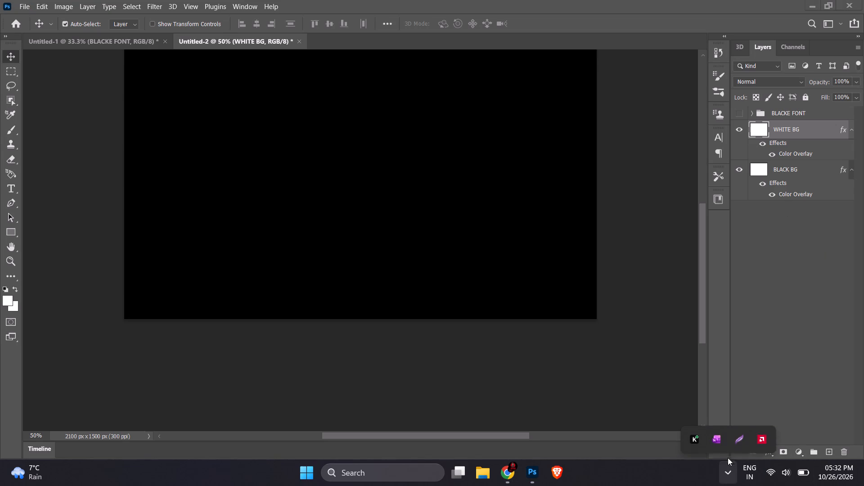
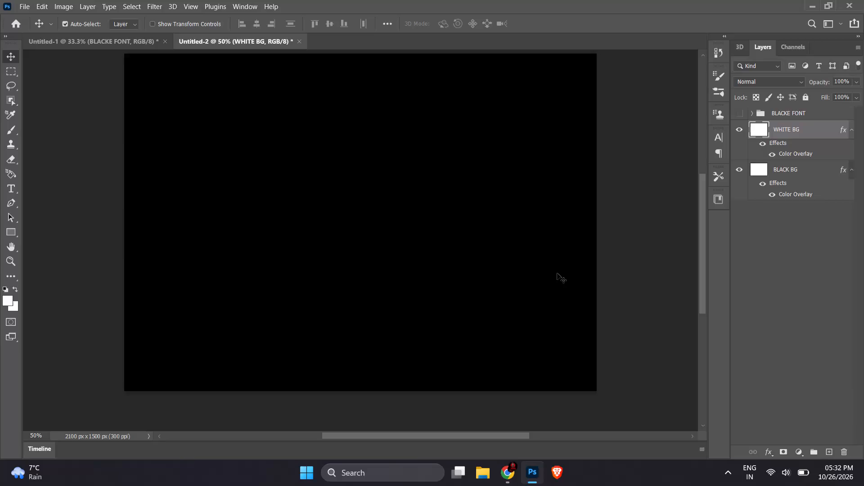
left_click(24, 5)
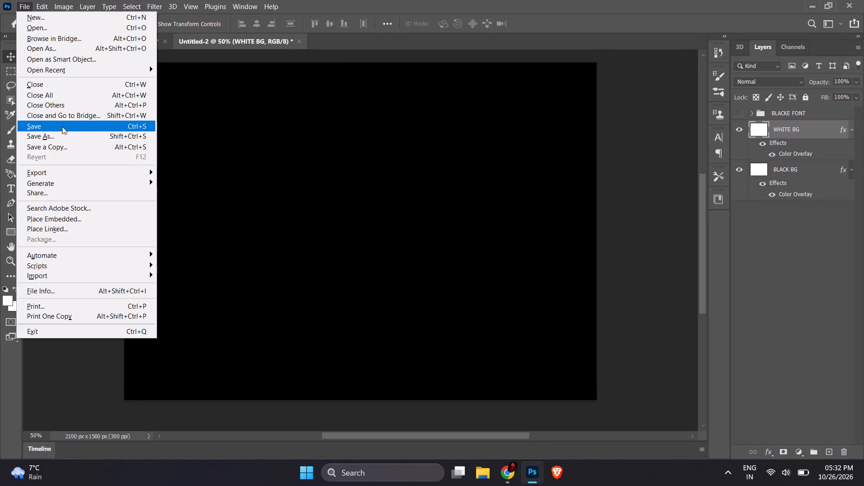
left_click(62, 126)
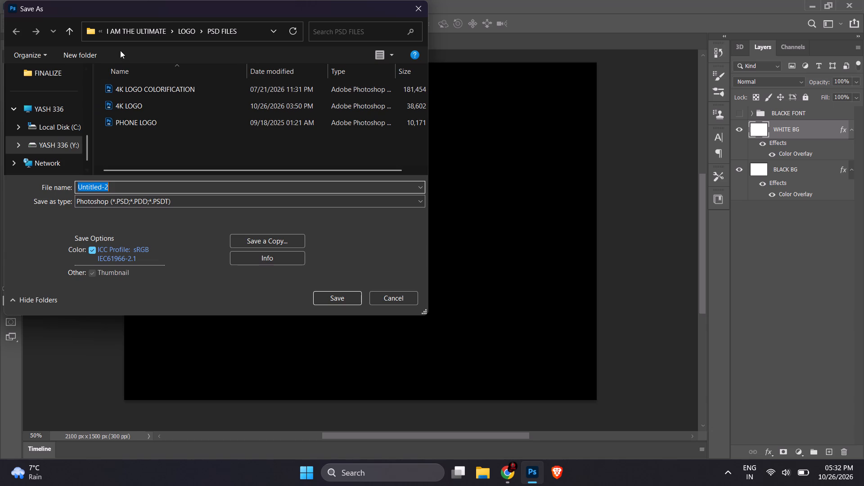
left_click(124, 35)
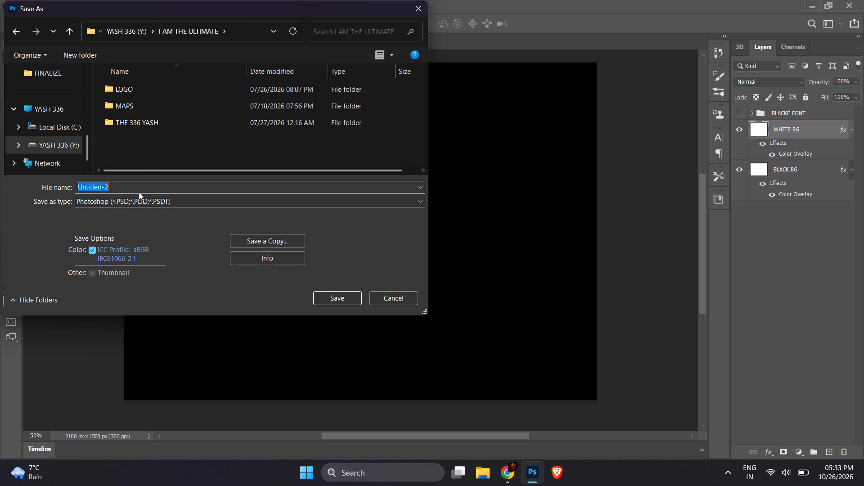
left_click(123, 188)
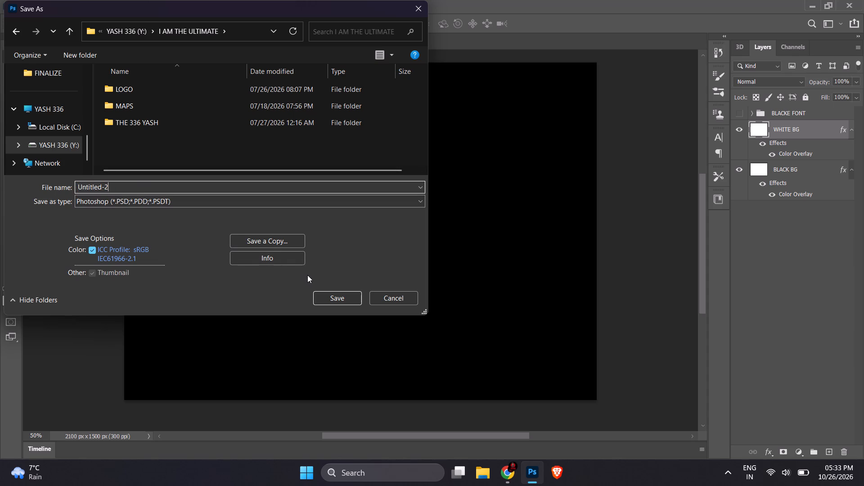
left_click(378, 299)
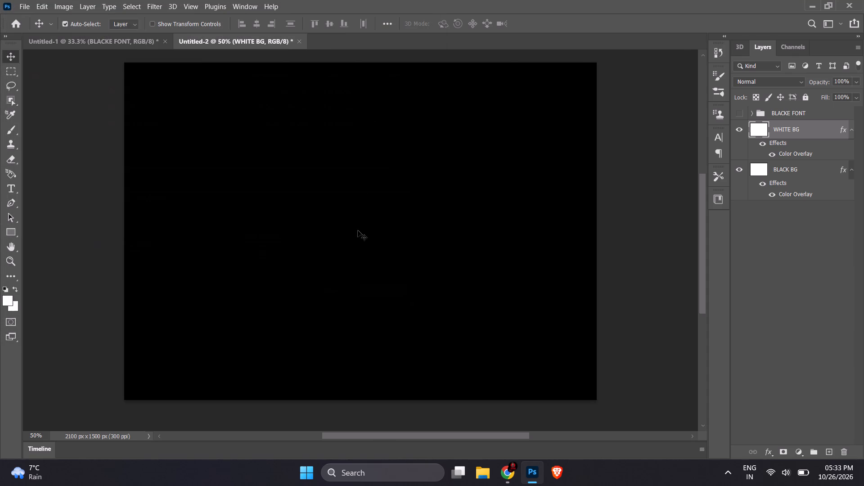
Show the BLACKE FONT group and all its text layers, including ULTIMATE, over the black background.
left_click(740, 112)
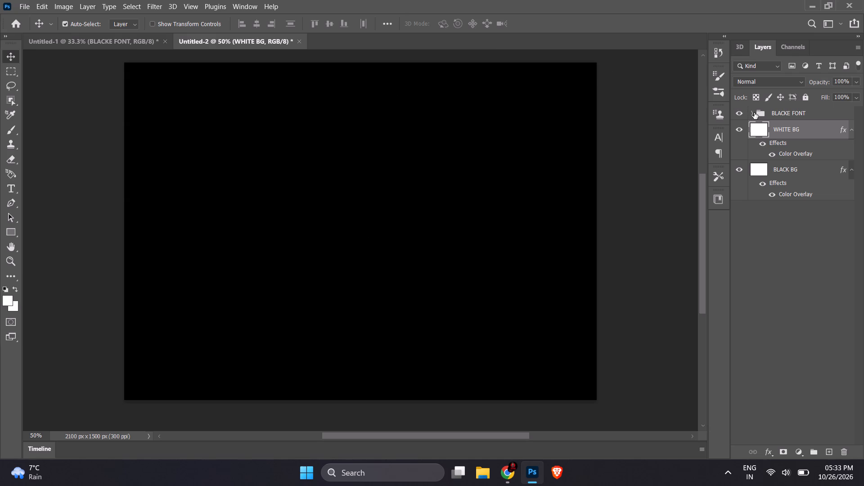
left_click(754, 112)
left_click_drag(740, 200, 744, 154)
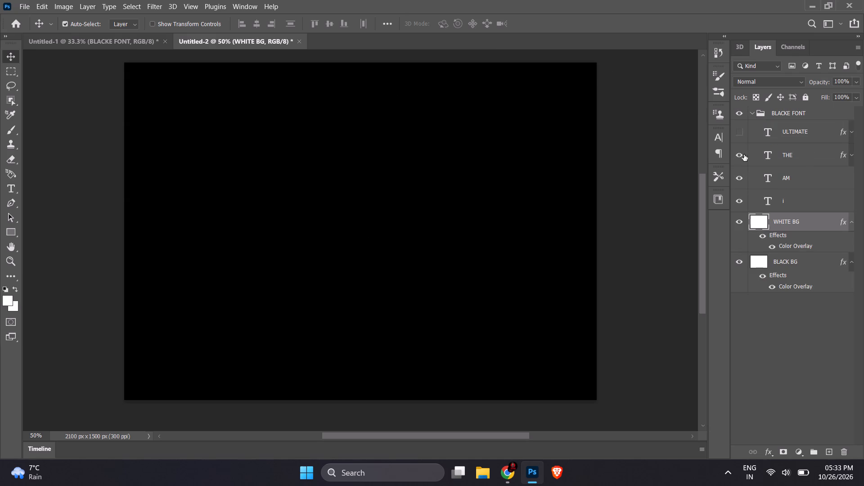
left_click_drag(744, 154, 745, 135)
left_click(750, 111)
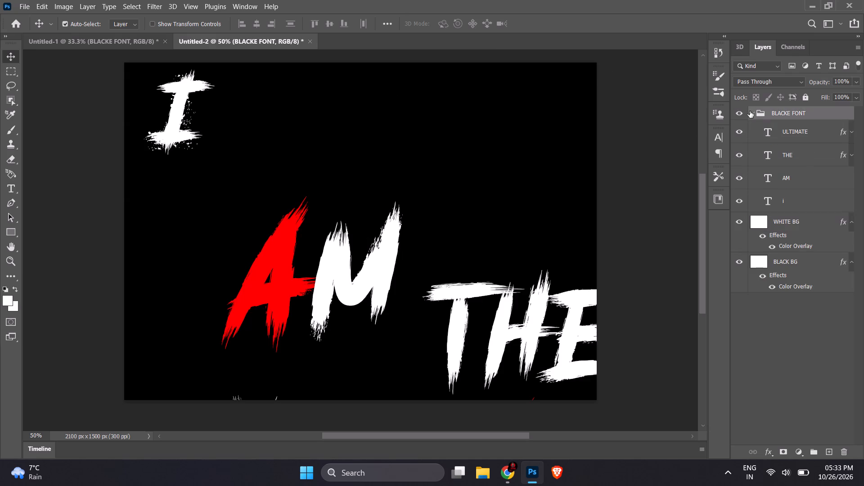
Set the font size of the AM text to 72 pt.
left_click(798, 169)
left_click(809, 174)
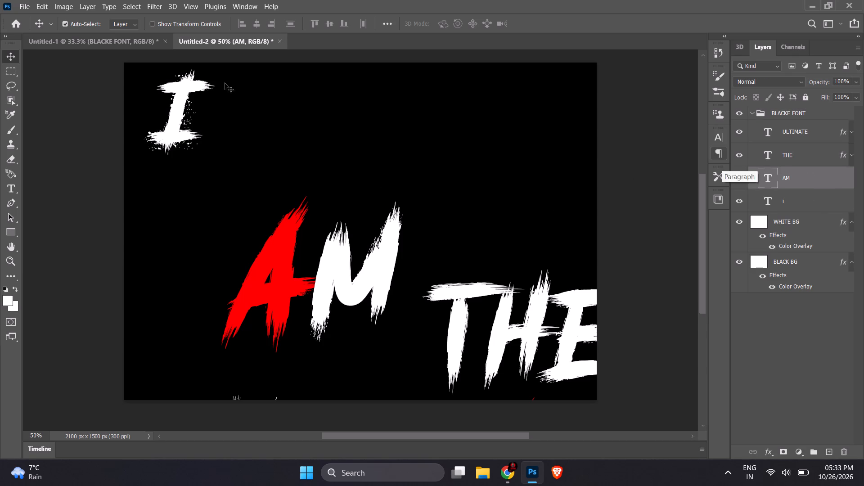
left_click(170, 25)
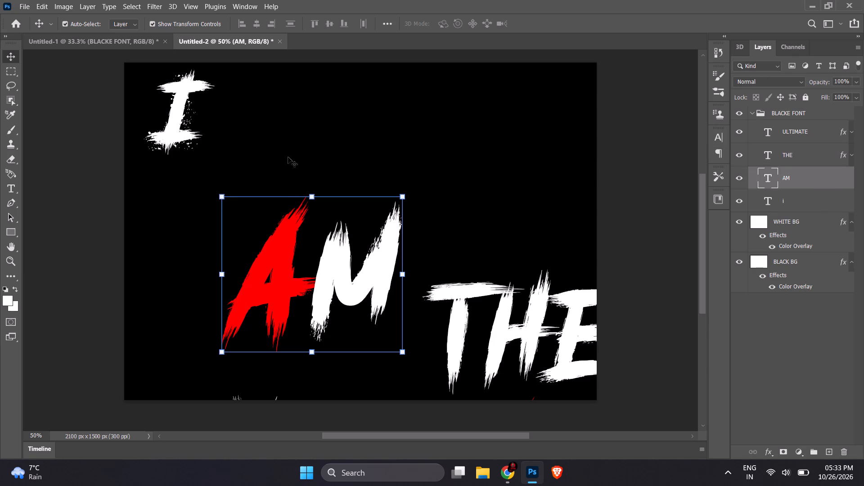
left_click(153, 24)
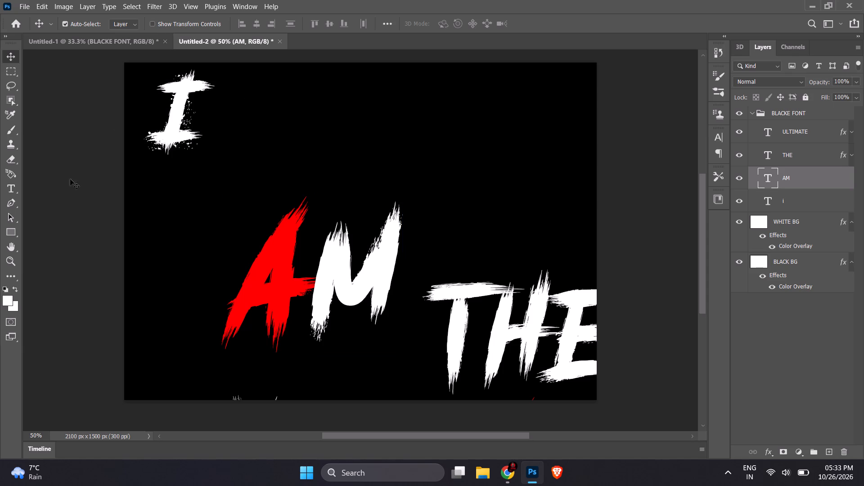
left_click(9, 193)
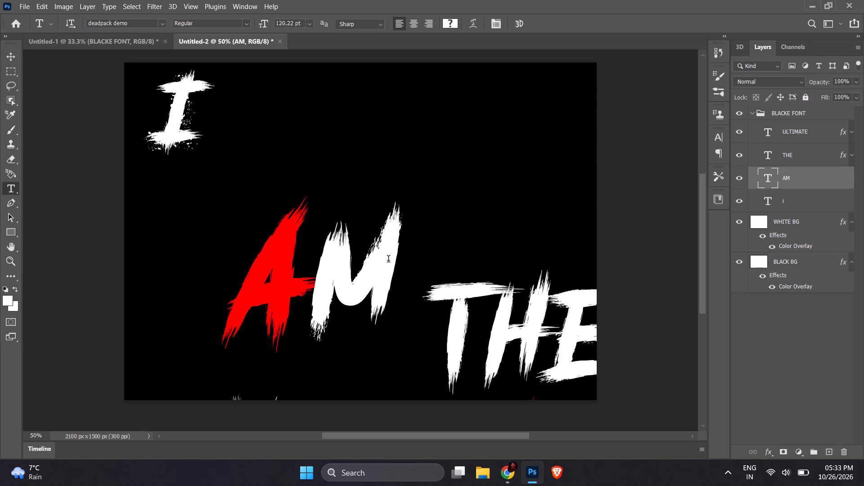
left_click(388, 260)
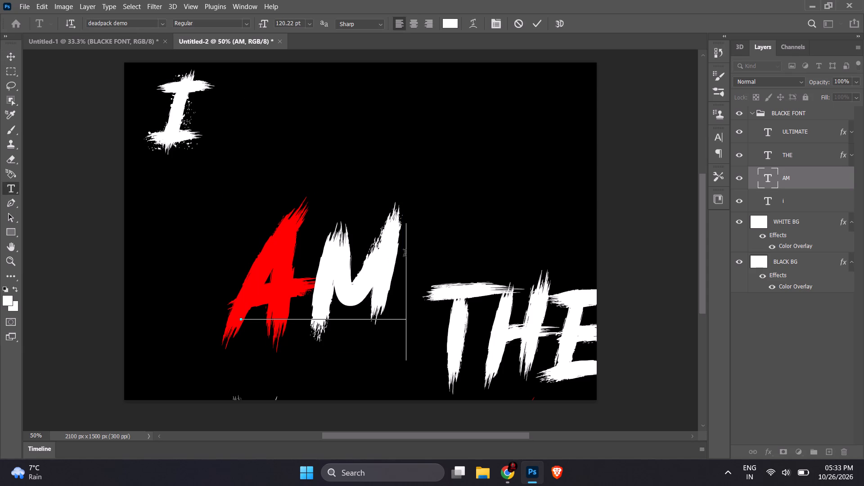
left_click_drag(405, 254, 274, 257)
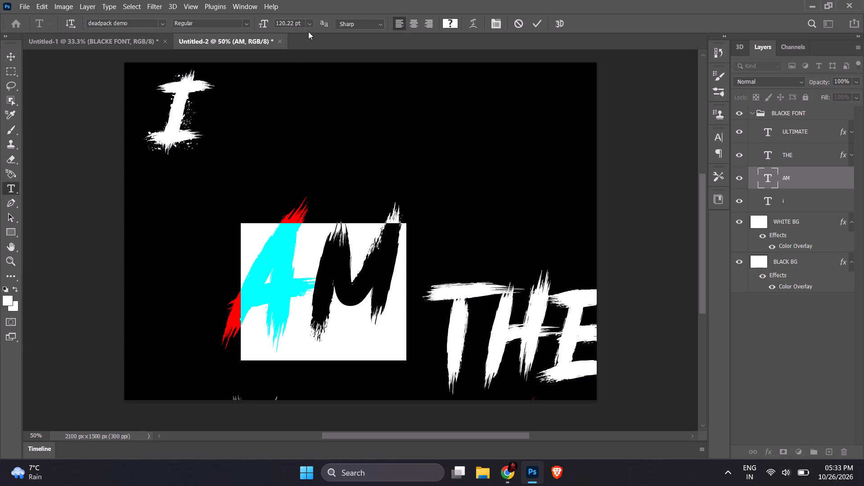
left_click(308, 26)
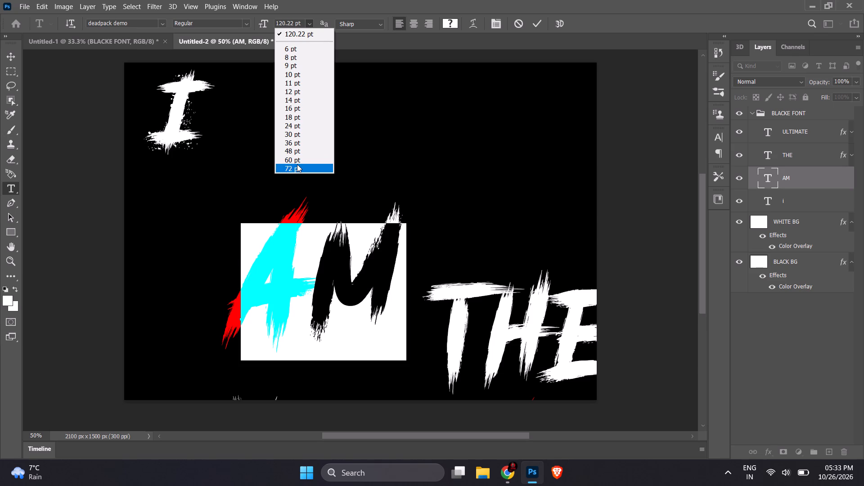
left_click(297, 164)
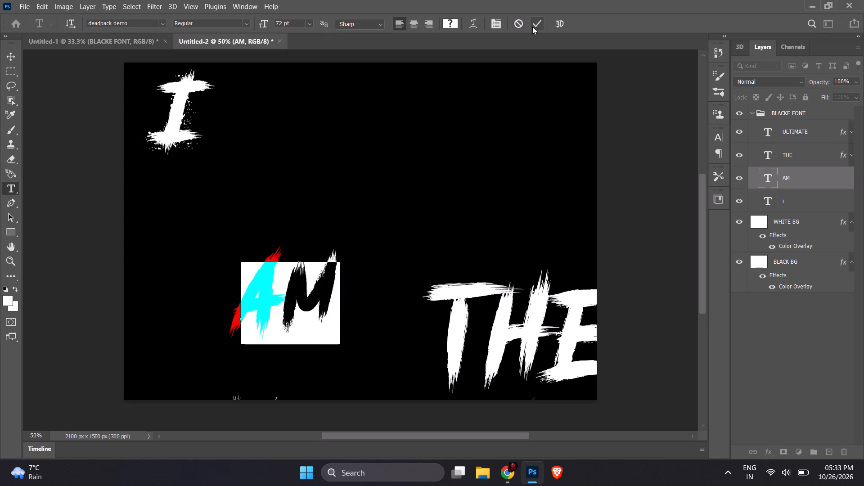
left_click(532, 27)
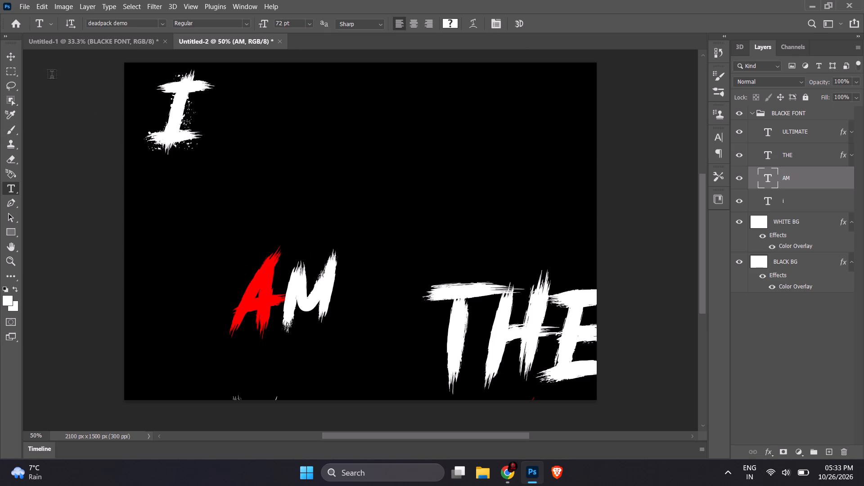
Move AM up to just below and right of the I, and bring THE fully onto the canvas to its lower right.
double_click(15, 63)
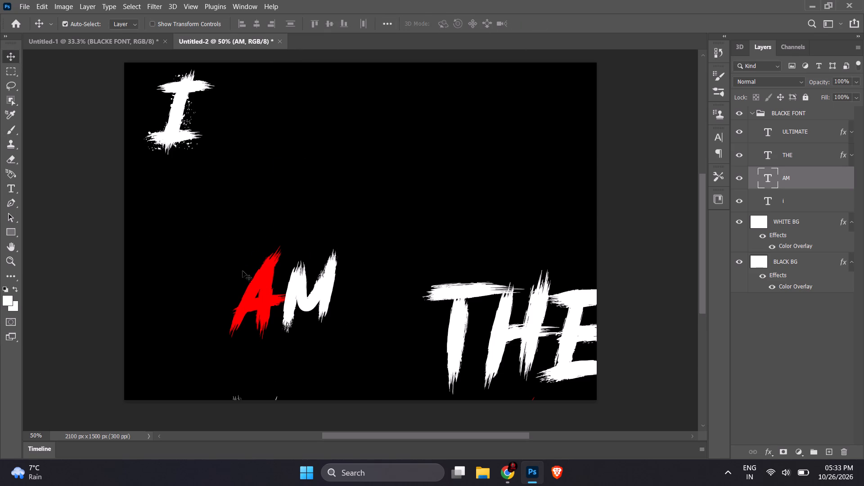
left_click_drag(265, 286, 233, 181)
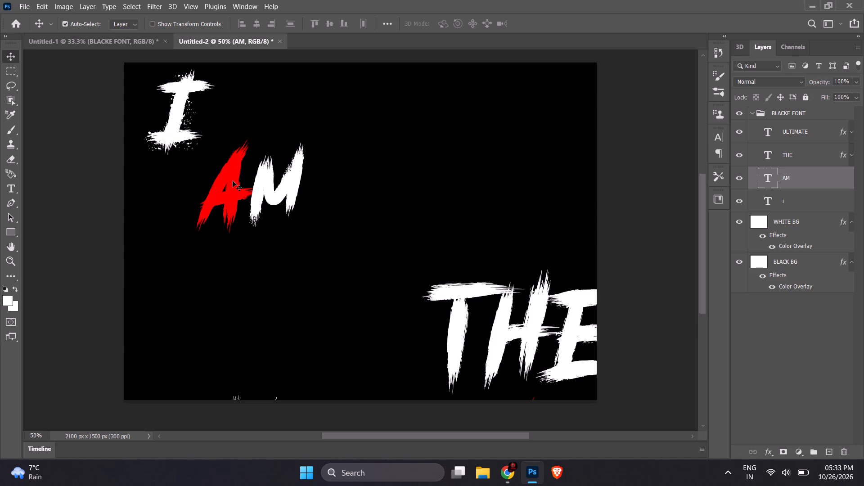
left_click_drag(479, 317, 374, 261)
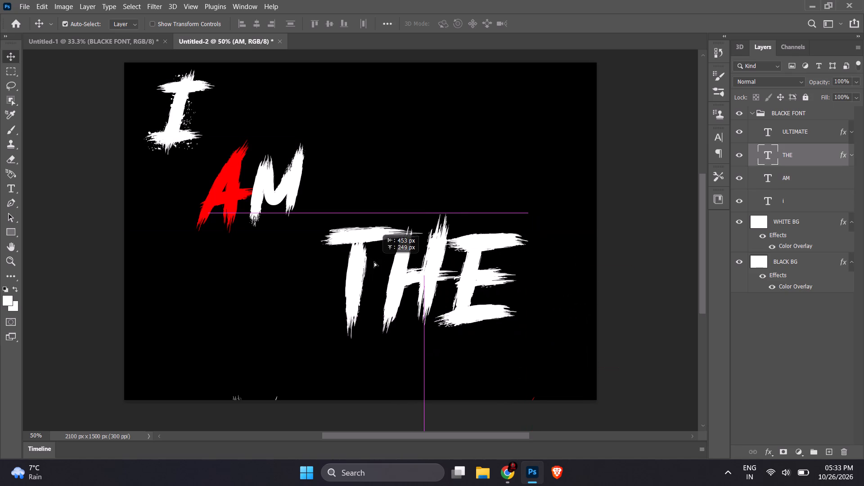
left_click_drag(374, 261, 410, 260)
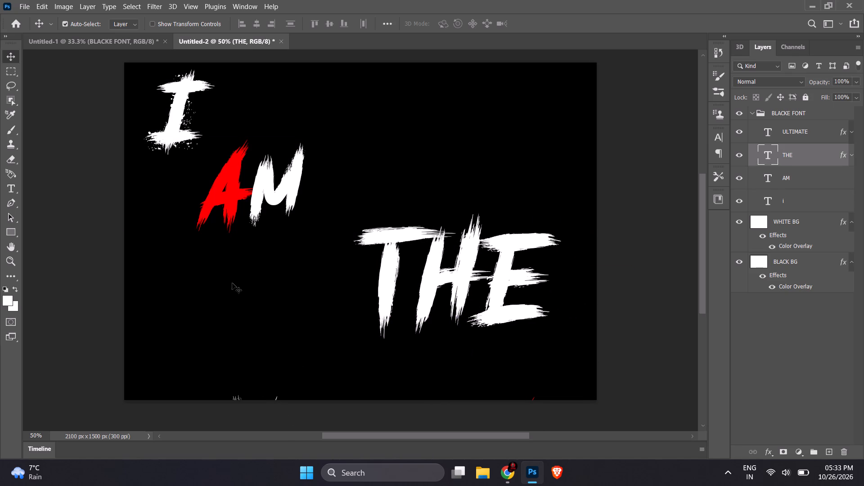
Move the ULTIMATE text up so the whole word spans the bottom of the canvas, and deselect it.
left_click(798, 133)
left_click(159, 23)
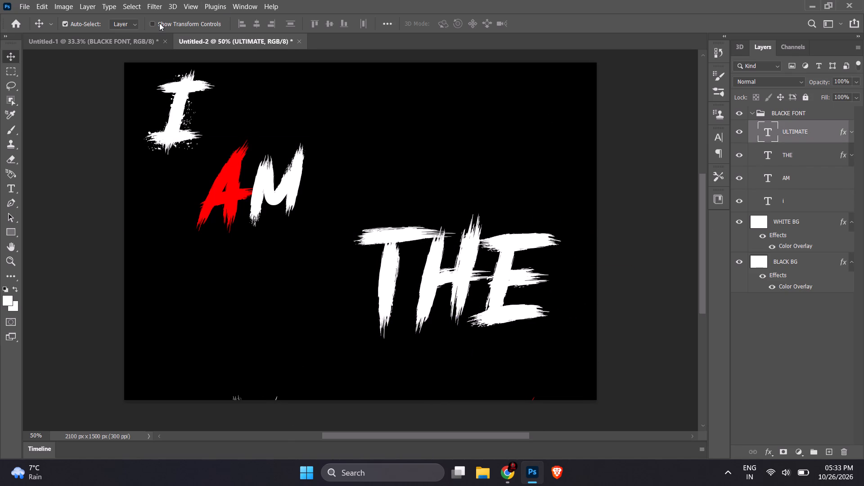
left_click_drag(297, 415, 265, 347)
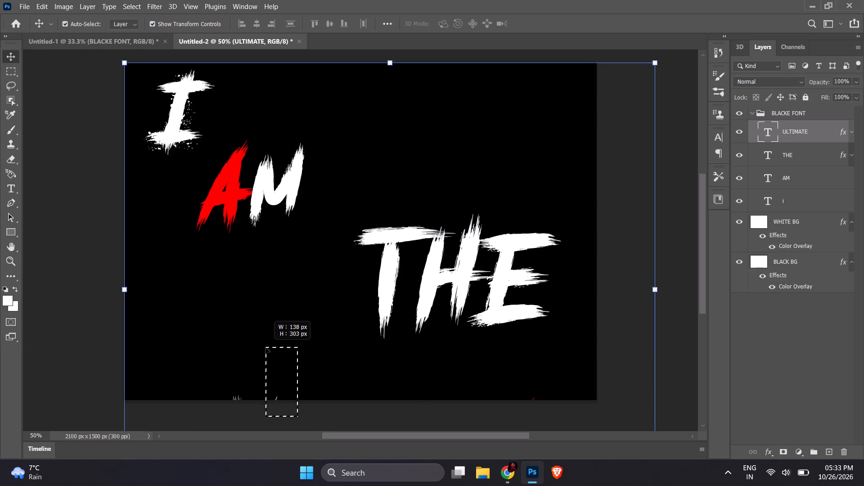
left_click_drag(265, 347, 281, 390)
left_click(252, 405)
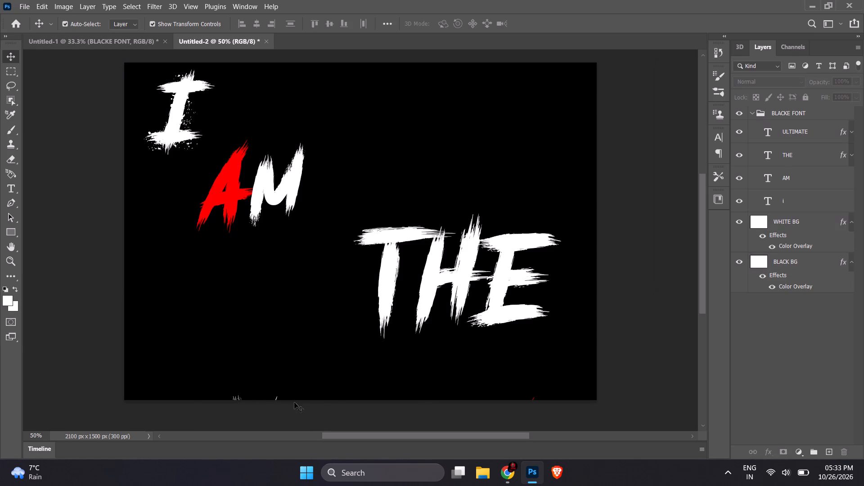
left_click(806, 133)
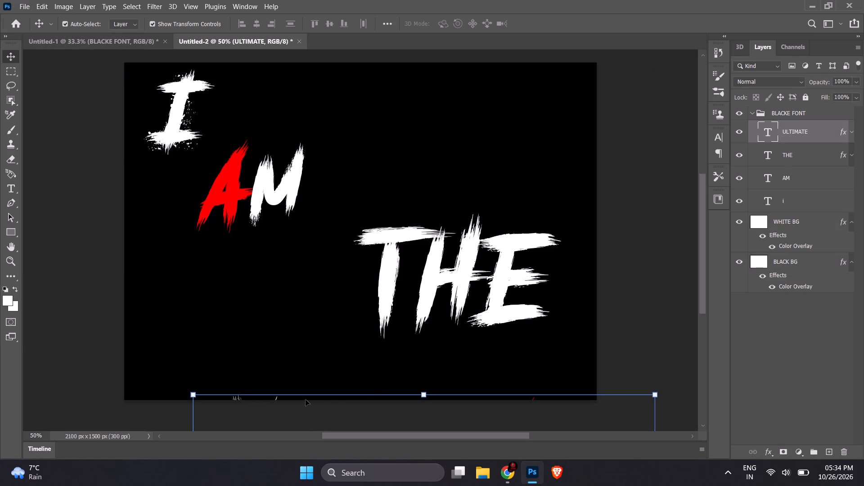
left_click_drag(302, 398, 292, 382)
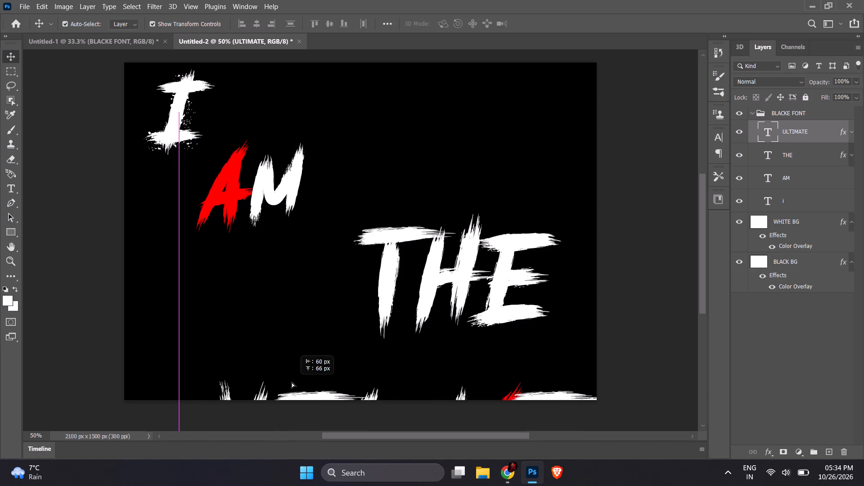
left_click_drag(292, 382, 251, 274)
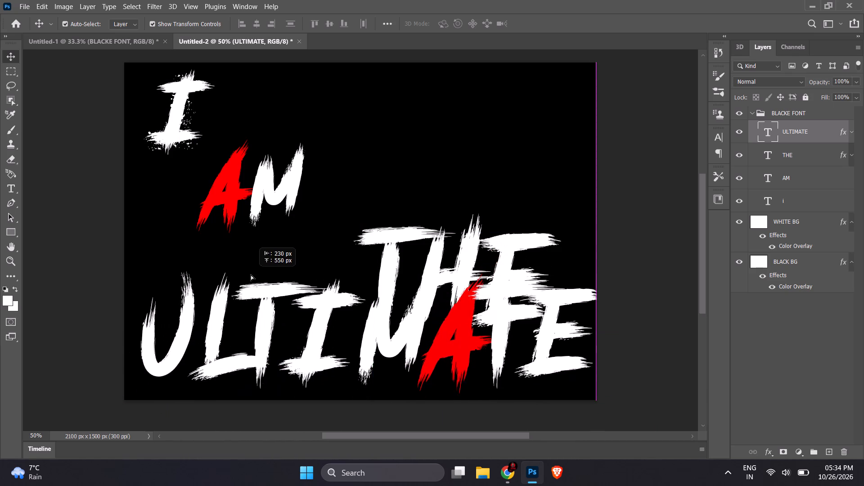
left_click_drag(251, 274, 246, 284)
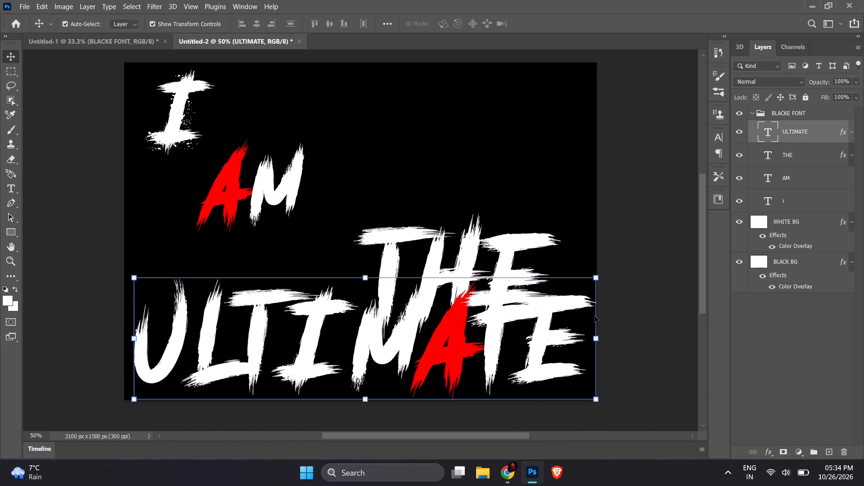
left_click(642, 188)
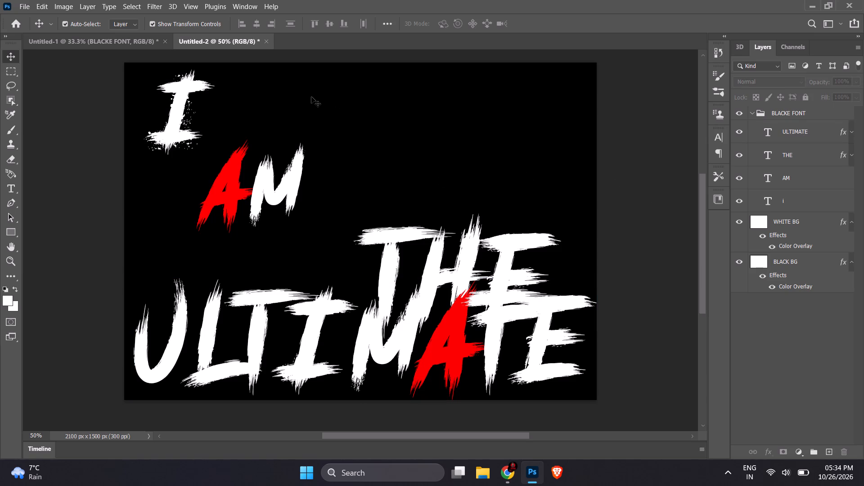
Close the Untitled-2 document without saving its changes, leaving no layer selected in Untitled-1.
scroll(311, 97, "up", 1)
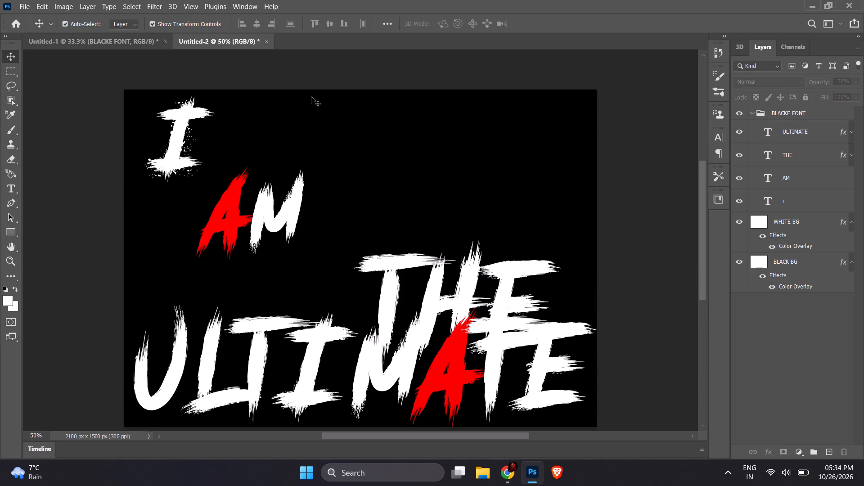
scroll(311, 97, "up", 4)
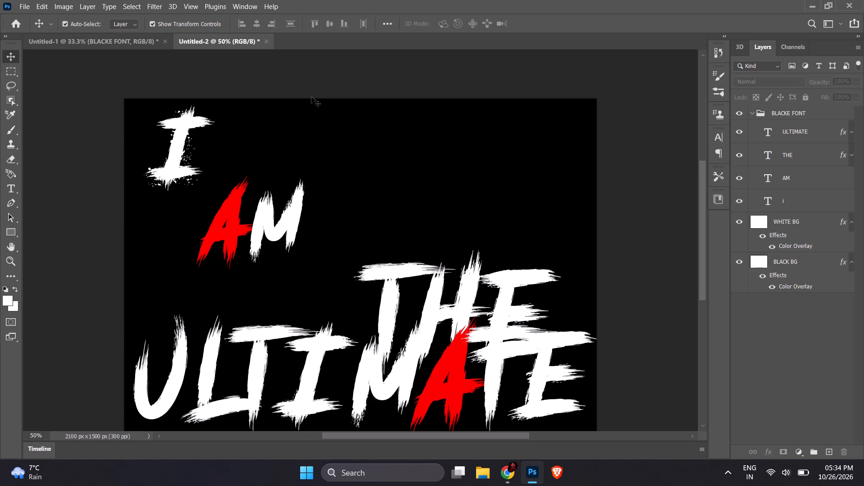
left_click(265, 35)
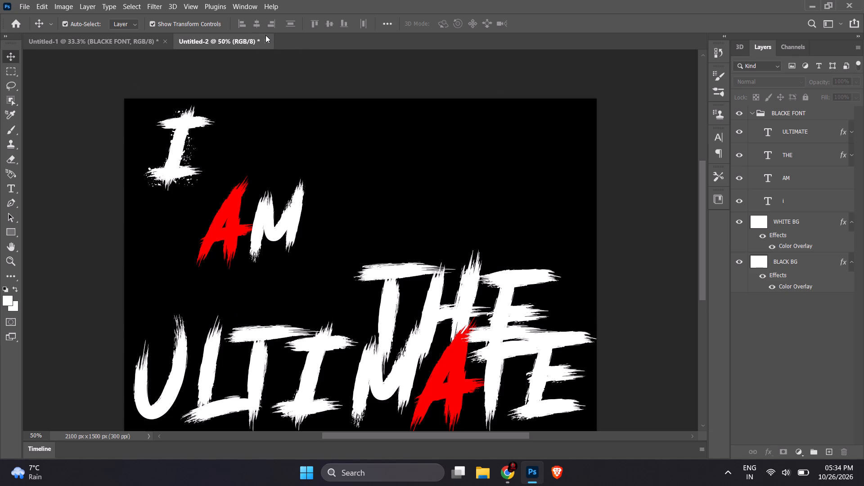
left_click(265, 41)
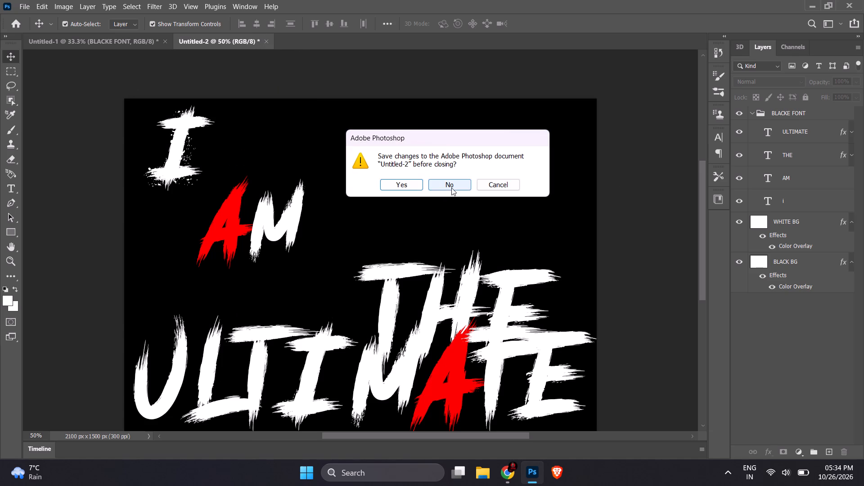
left_click(451, 188)
left_click(514, 229)
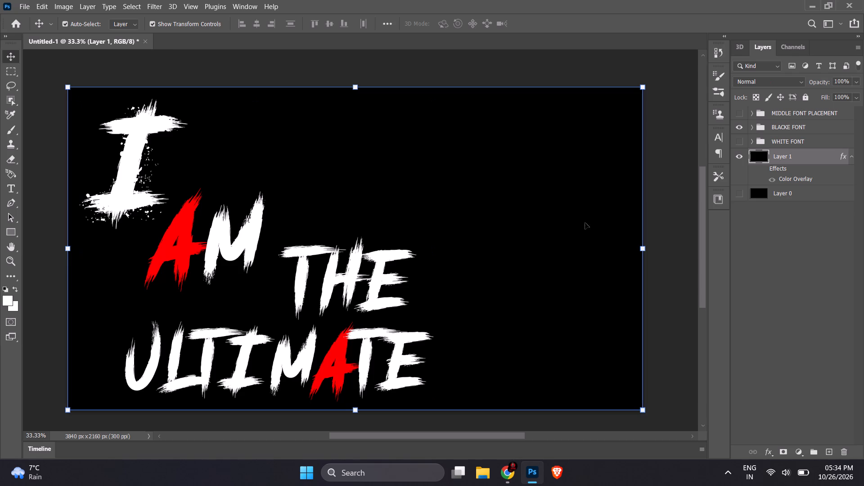
left_click(672, 250)
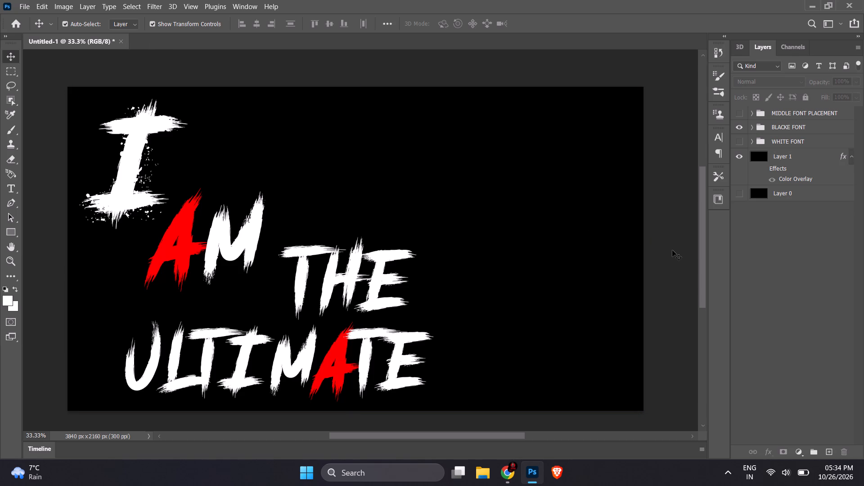
Save the Untitled-1 document as a PSD named "I AM THE ULTIMATE" in the I AM THE ULTIMATE folder, with maximum compatibility.
key("ctrl+s")
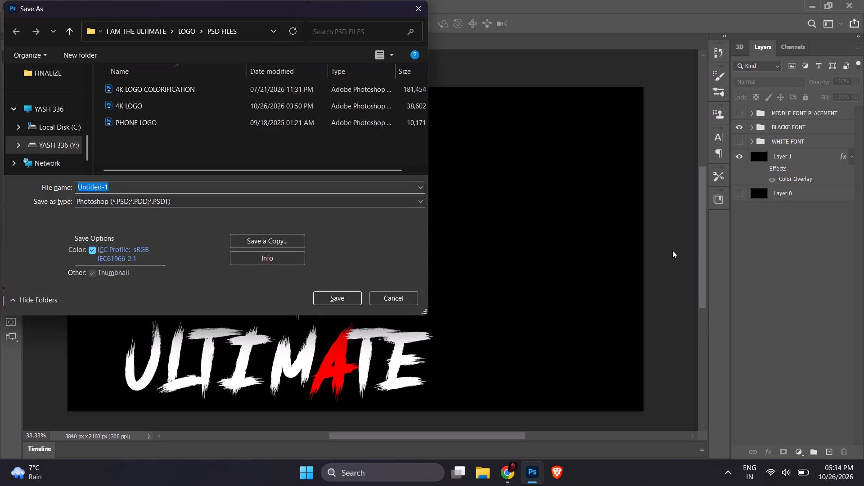
left_click(139, 30)
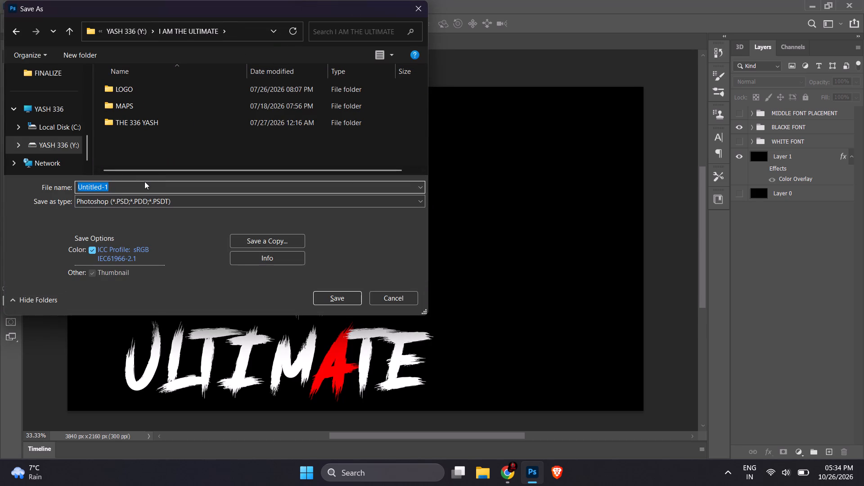
key("i")
key("space")
type("AM THE U")
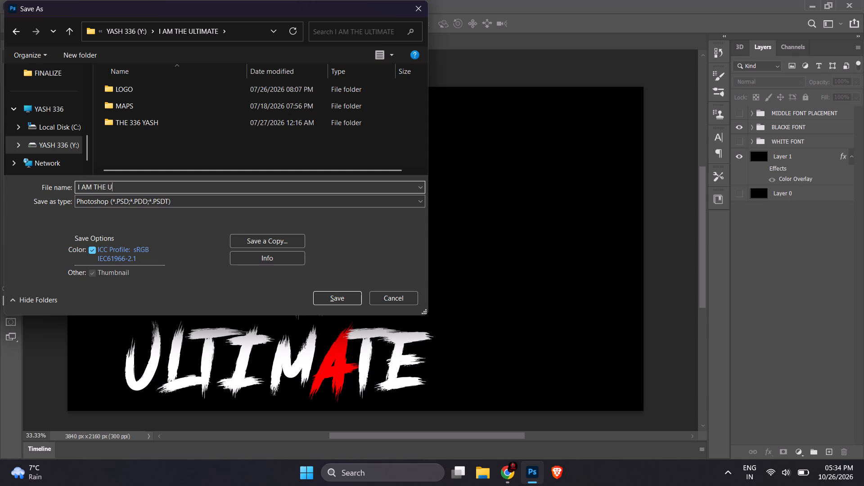
type("LTIMATE")
key("Return")
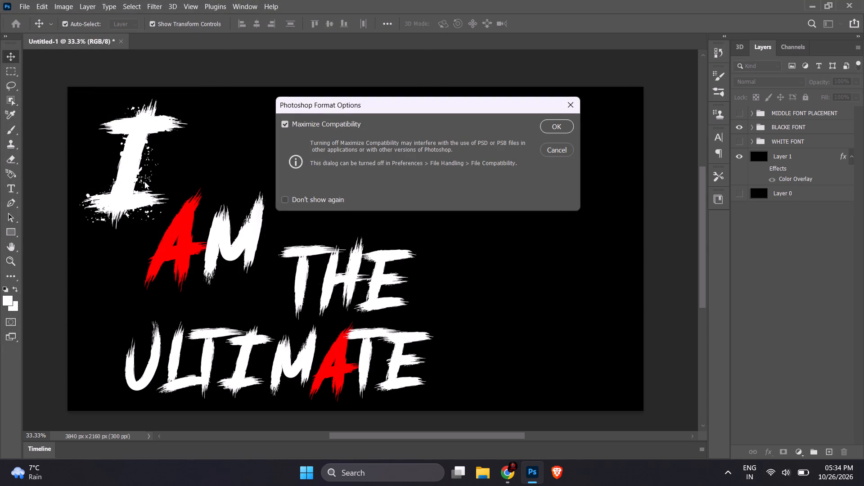
key("Return")
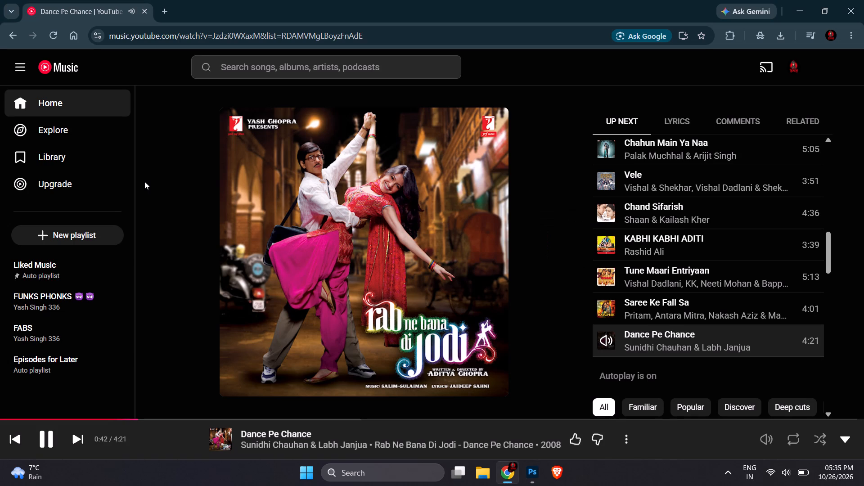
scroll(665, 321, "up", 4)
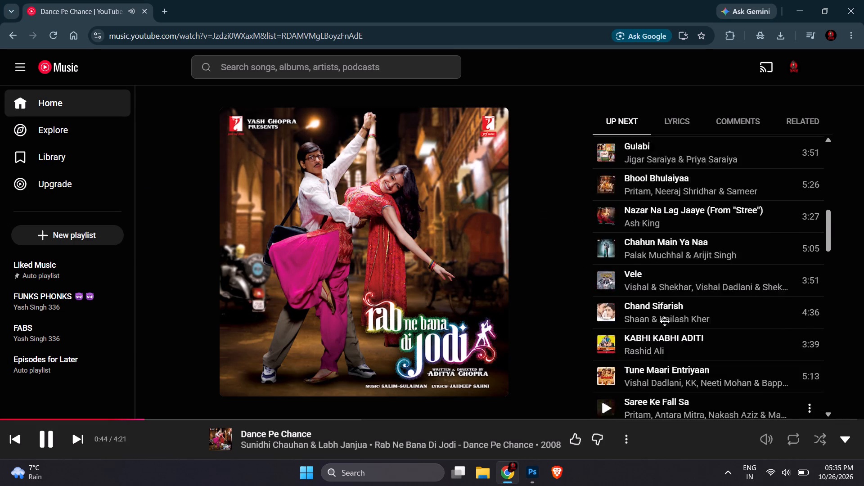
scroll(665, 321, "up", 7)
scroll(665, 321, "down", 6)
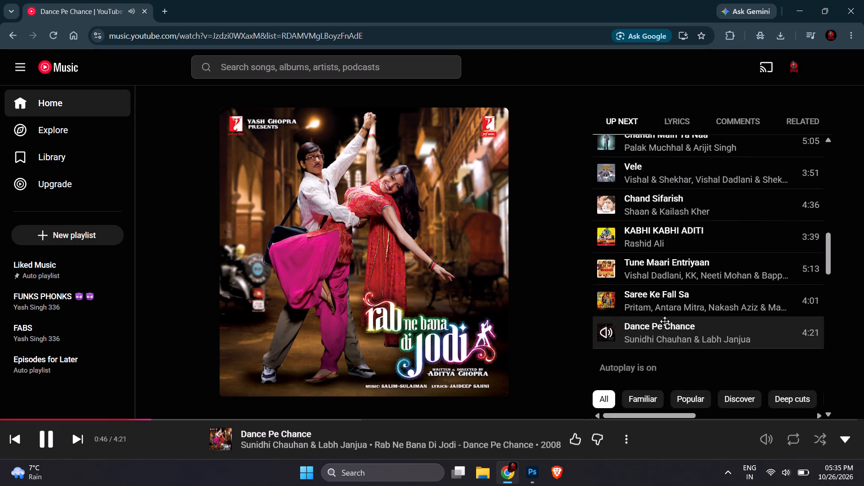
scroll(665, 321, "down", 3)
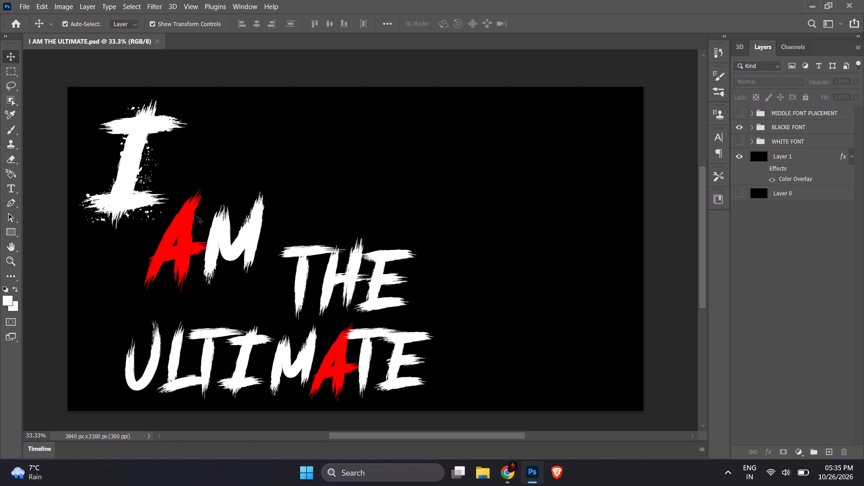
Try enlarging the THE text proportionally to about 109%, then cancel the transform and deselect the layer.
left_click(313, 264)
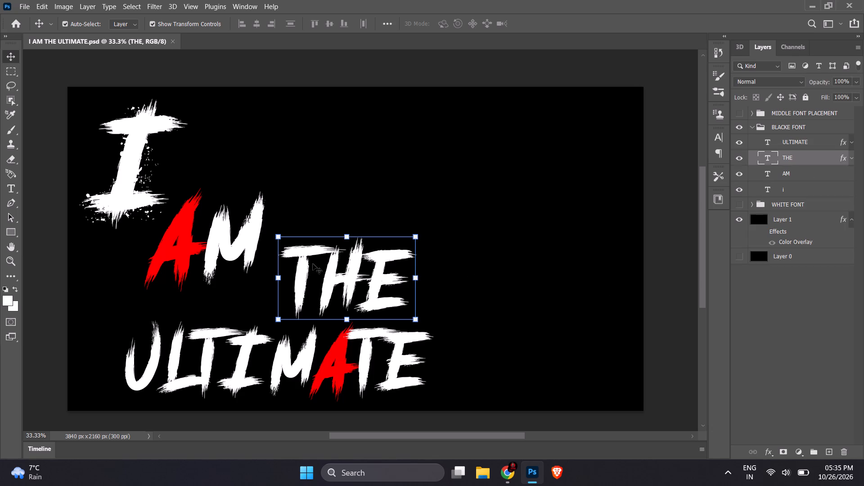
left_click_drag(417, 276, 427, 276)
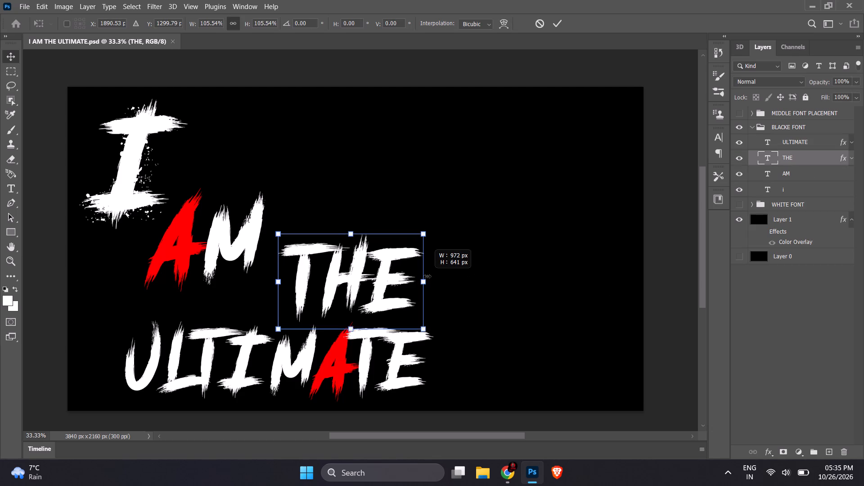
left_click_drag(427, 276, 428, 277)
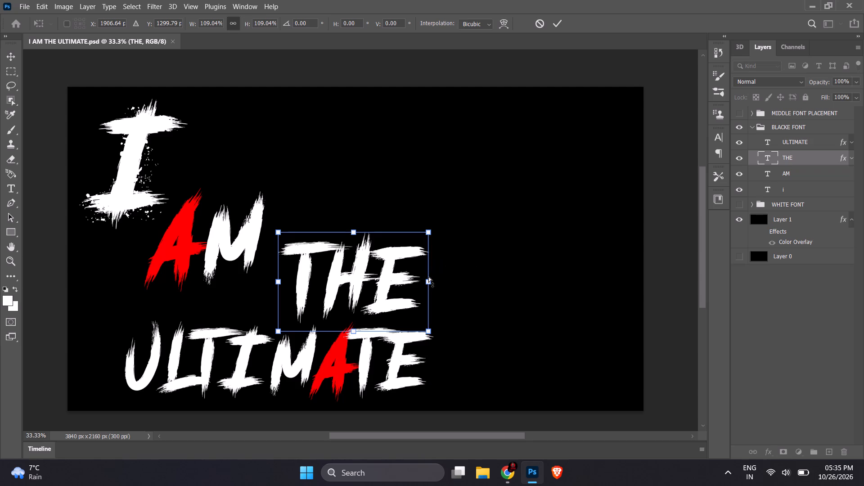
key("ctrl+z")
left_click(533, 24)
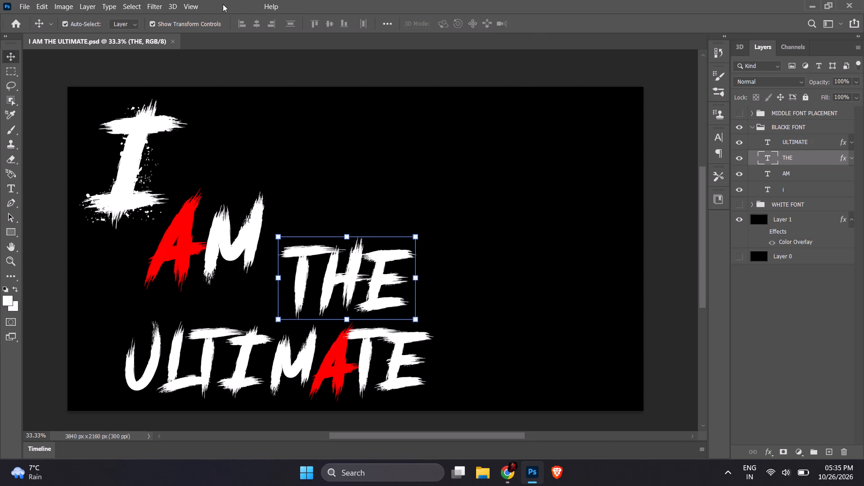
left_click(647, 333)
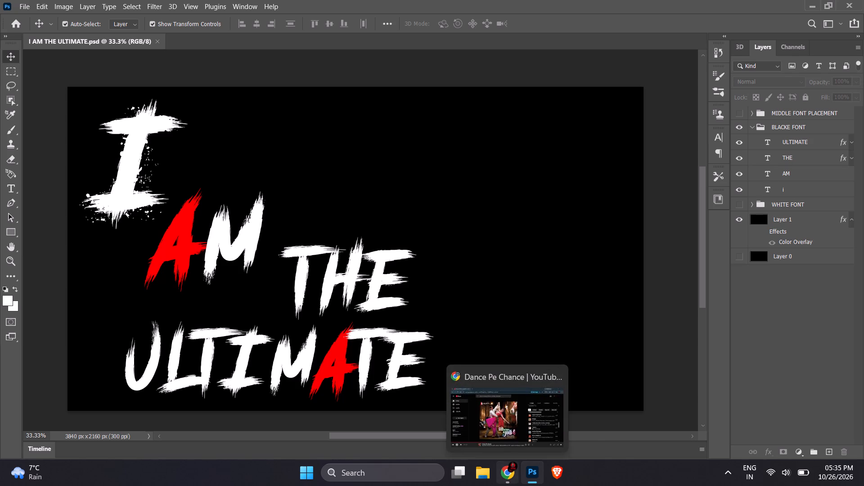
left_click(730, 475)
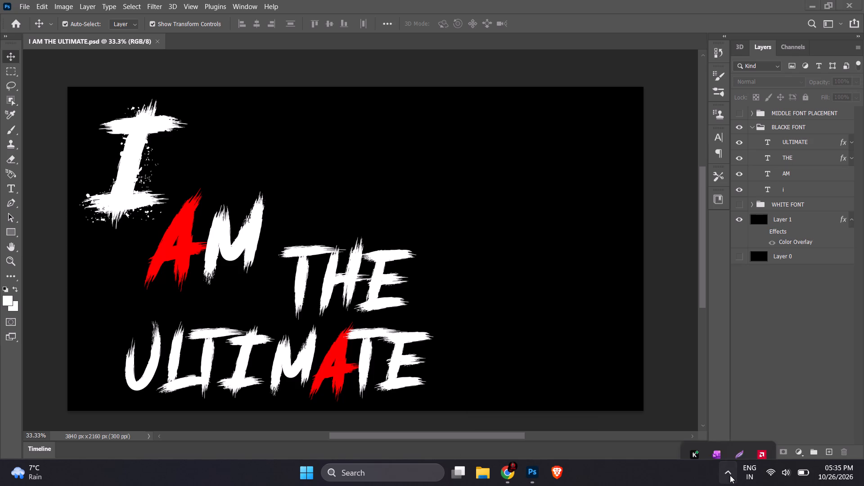
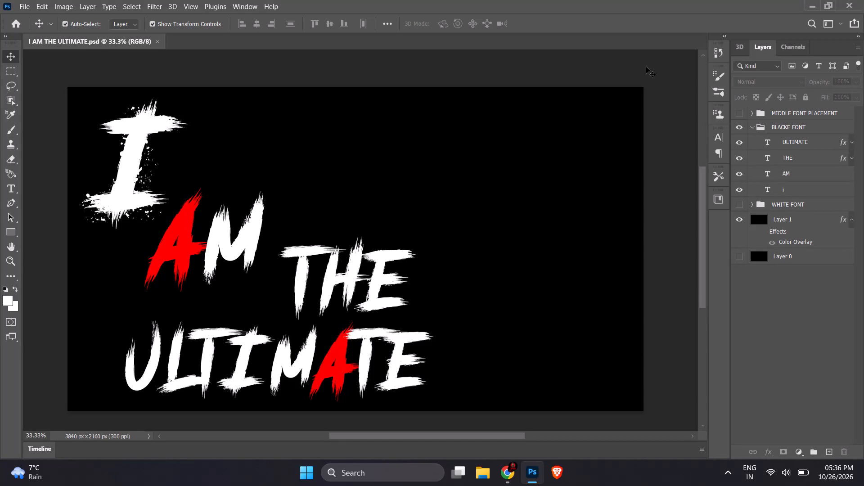
Save the I AM THE ULTIMATE document.
key("ctrl+s")
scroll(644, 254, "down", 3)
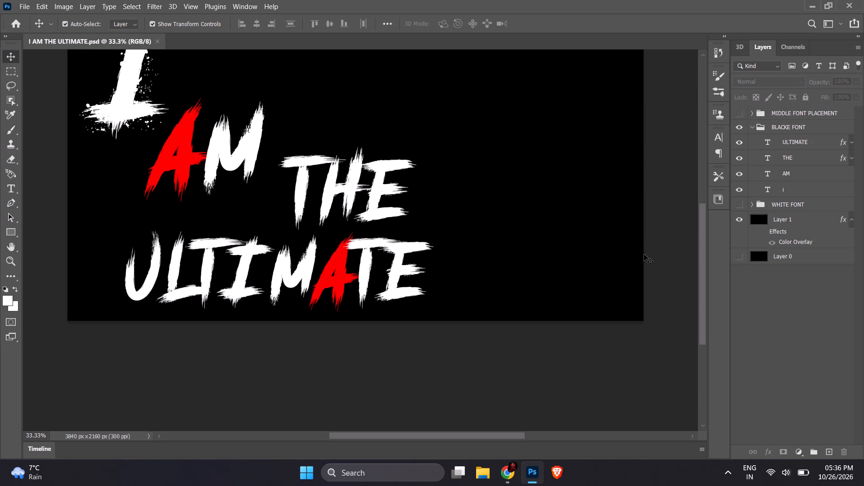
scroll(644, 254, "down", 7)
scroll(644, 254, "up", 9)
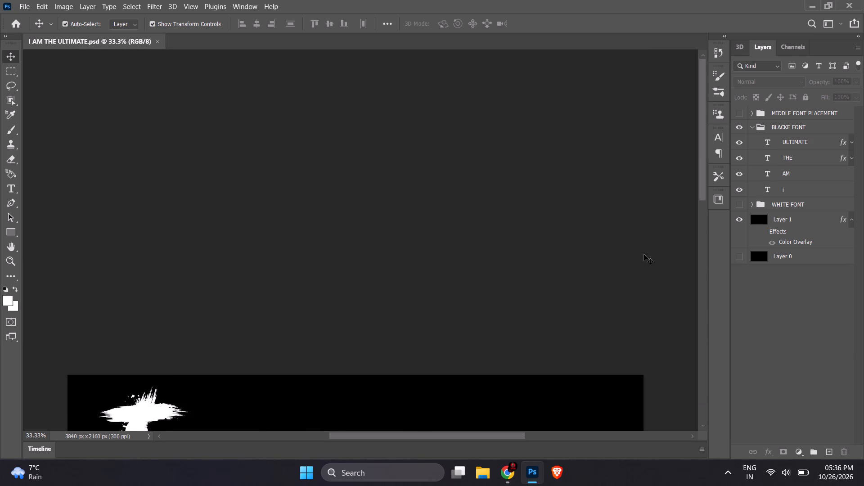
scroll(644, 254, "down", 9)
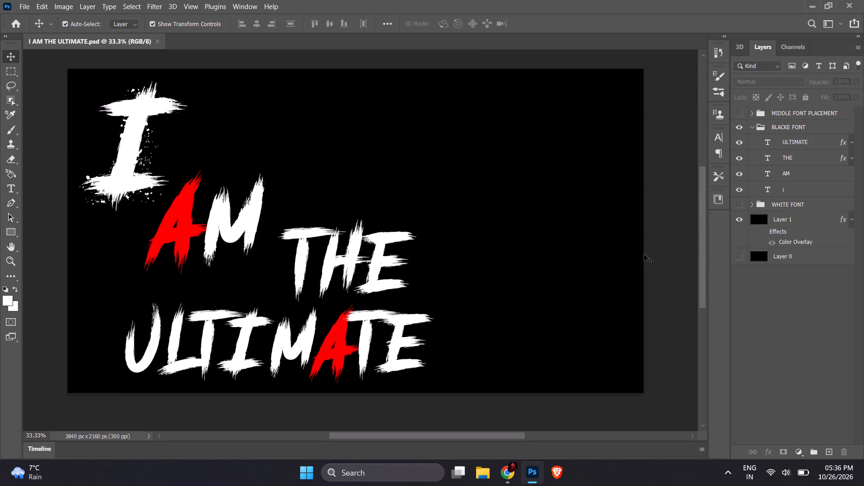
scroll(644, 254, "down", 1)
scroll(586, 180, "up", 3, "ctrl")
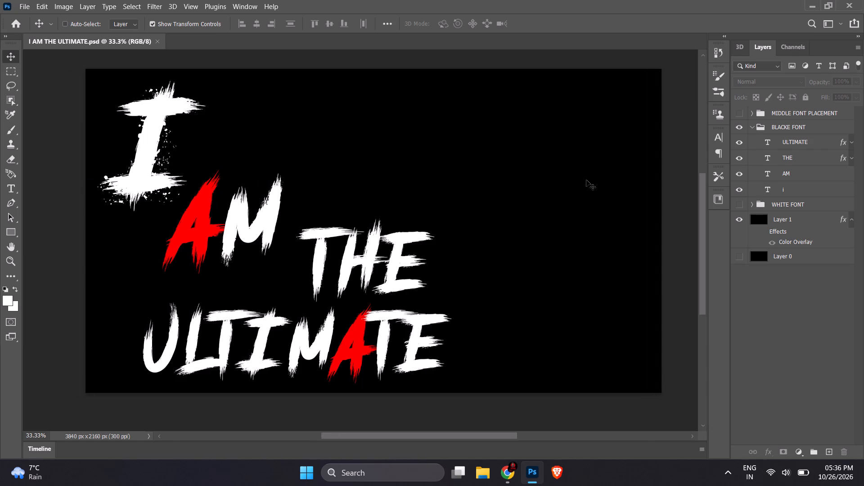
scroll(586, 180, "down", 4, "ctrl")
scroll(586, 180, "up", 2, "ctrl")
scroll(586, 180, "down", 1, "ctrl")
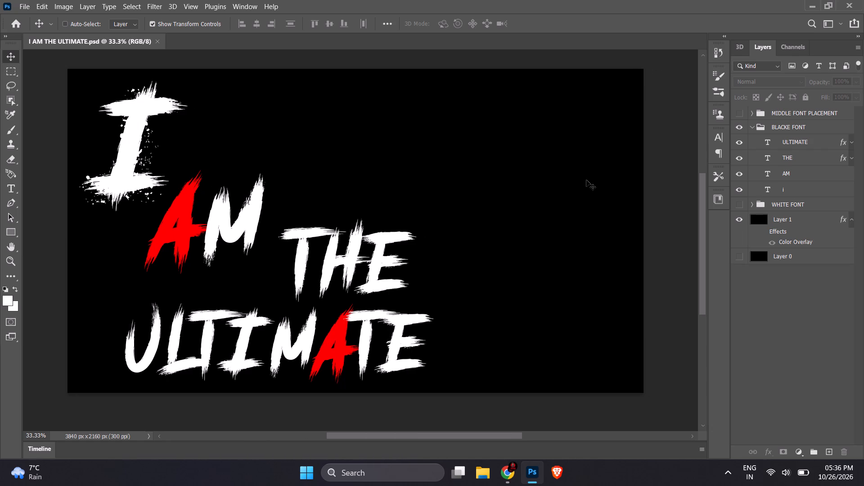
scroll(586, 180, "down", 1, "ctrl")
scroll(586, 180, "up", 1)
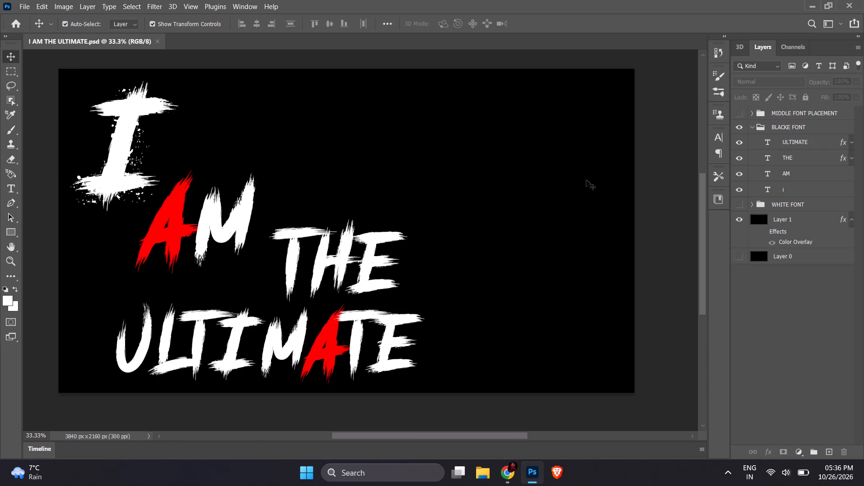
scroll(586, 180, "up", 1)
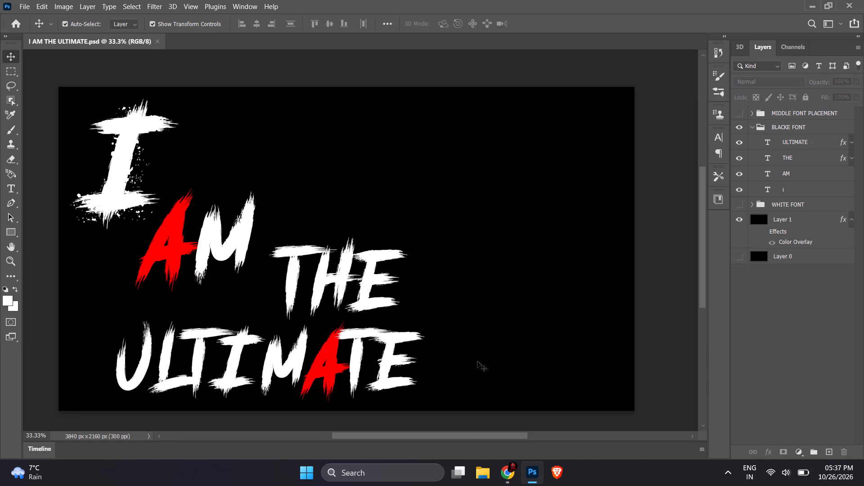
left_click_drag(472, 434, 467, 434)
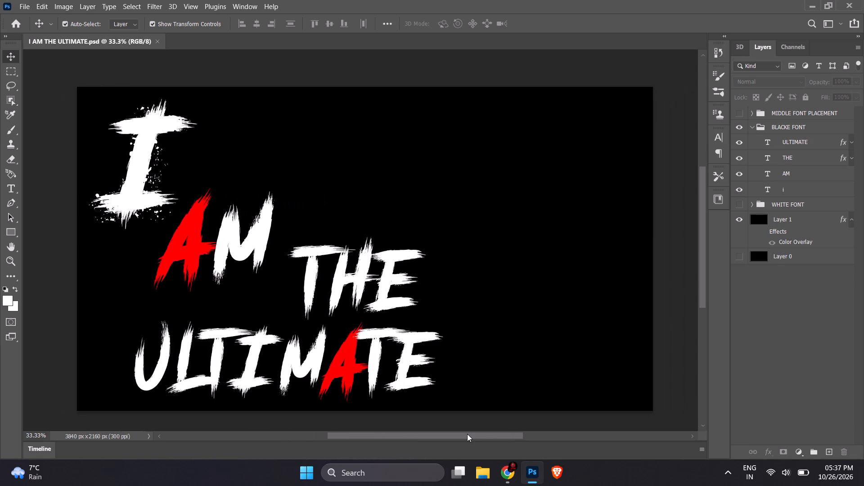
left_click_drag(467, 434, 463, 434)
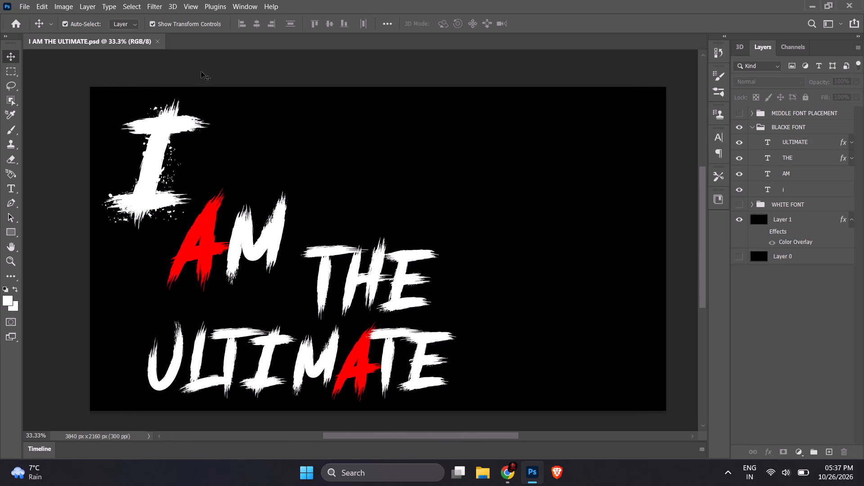
Close the I AM THE ULTIMATE document.
left_click(158, 39)
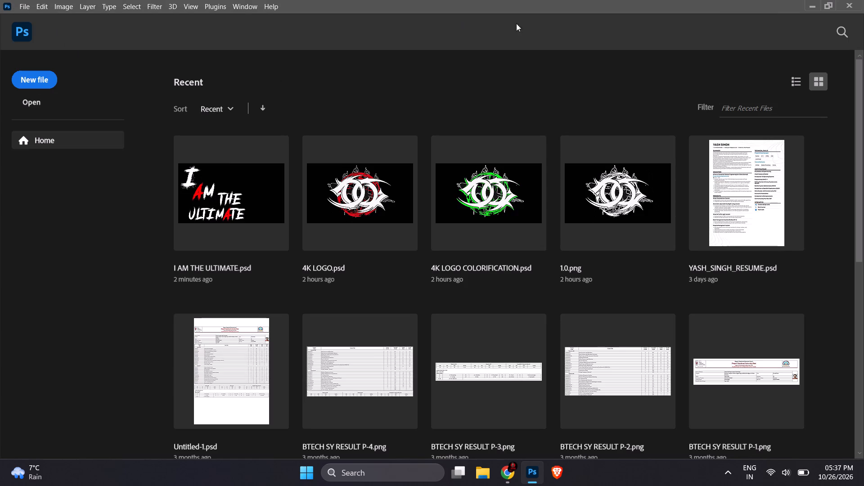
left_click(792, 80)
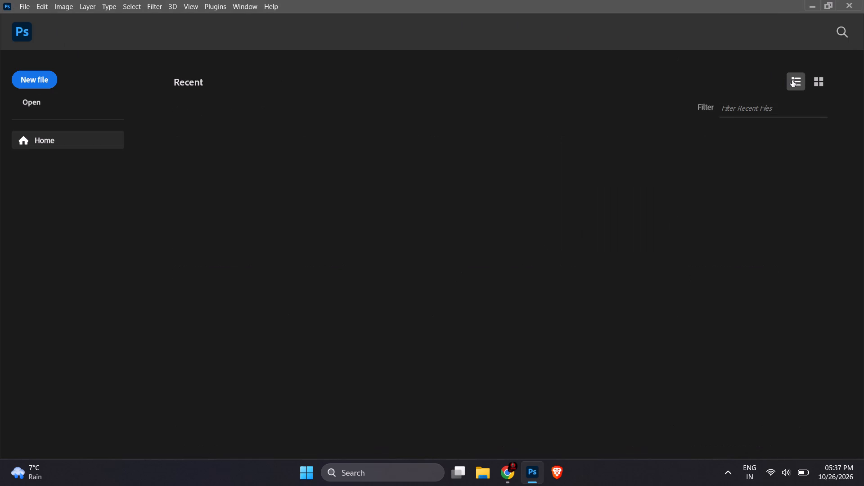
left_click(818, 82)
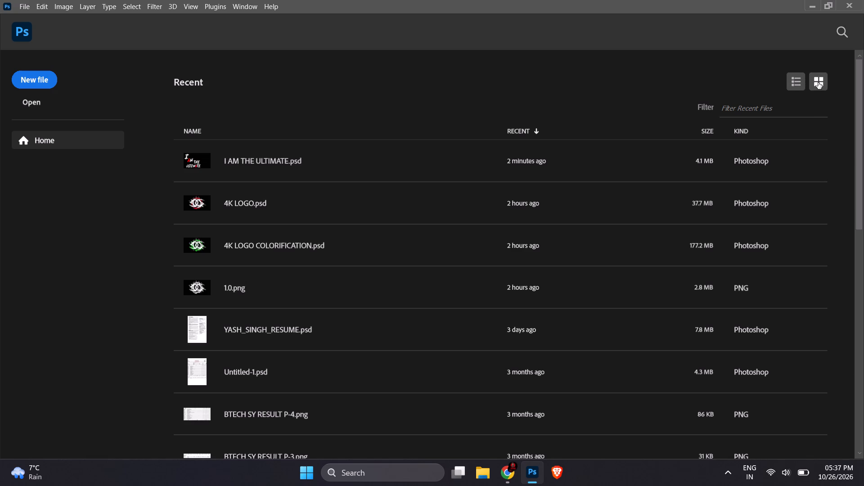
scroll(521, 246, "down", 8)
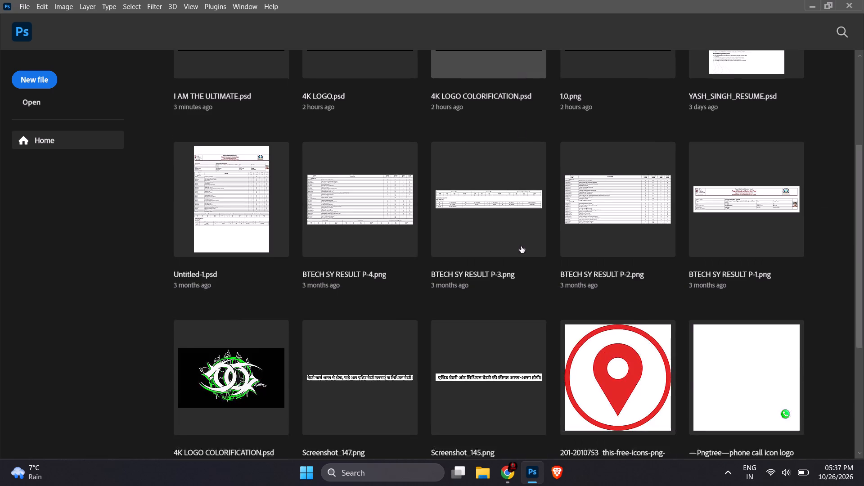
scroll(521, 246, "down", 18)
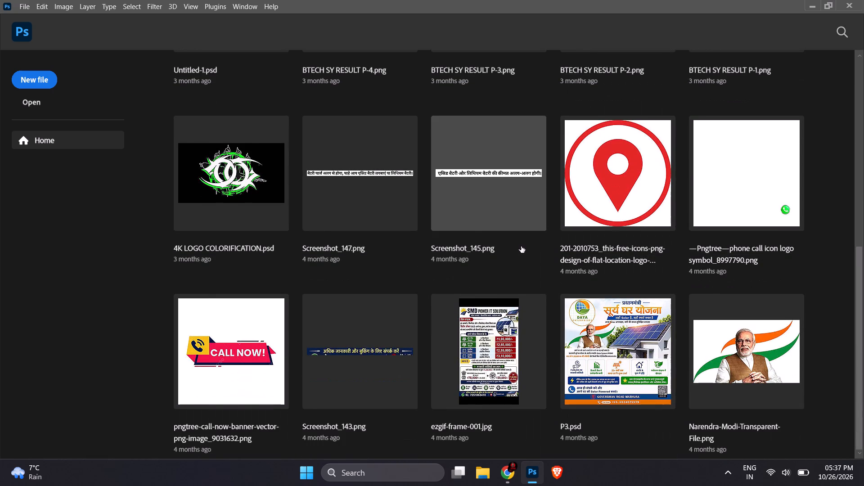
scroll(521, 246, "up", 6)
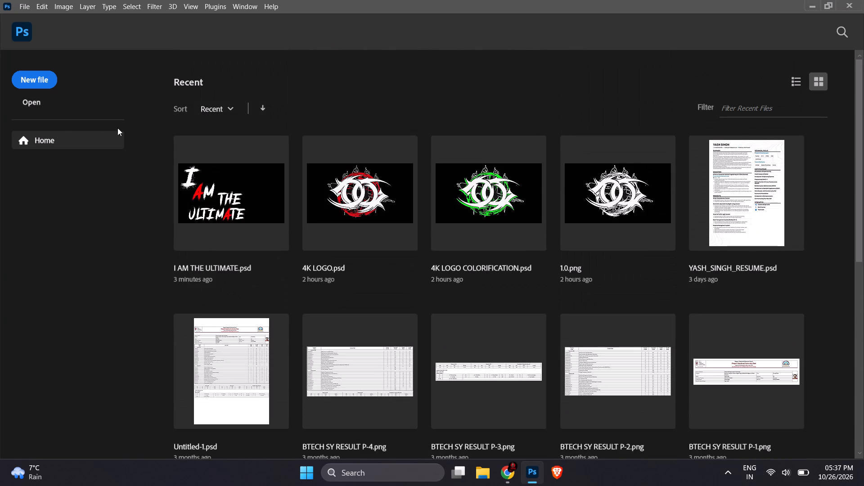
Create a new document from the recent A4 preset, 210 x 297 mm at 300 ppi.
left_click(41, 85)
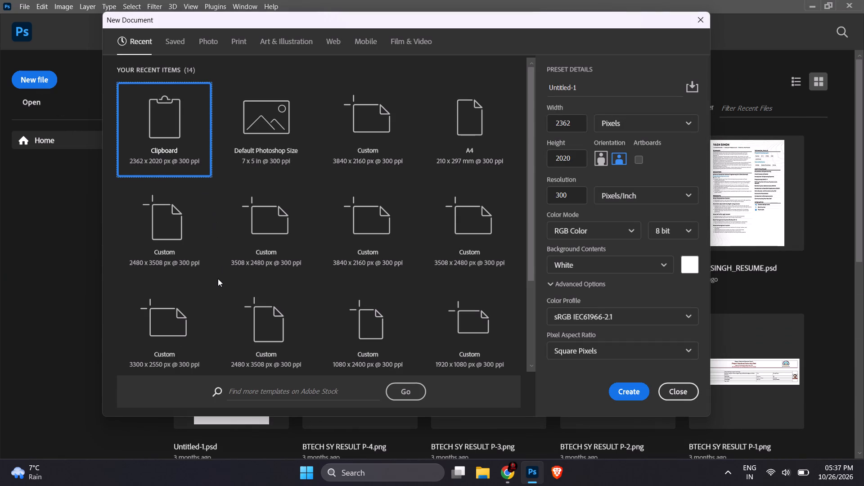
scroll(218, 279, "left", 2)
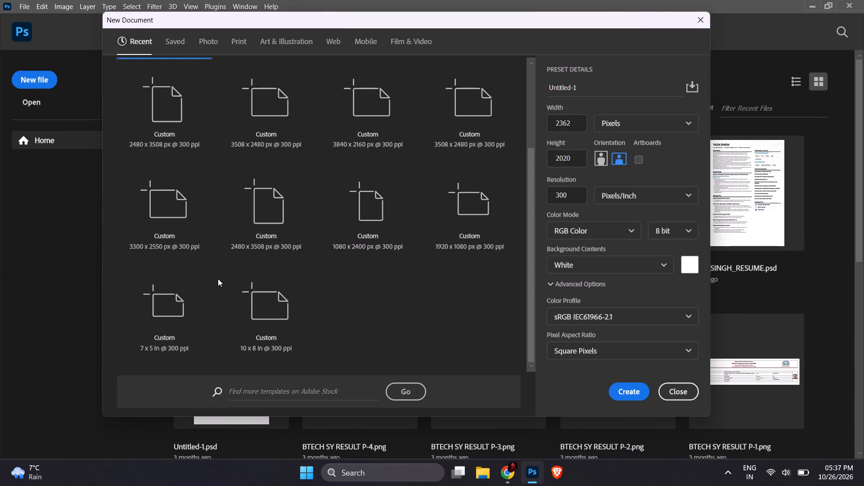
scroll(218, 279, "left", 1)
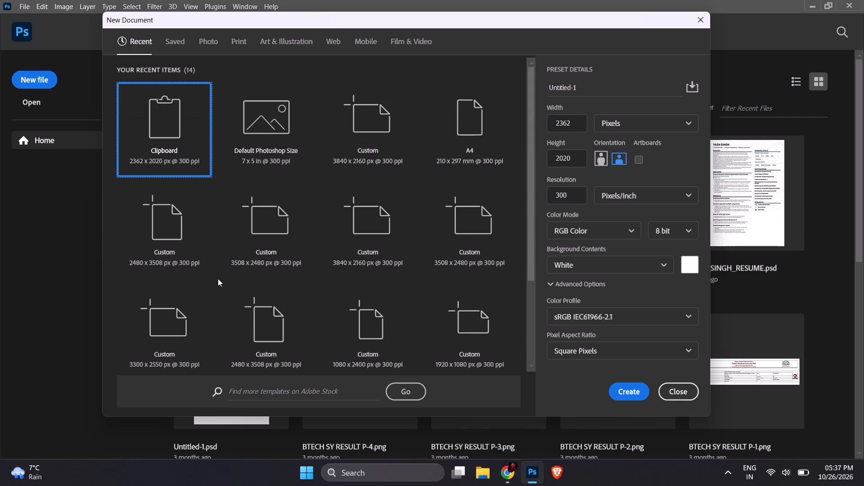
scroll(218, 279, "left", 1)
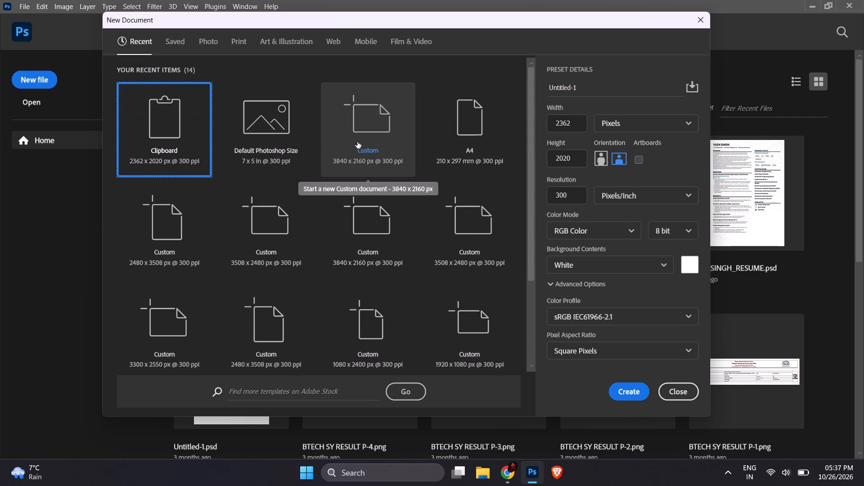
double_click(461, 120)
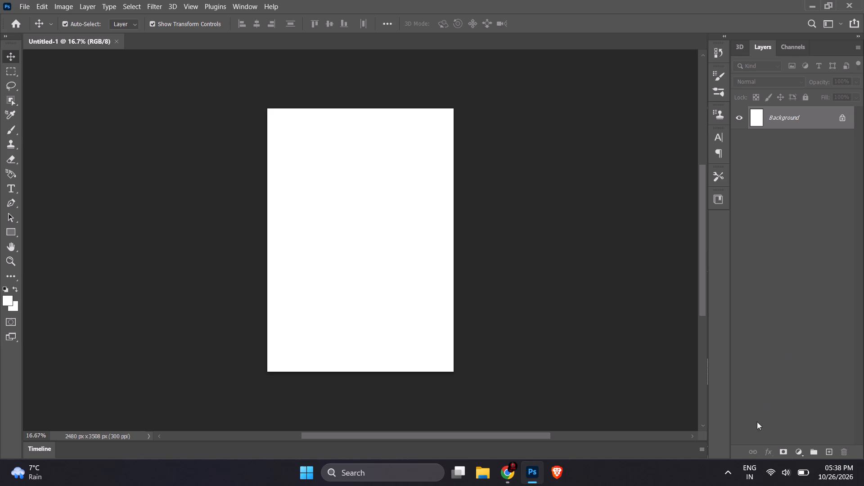
Quit Photoshop with the blank A4 document still unsaved.
left_click(854, 5)
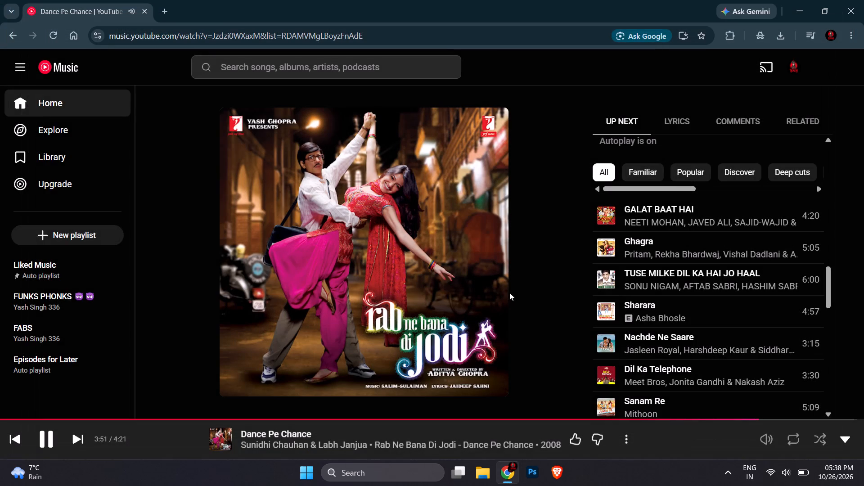
Show the hidden system tray icons.
left_click(728, 474)
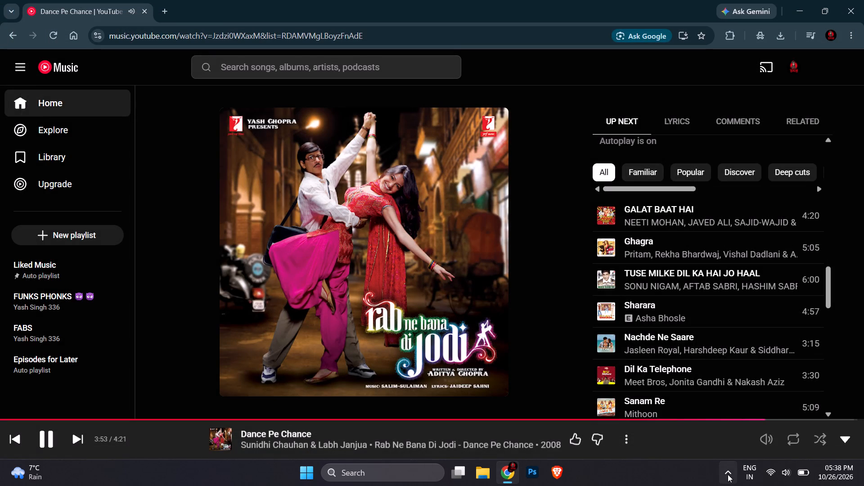